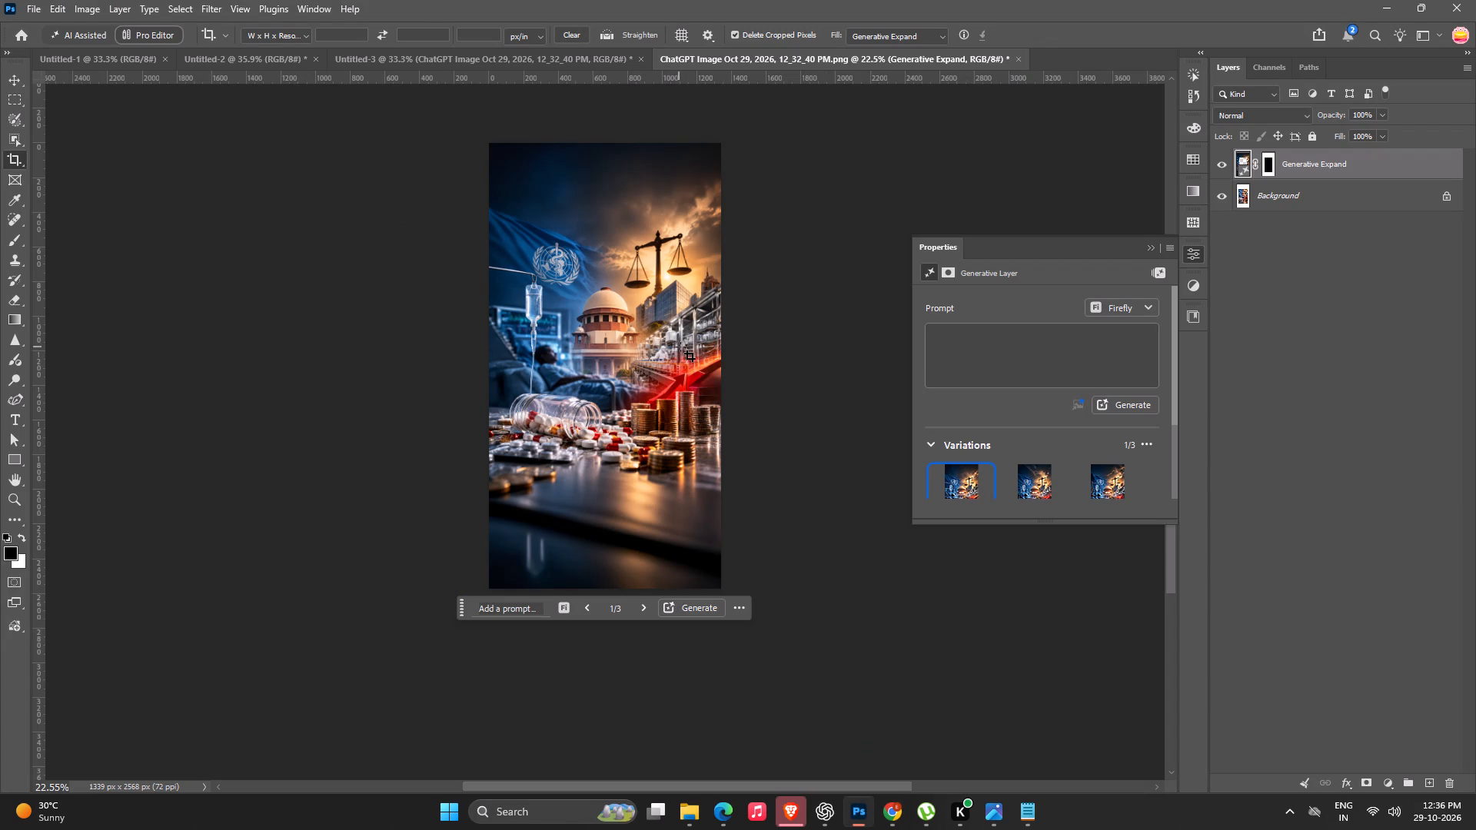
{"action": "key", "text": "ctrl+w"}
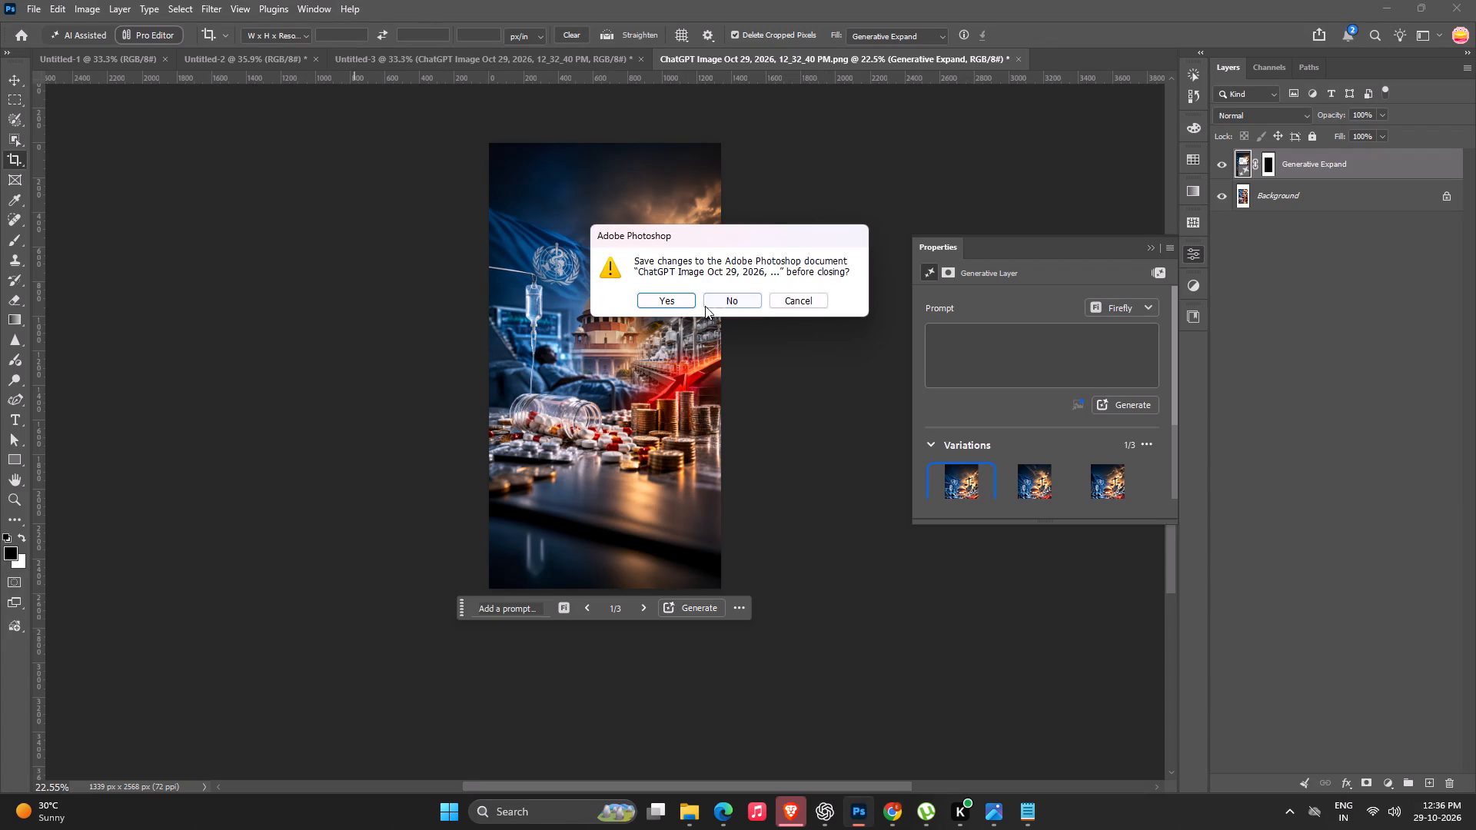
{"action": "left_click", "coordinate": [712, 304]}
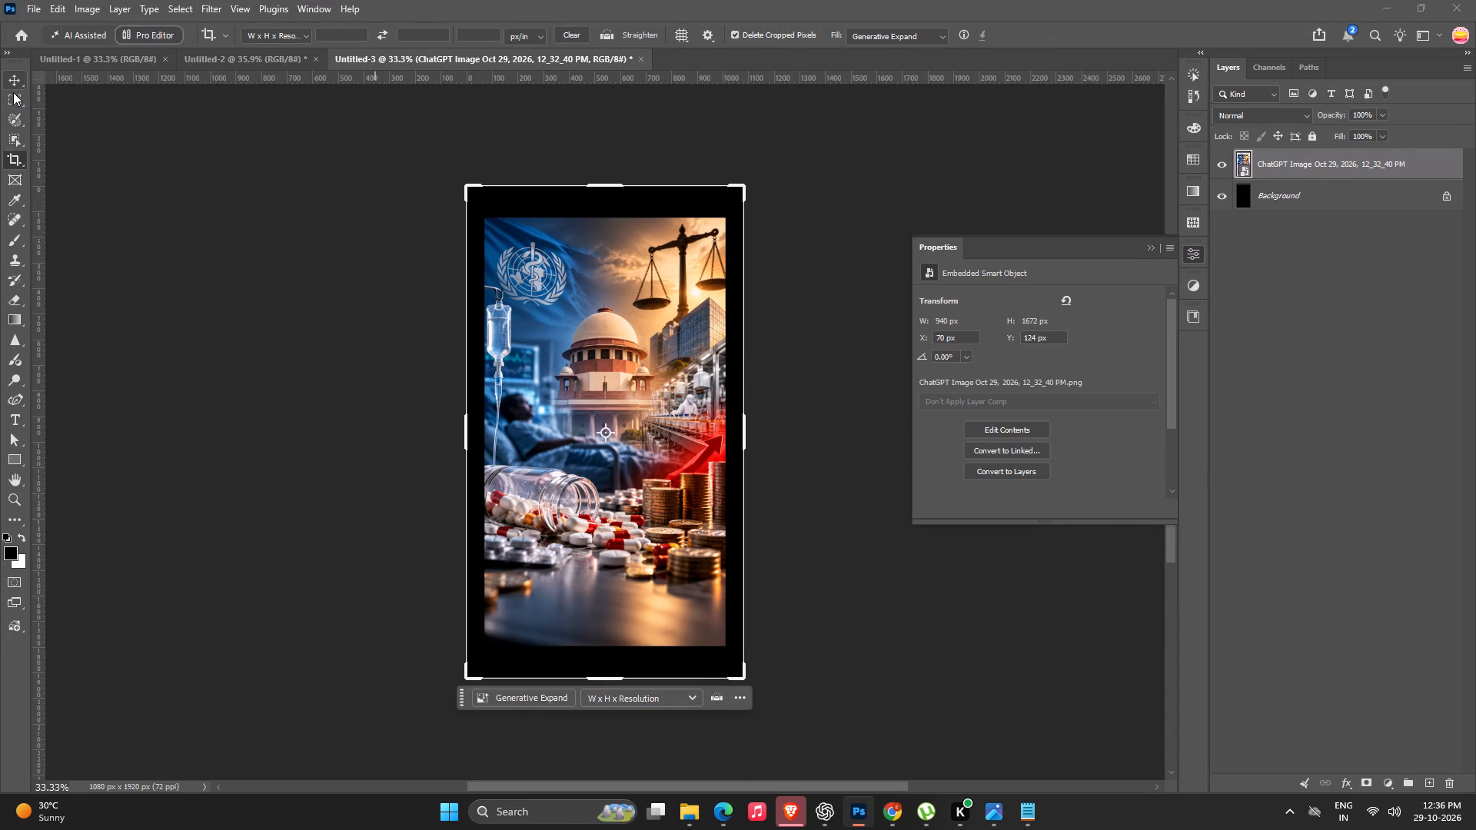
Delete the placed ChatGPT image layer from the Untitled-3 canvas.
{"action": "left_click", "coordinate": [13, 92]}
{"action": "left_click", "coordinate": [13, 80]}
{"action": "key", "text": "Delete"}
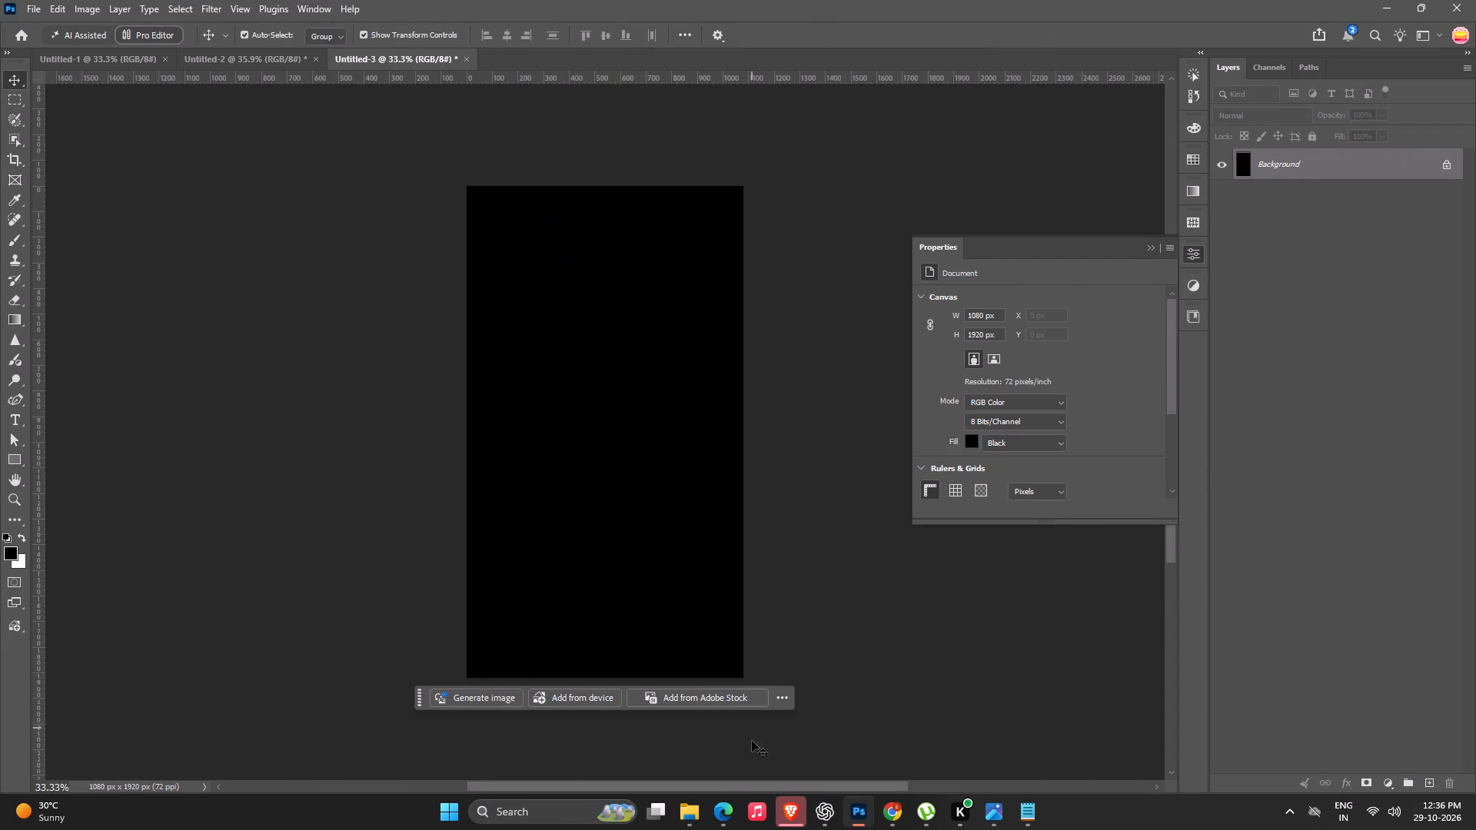
Place the newest ChatGPT image from the Downloads folder onto the Untitled-3 canvas.
{"action": "left_click", "coordinate": [696, 800]}
{"action": "double_click", "coordinate": [56, 211]}
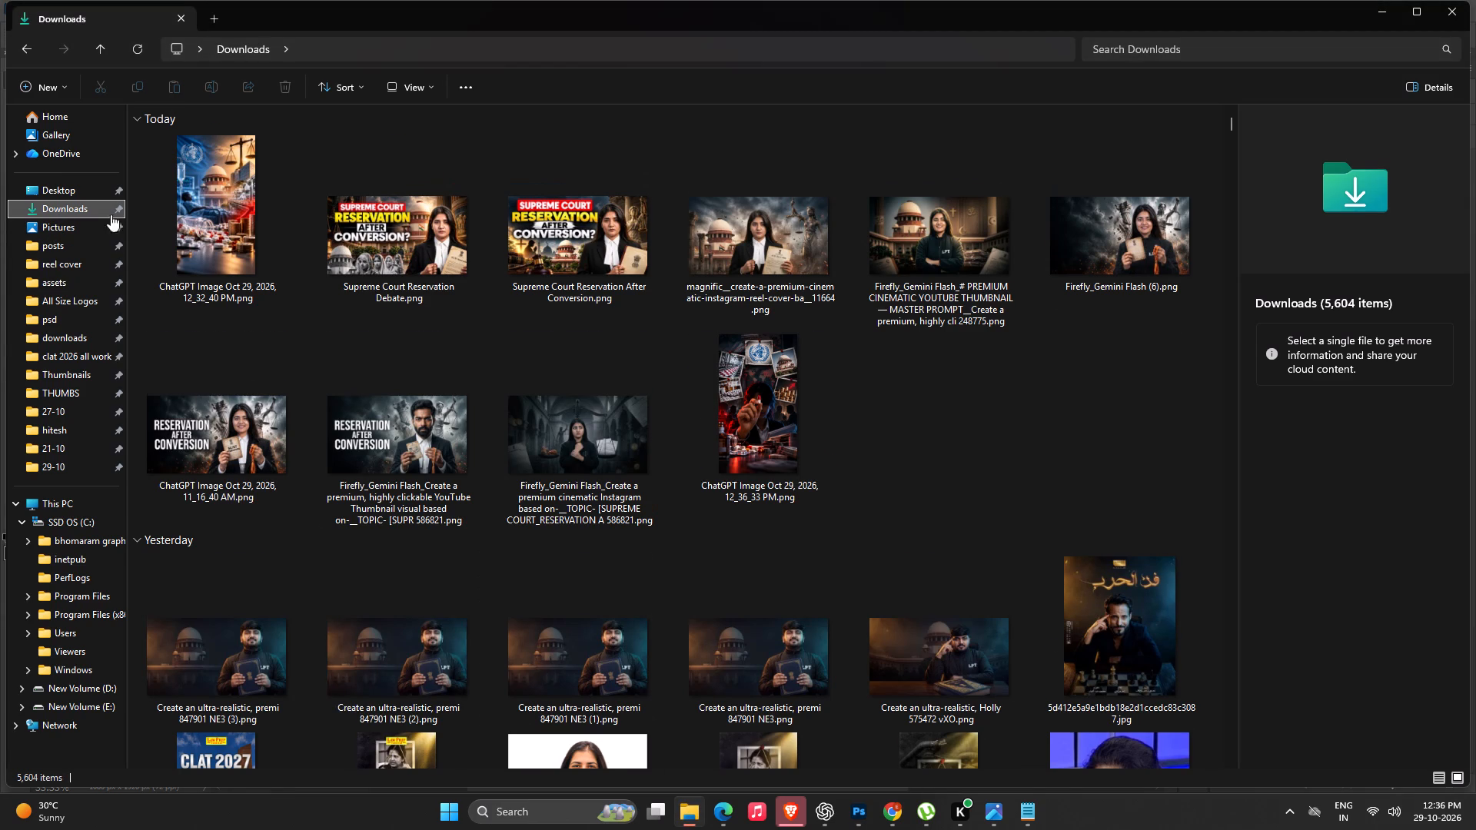
{"action": "left_click_drag", "start_coordinate": [202, 184], "coordinate": [857, 808]}
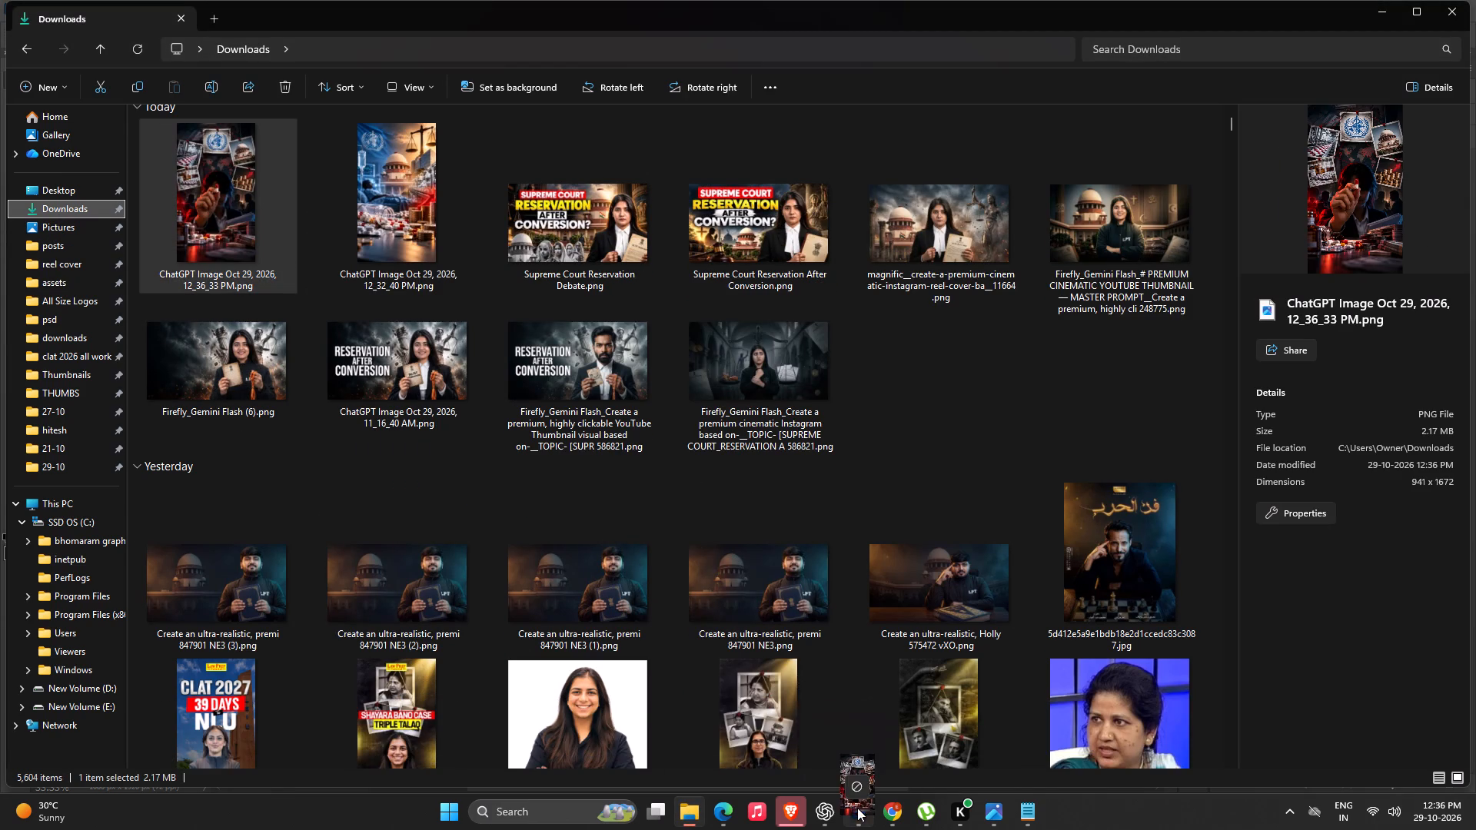
{"action": "left_click_drag", "start_coordinate": [857, 808], "coordinate": [654, 509]}
{"action": "key", "text": "Return"}
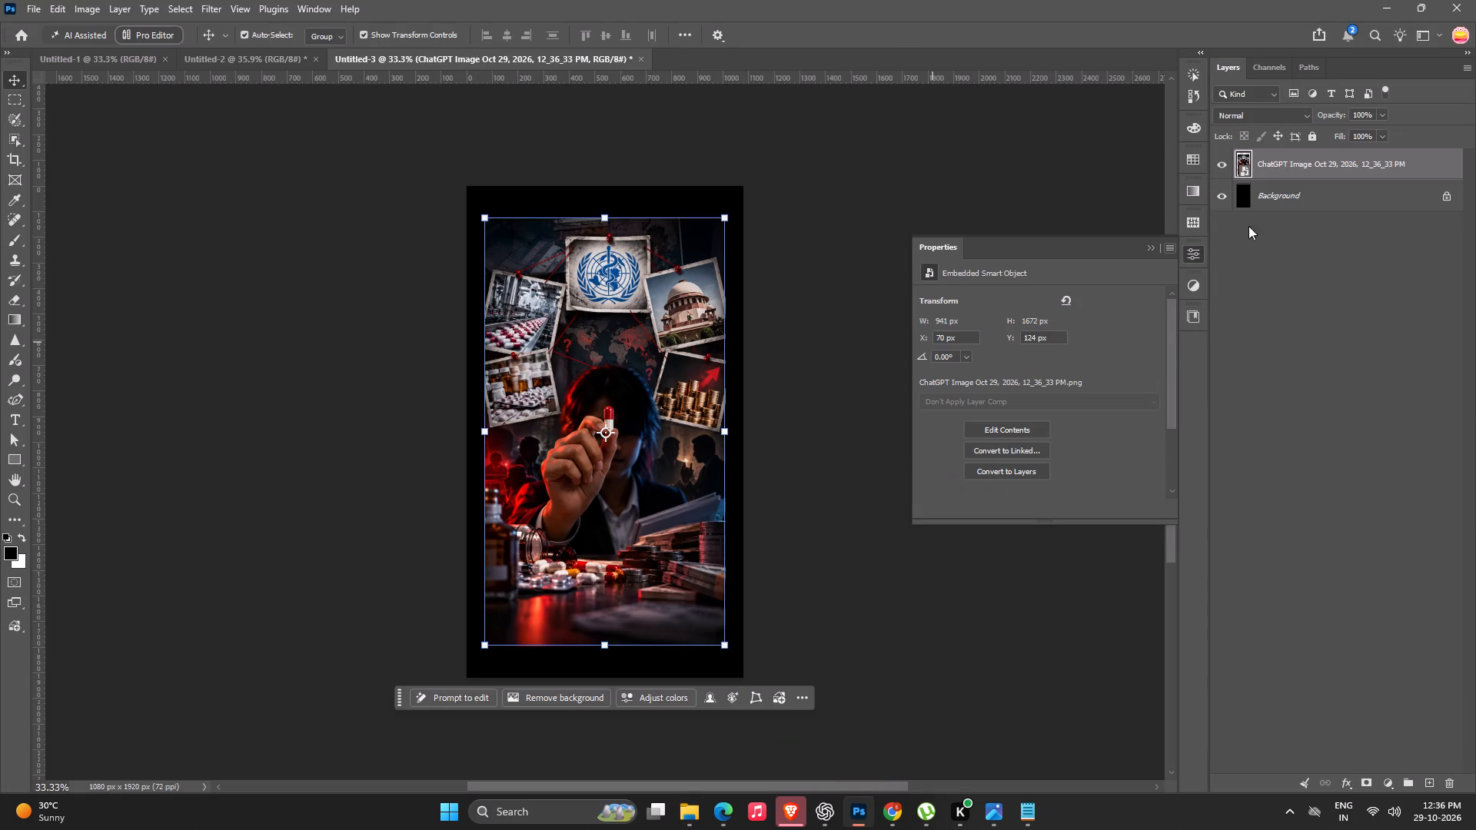
Open the placed image's smart object contents and extend the crop frame on all four sides to about 1283 × 2432 px.
{"action": "double_click", "coordinate": [1238, 155]}
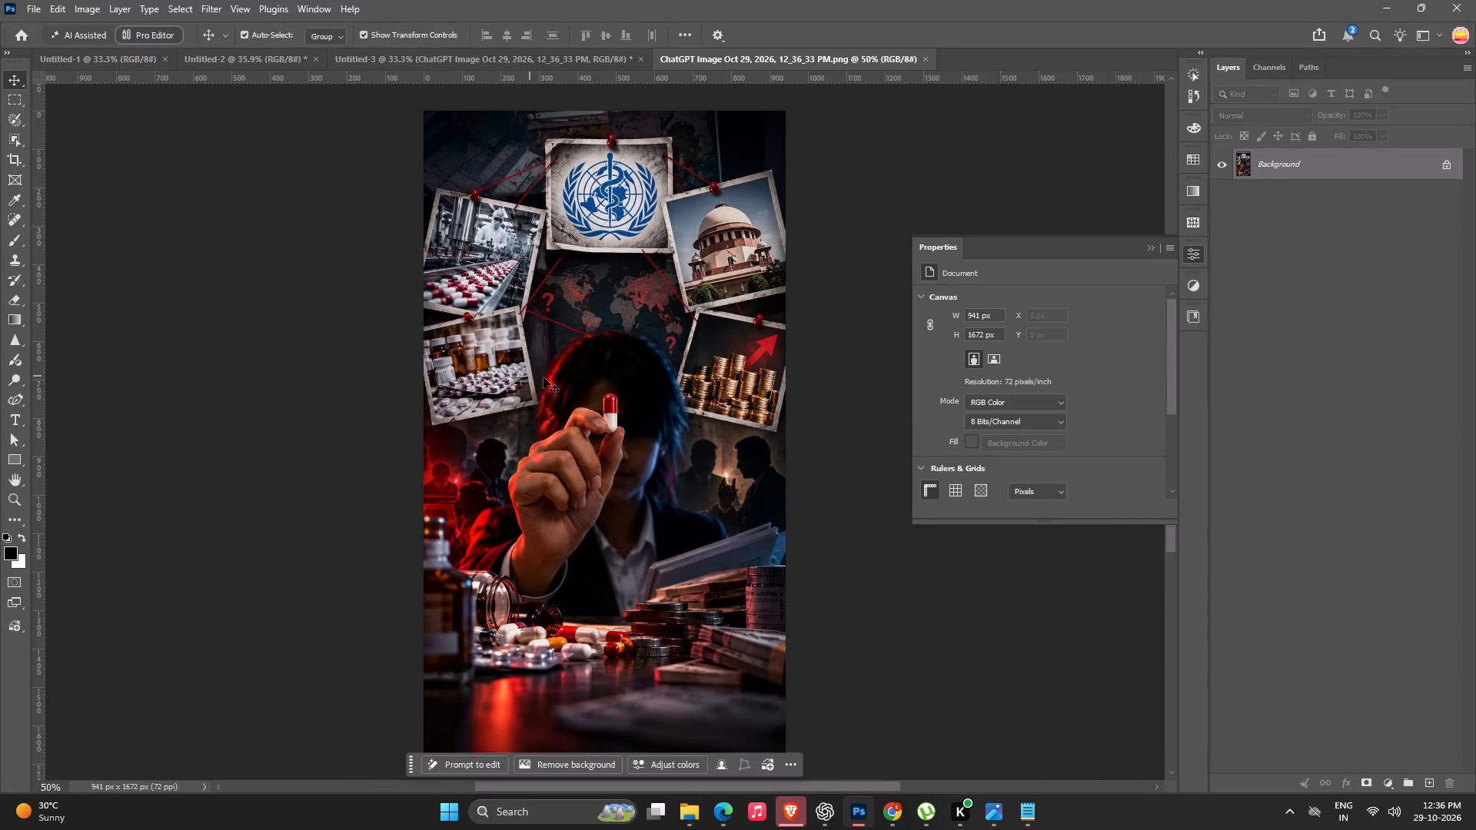
{"action": "scroll", "coordinate": [586, 373], "scroll_direction": "down", "scroll_amount": 7, "text": "ctrl"}
{"action": "left_click", "coordinate": [13, 157]}
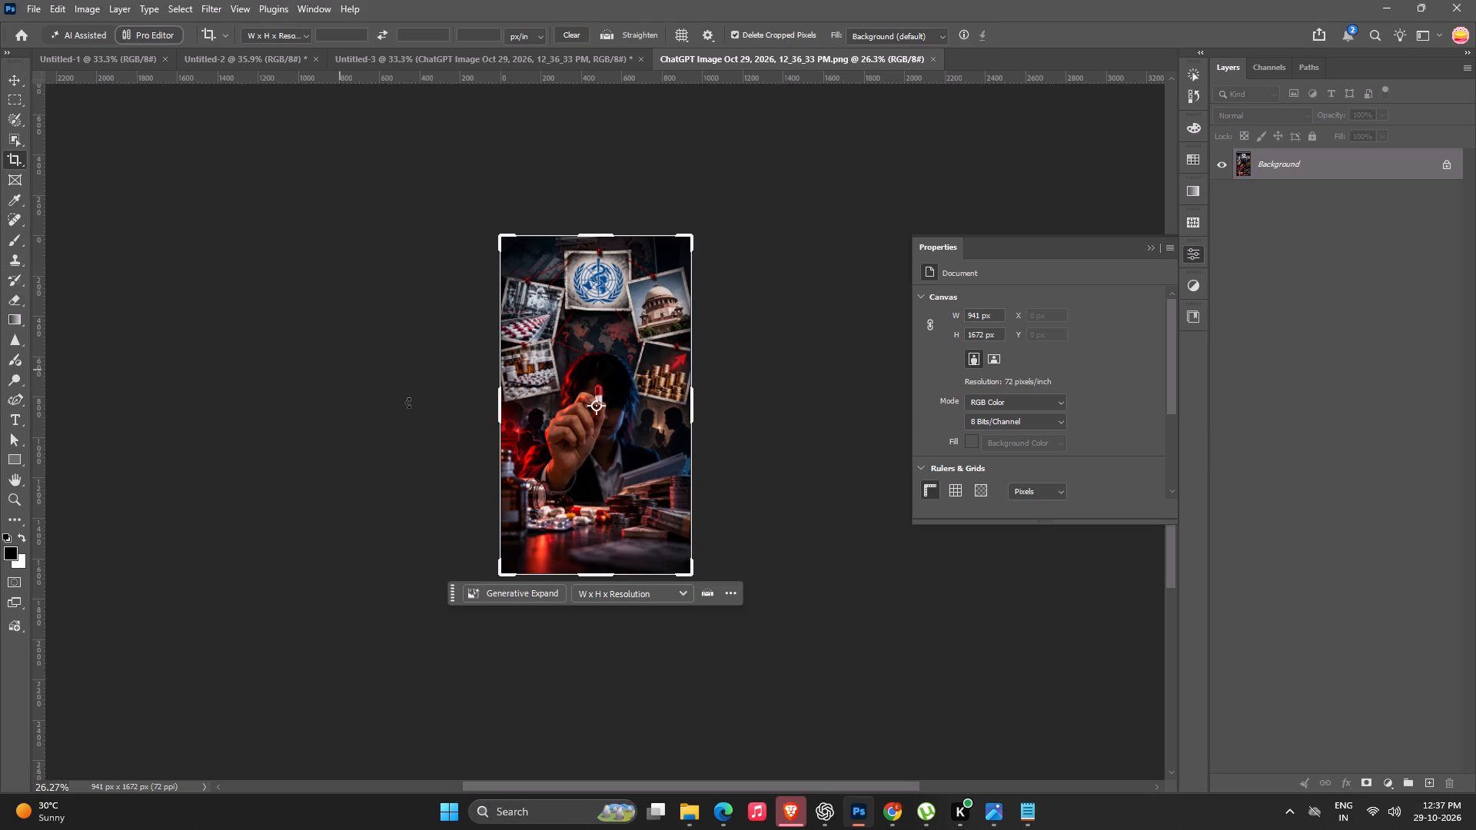
{"action": "left_click_drag", "start_coordinate": [690, 410], "coordinate": [701, 407]}
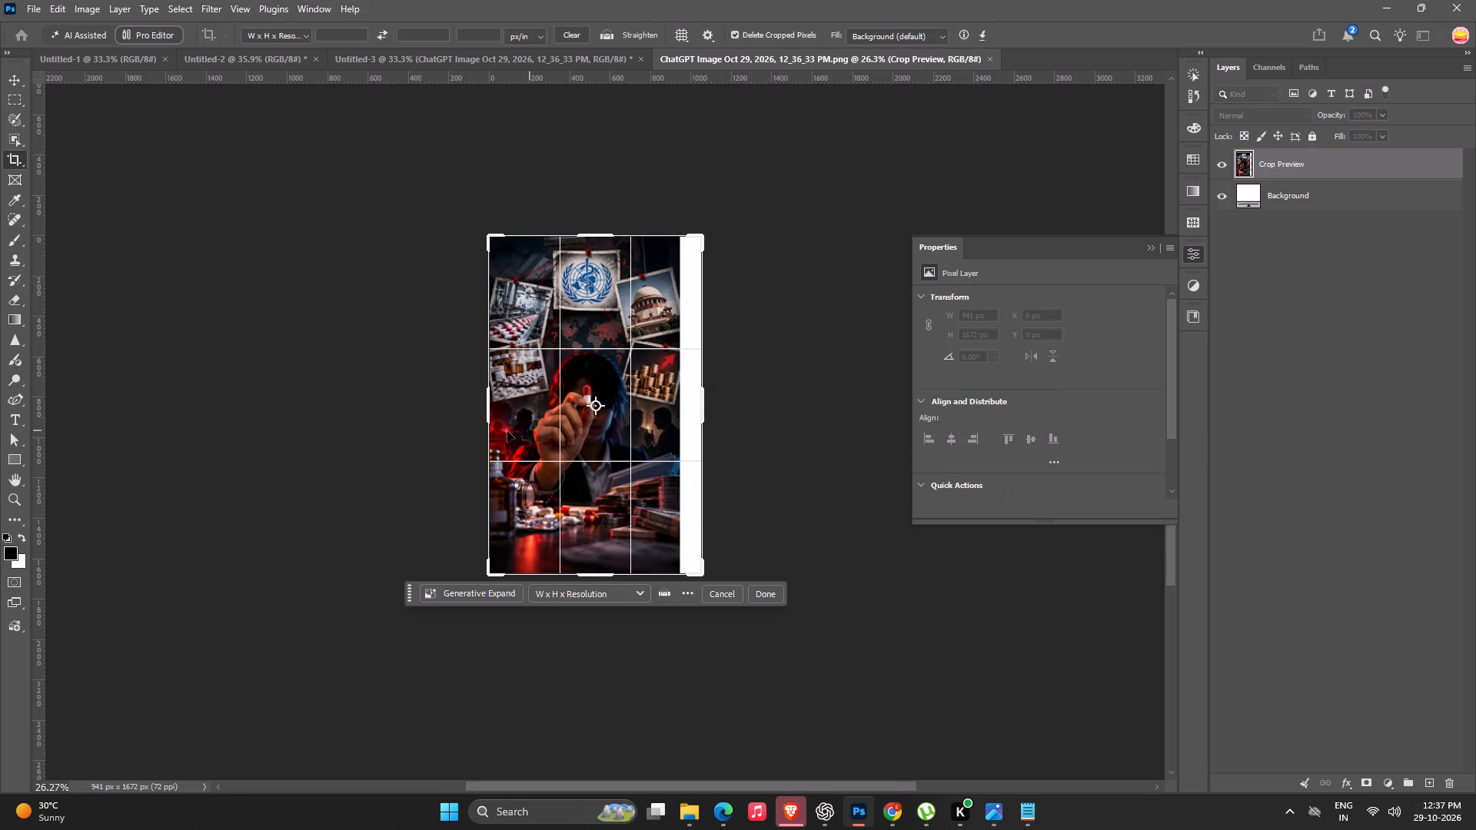
{"action": "left_click_drag", "start_coordinate": [487, 412], "coordinate": [470, 412]}
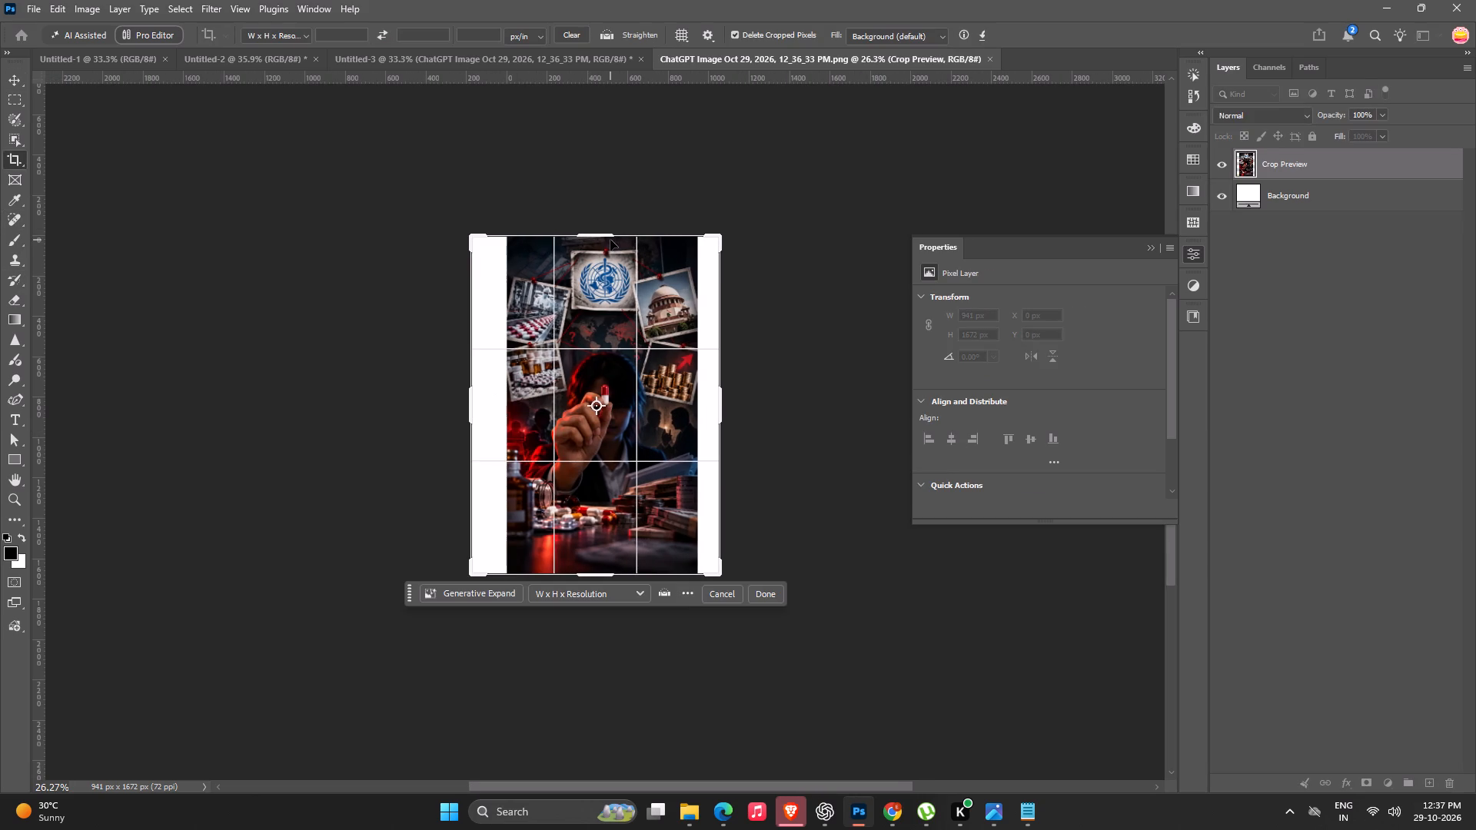
{"action": "left_click_drag", "start_coordinate": [603, 231], "coordinate": [596, 192]}
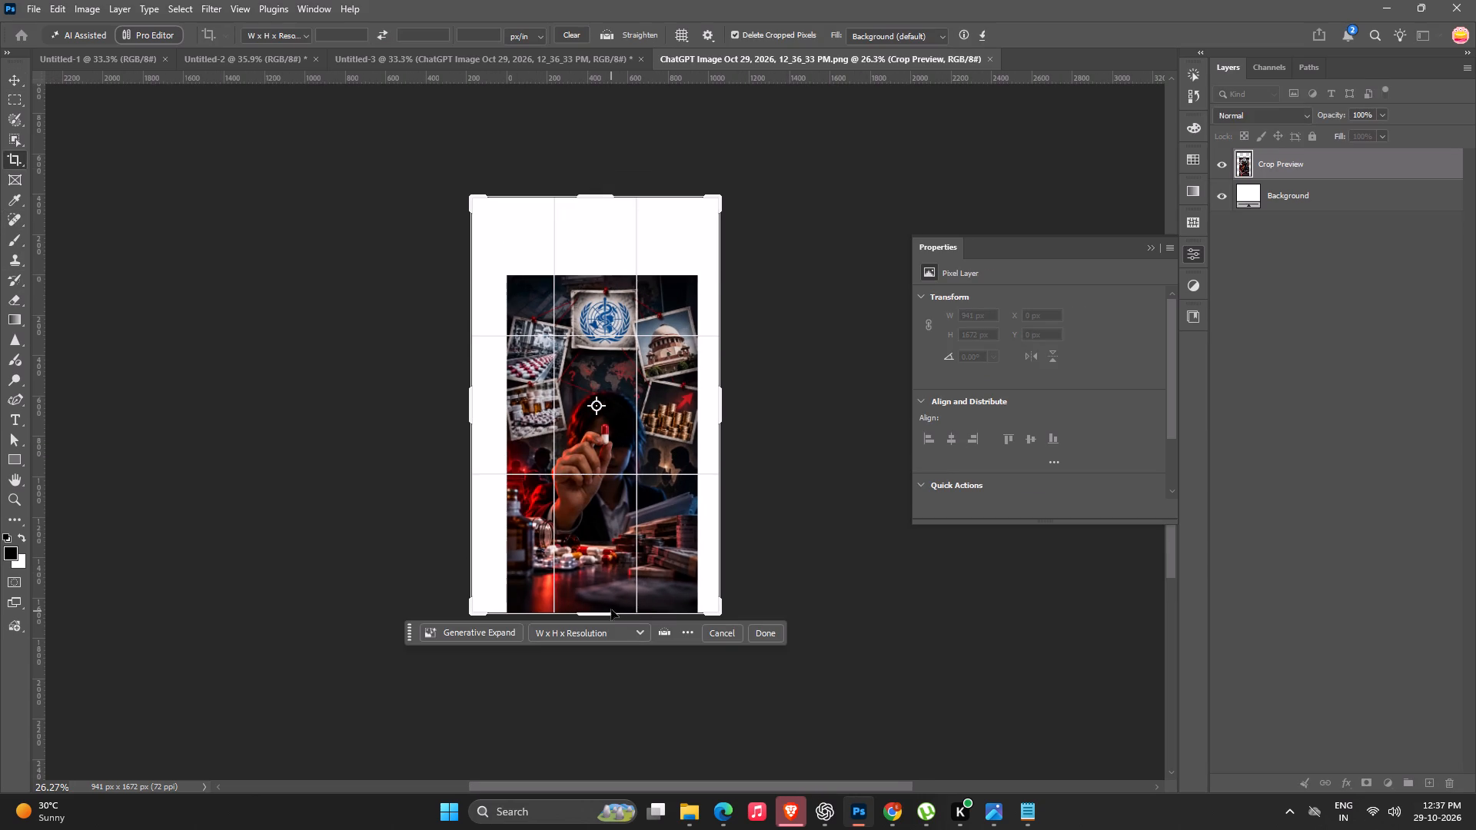
{"action": "left_click_drag", "start_coordinate": [605, 614], "coordinate": [605, 652]}
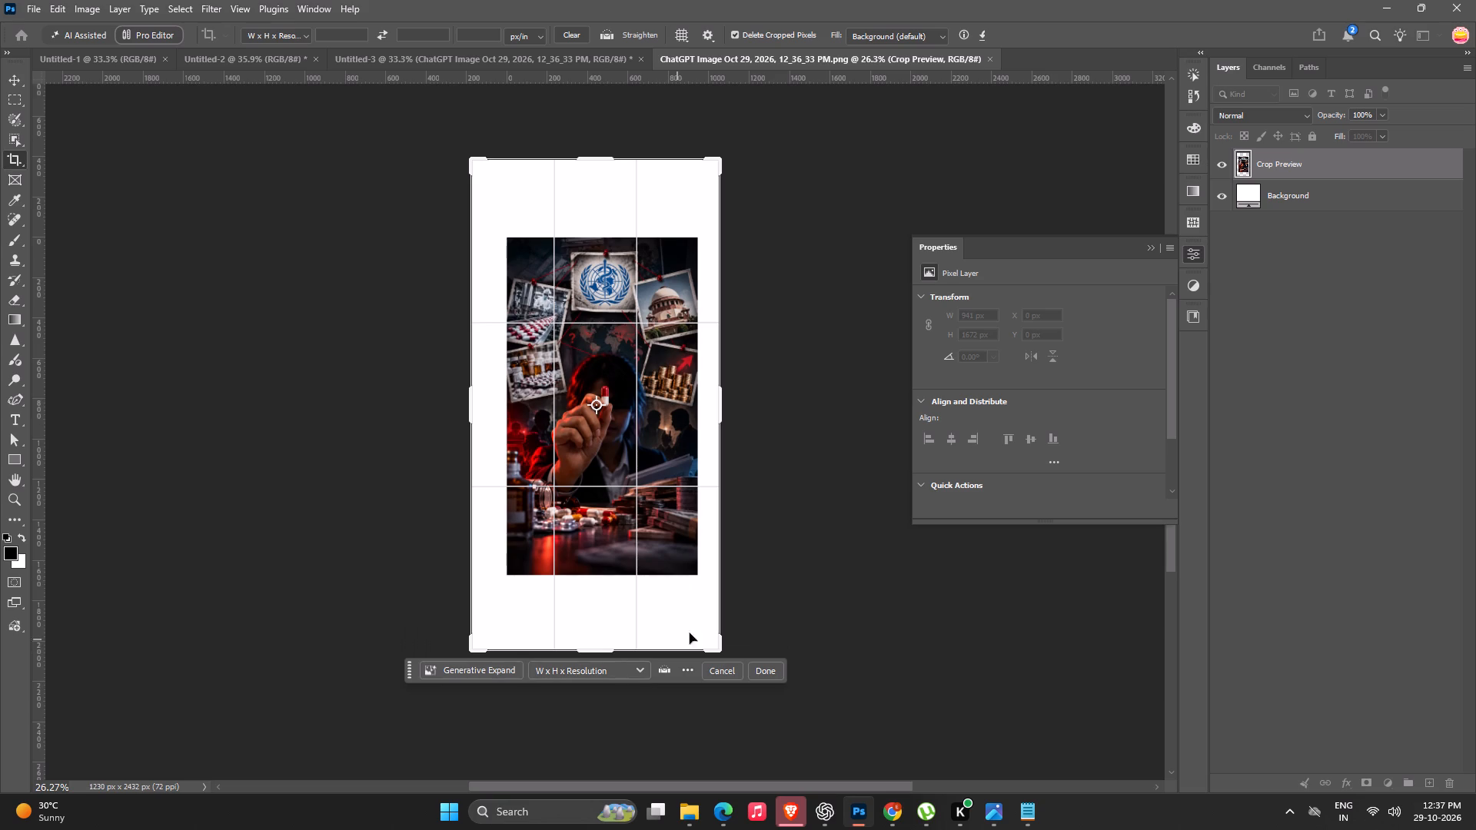
{"action": "left_click", "coordinate": [722, 404]}
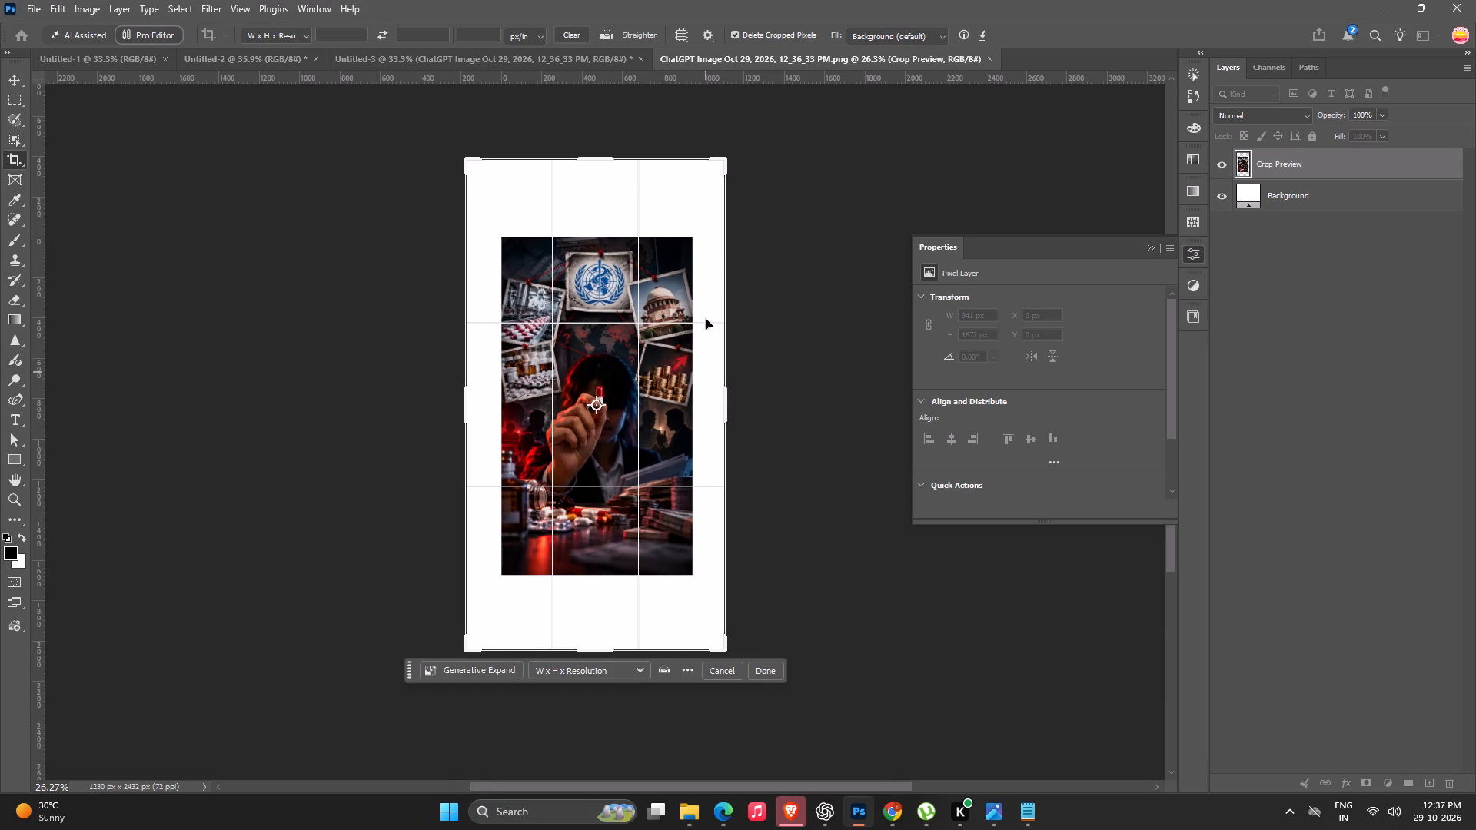
Set the crop fill to Generative Expand and apply the crop.
{"action": "left_click", "coordinate": [892, 27]}
{"action": "left_click", "coordinate": [888, 37]}
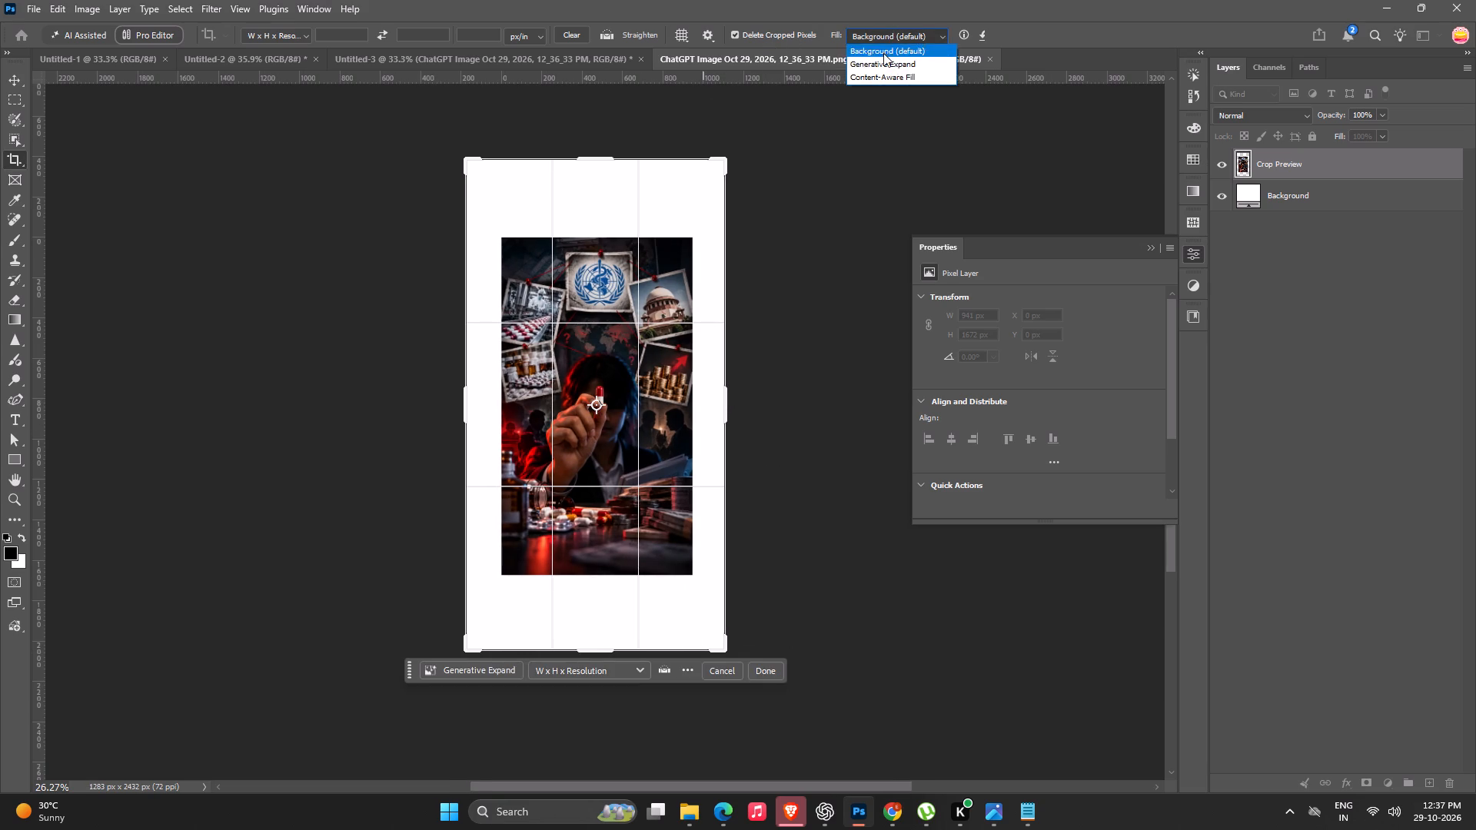
{"action": "left_click", "coordinate": [883, 66]}
{"action": "key", "text": "Return"}
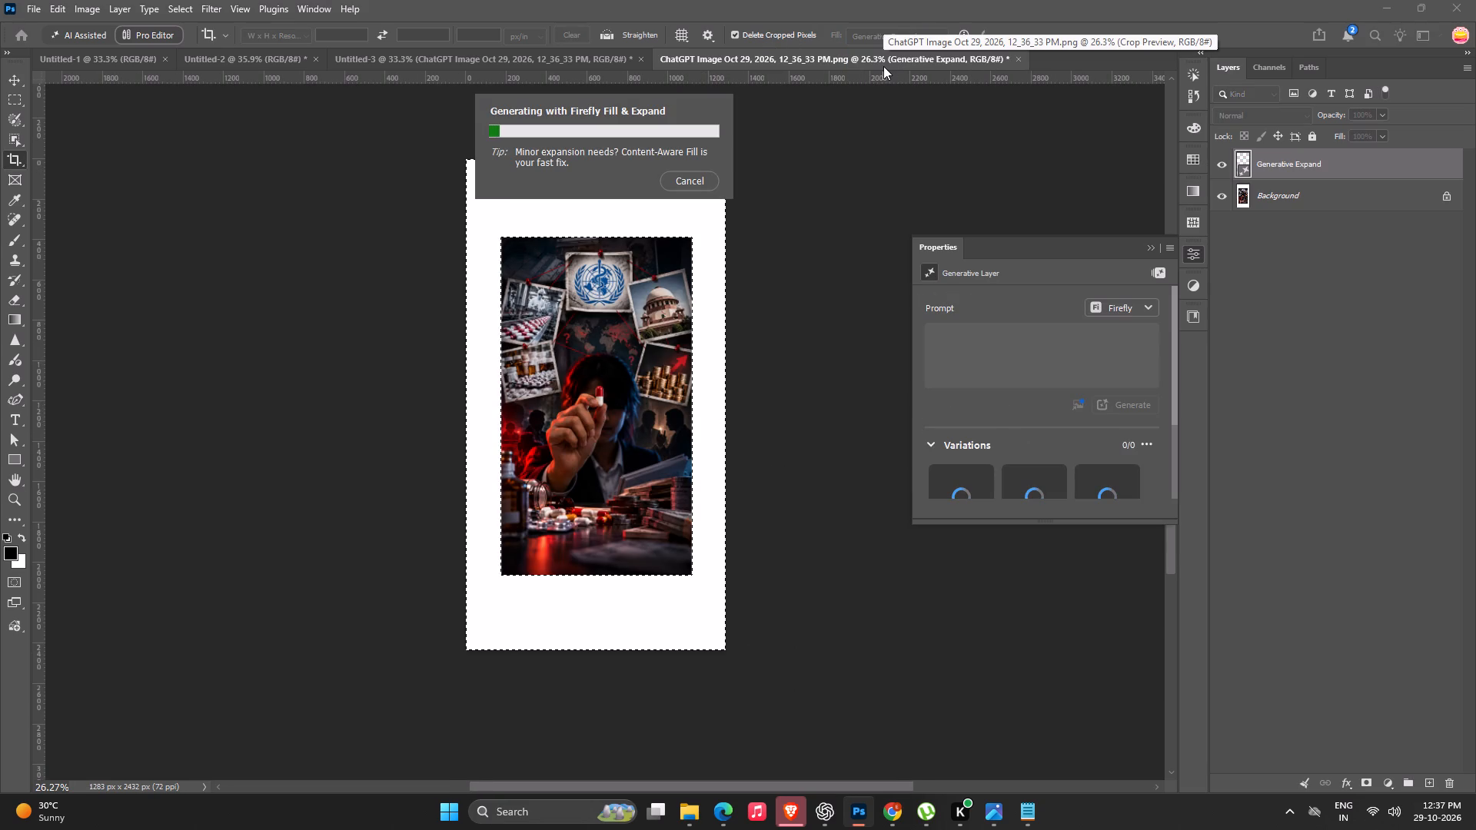
Switch to the LPT Design Sheet in Chrome and set the "LIFE-SAVING DRUGS WHO SETS THE PRICE?" row's status to In progress.
{"action": "left_click", "coordinate": [896, 812]}
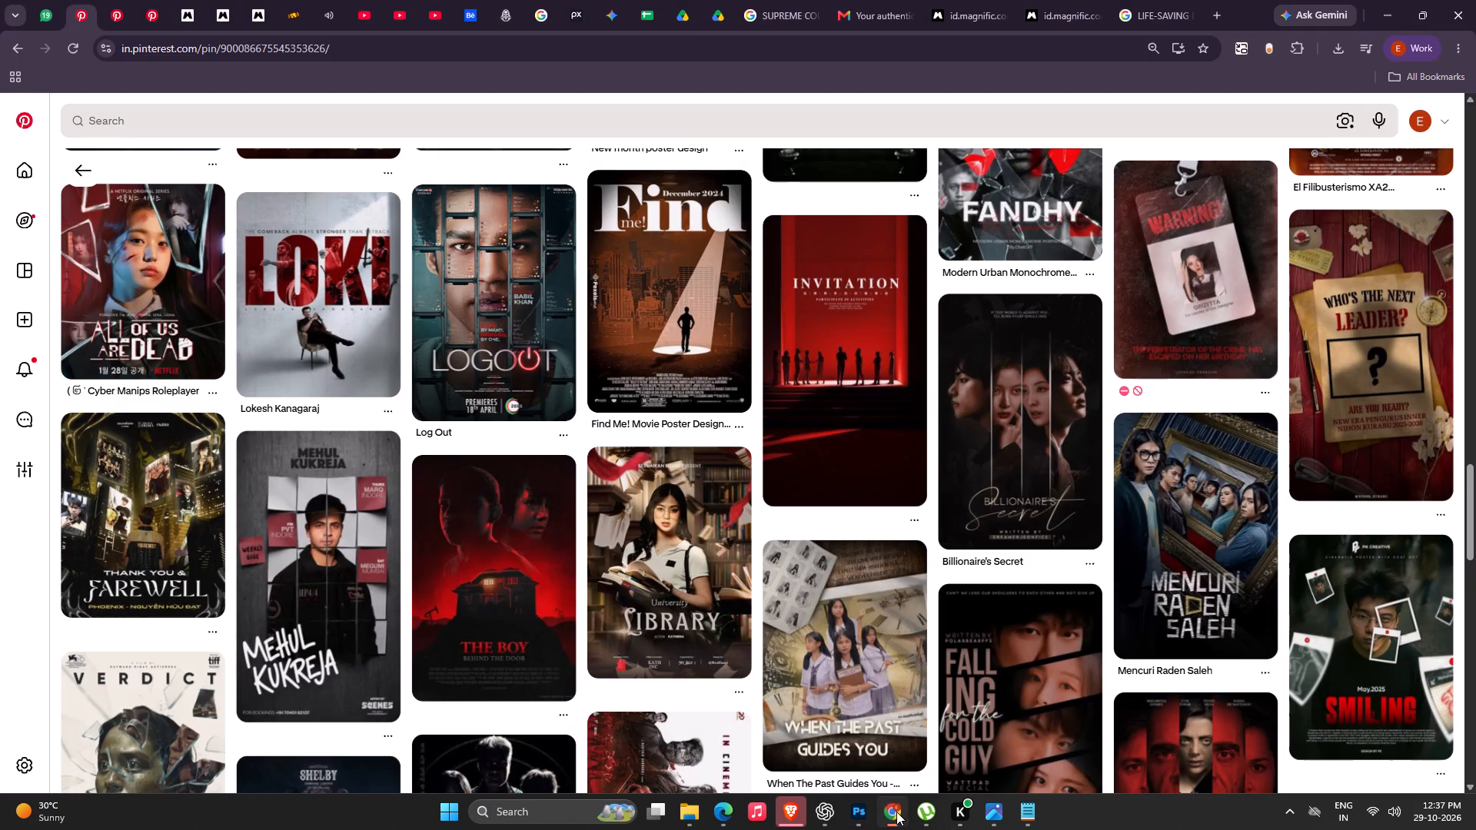
{"action": "left_click", "coordinate": [659, 0]}
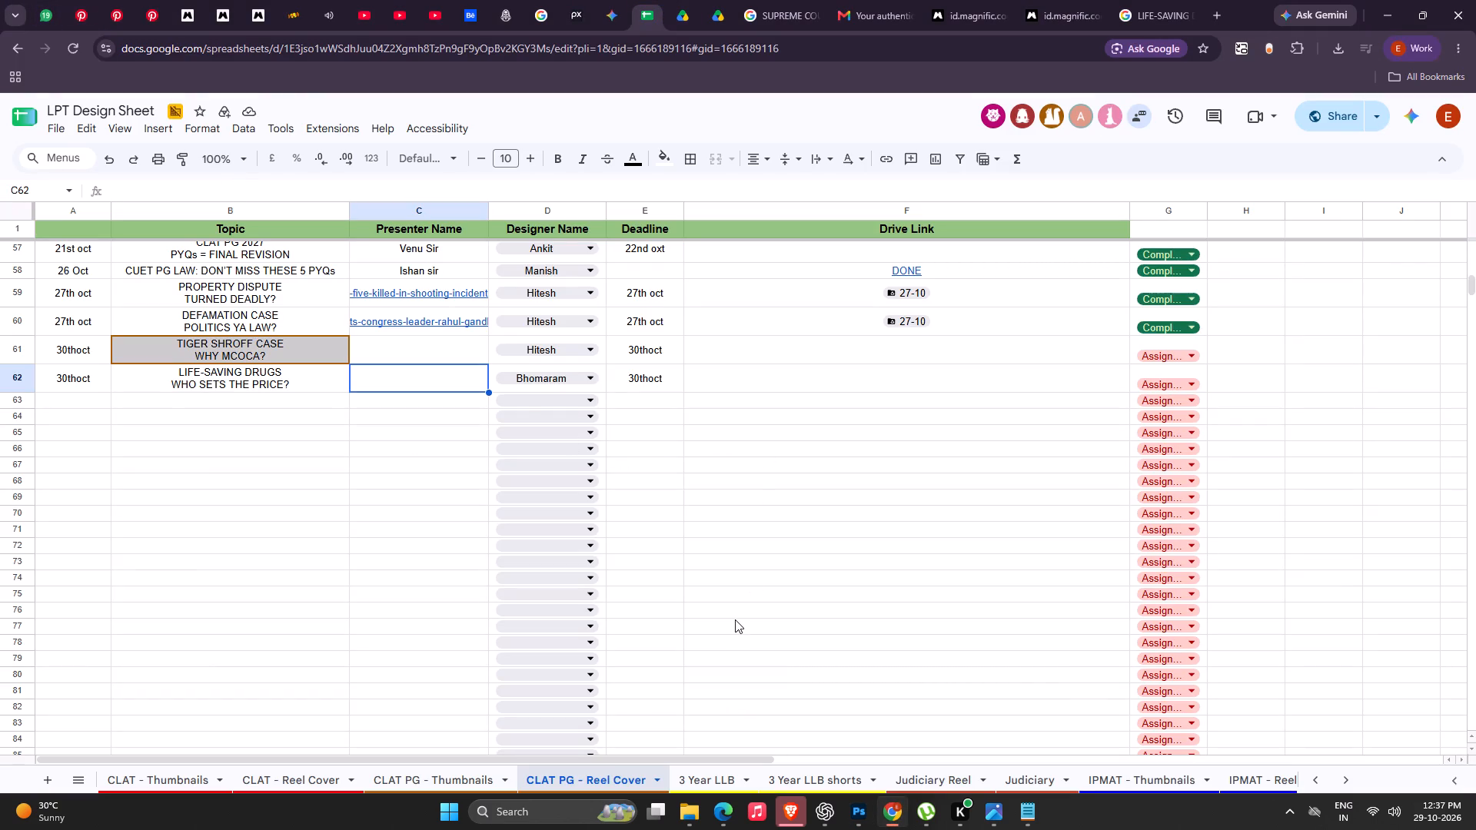
{"action": "left_click", "coordinate": [241, 368]}
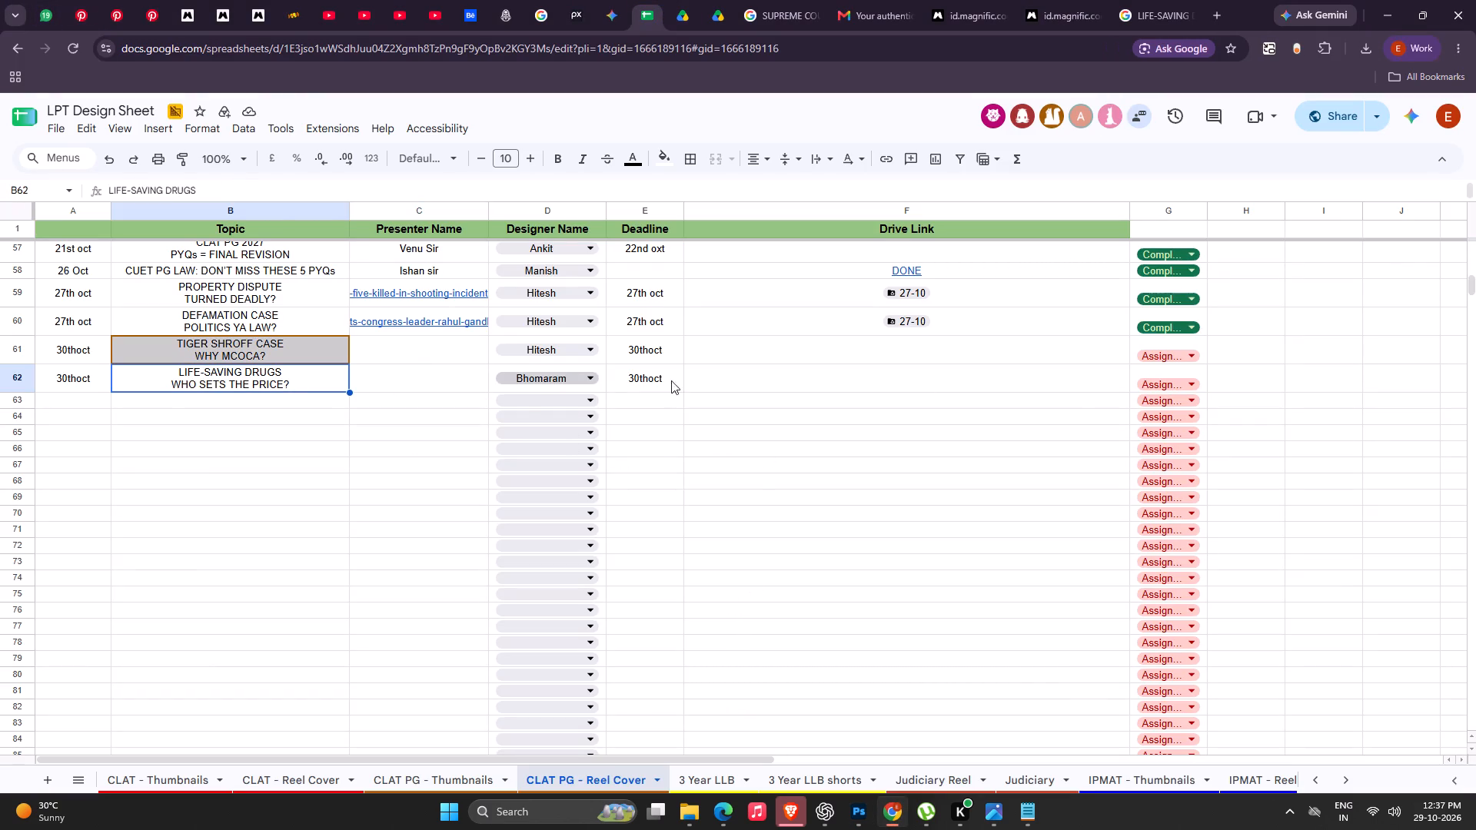
{"action": "left_click", "coordinate": [1155, 385]}
{"action": "left_click", "coordinate": [1155, 433]}
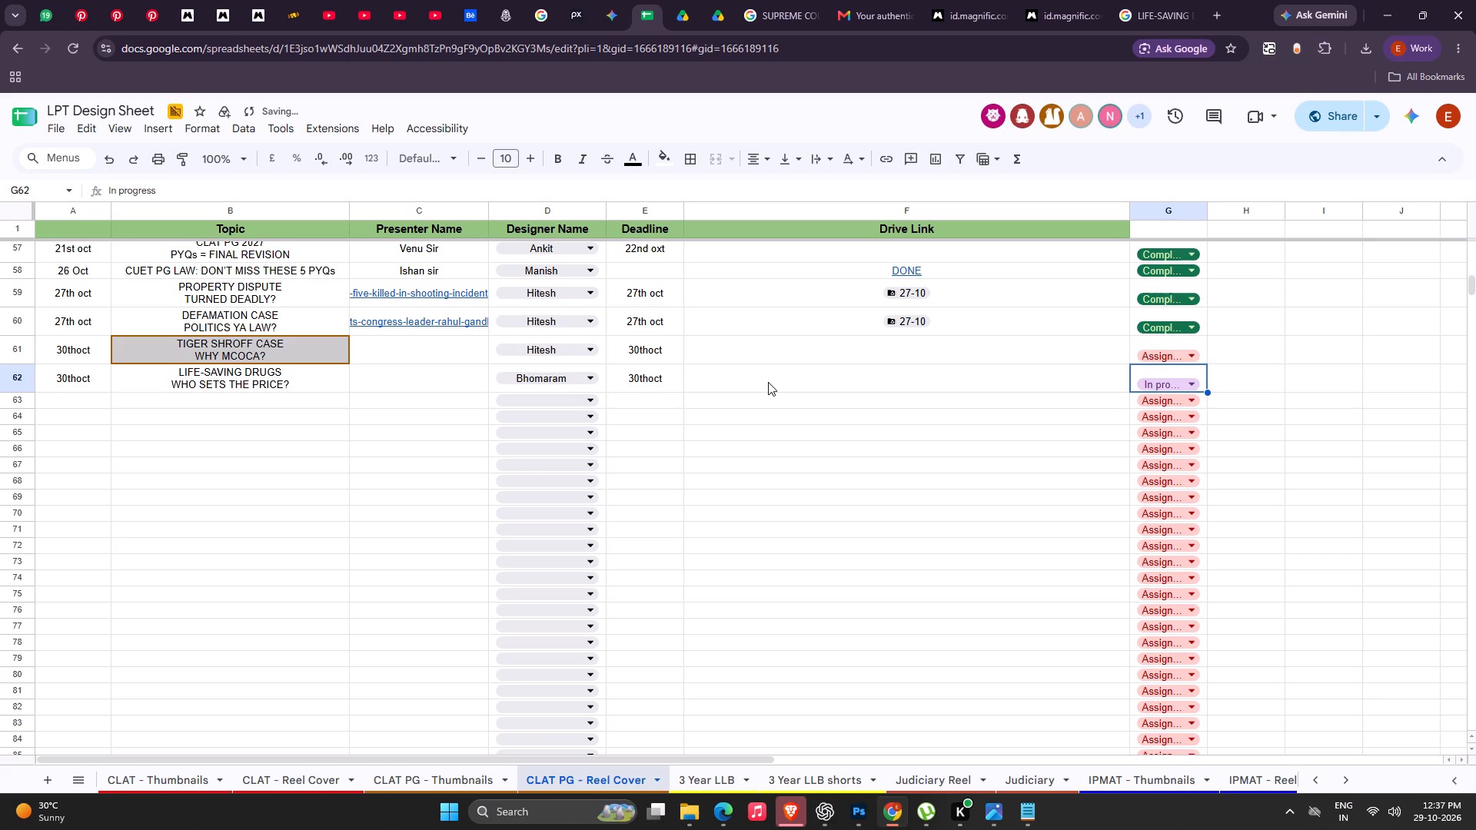
{"action": "left_click", "coordinate": [768, 382]}
Switch back to Photoshop, compare the Generative Expand variations and choose the third one.
{"action": "key", "text": "alt+Tab"}
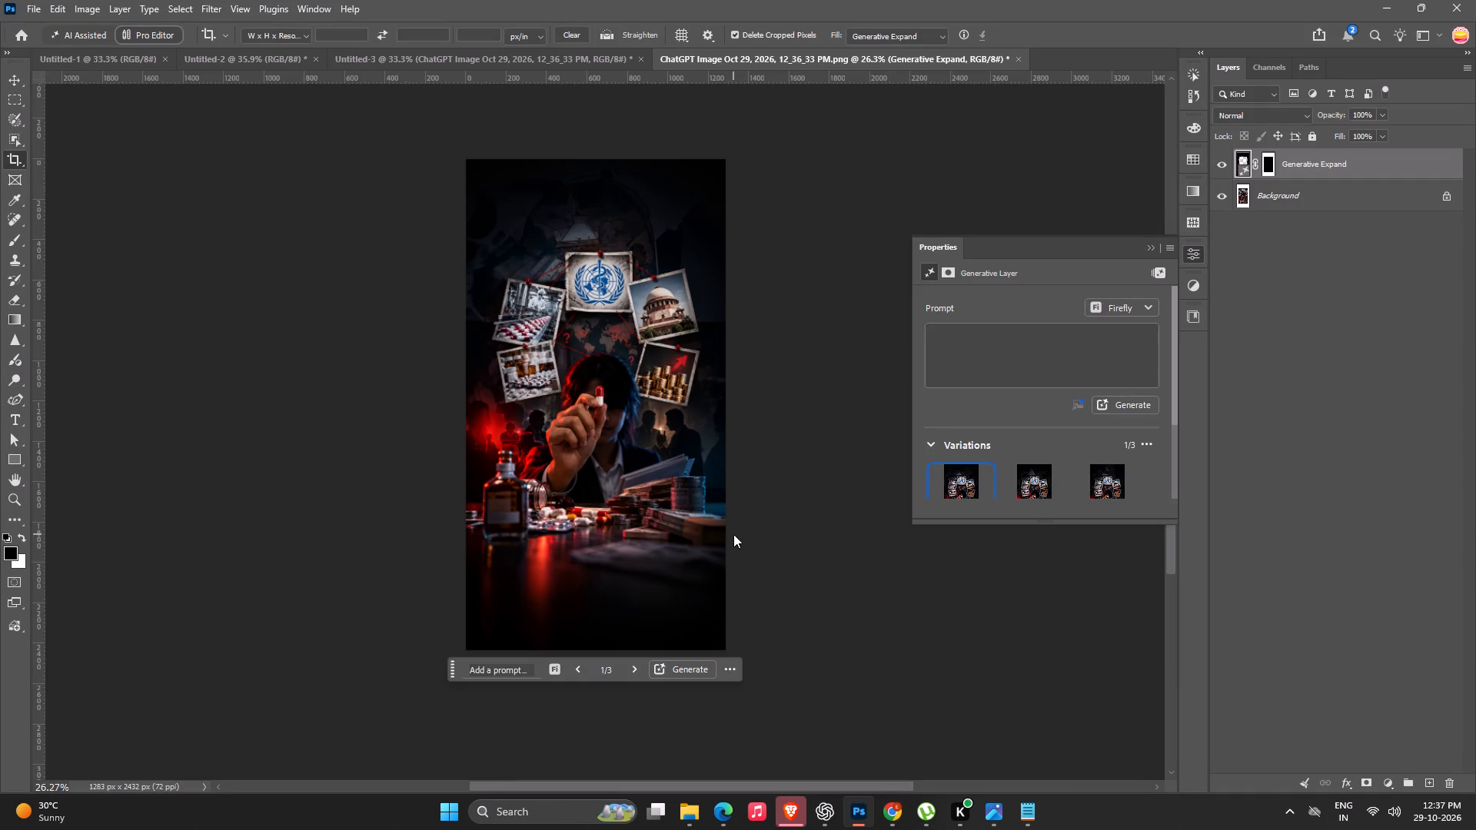
{"action": "left_click", "coordinate": [1039, 476]}
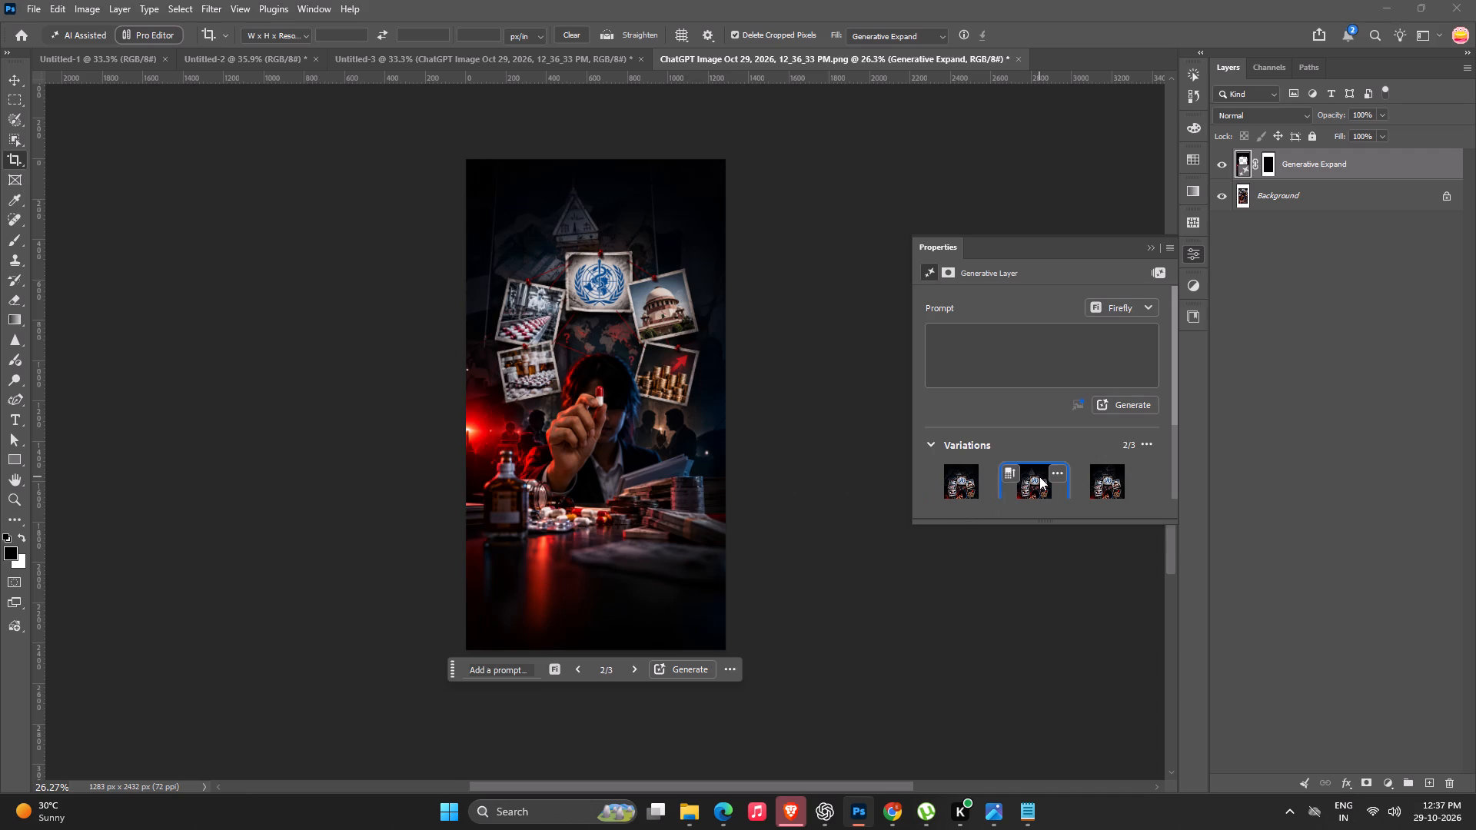
{"action": "left_click", "coordinate": [1099, 486]}
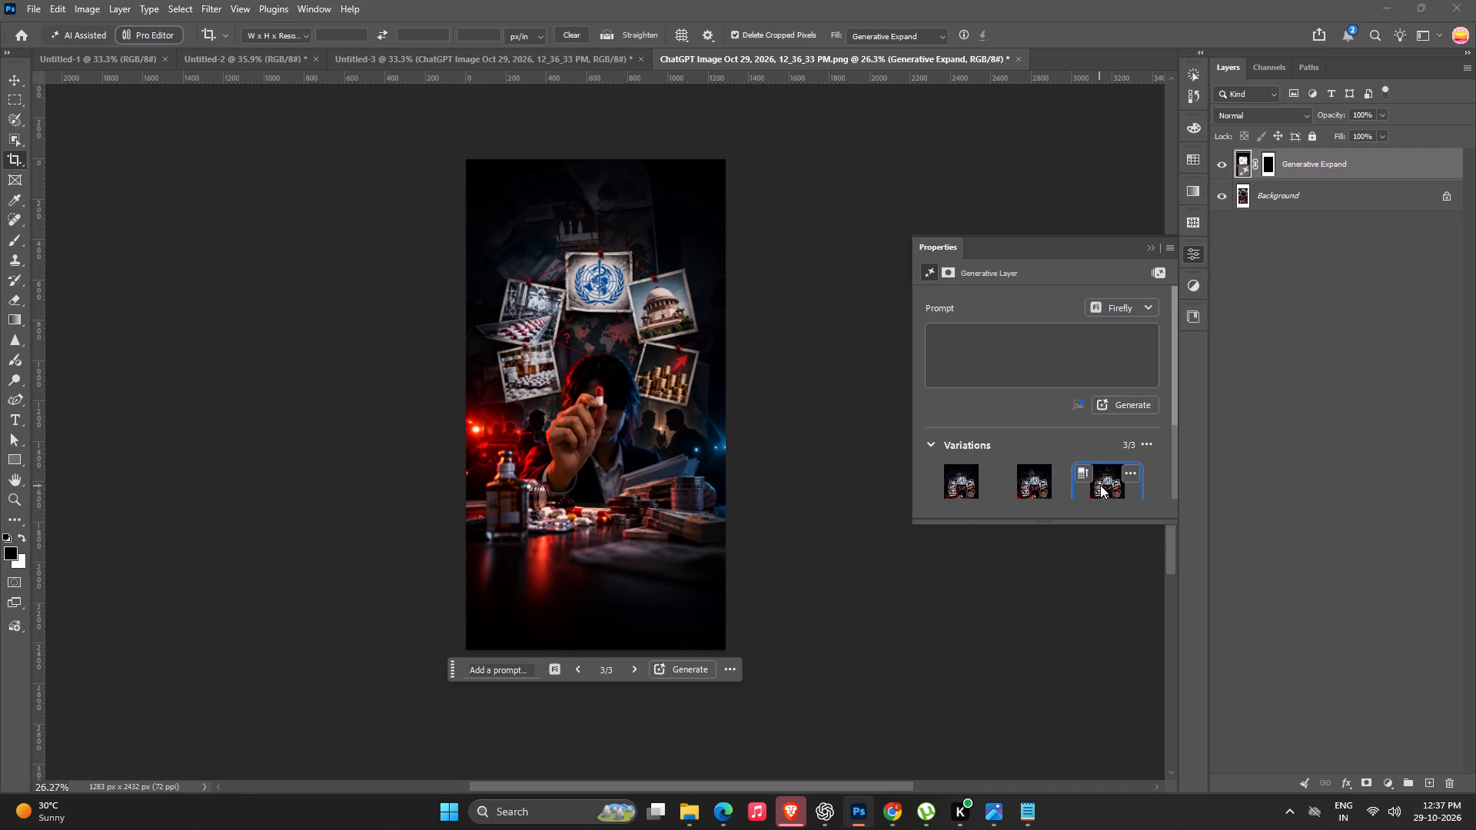
Unlock the Background layer and convert it together with the Generative Expand layer into one smart object.
{"action": "left_click", "coordinate": [1451, 197]}
{"action": "left_click", "coordinate": [1394, 168], "text": "shift"}
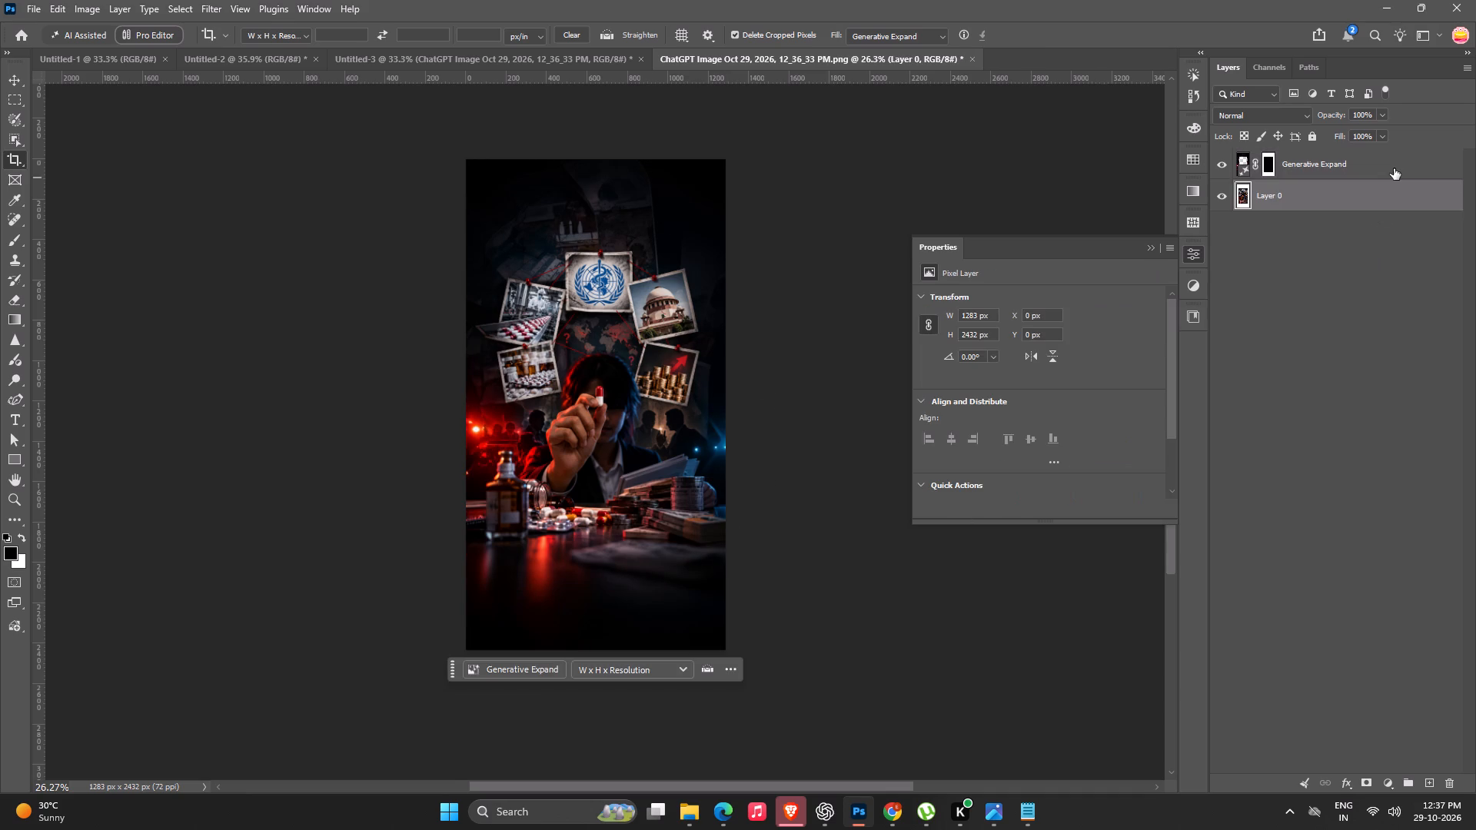
{"action": "right_click", "coordinate": [1394, 168], "text": "shift"}
{"action": "left_click", "coordinate": [1376, 500]}
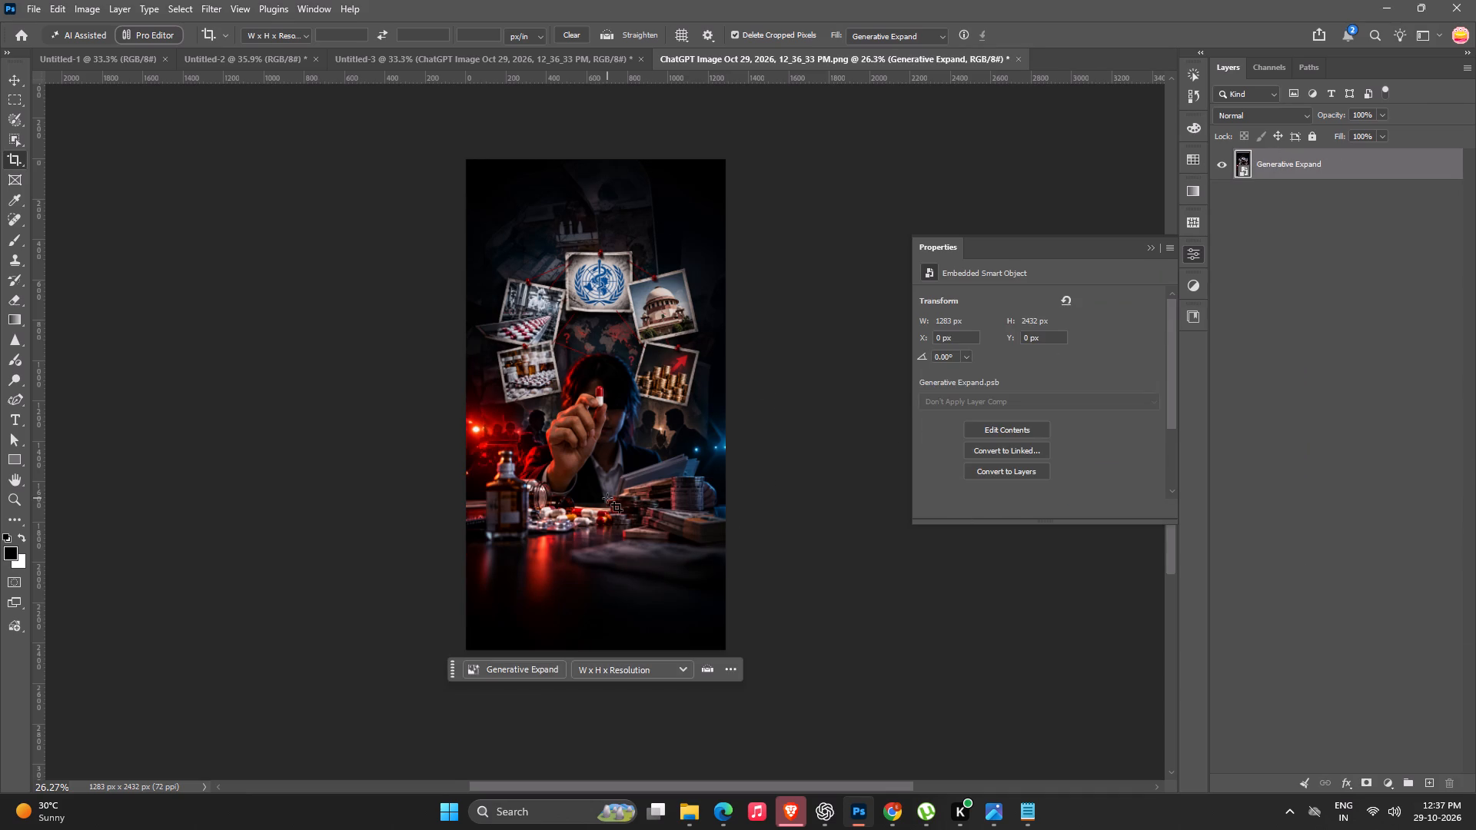
Save the expanded smart object document with the Move tool active.
{"action": "left_click", "coordinate": [15, 81]}
{"action": "key", "text": "space"}
{"action": "key", "text": "space"}
{"action": "key", "text": "space"}
{"action": "key", "text": "space"}
{"action": "key", "text": "space"}
{"action": "key", "text": "space"}
{"action": "key", "text": "space"}
{"action": "key", "text": "space"}
{"action": "key", "text": "space"}
{"action": "left_click_drag", "start_coordinate": [294, 438], "coordinate": [334, 356]}
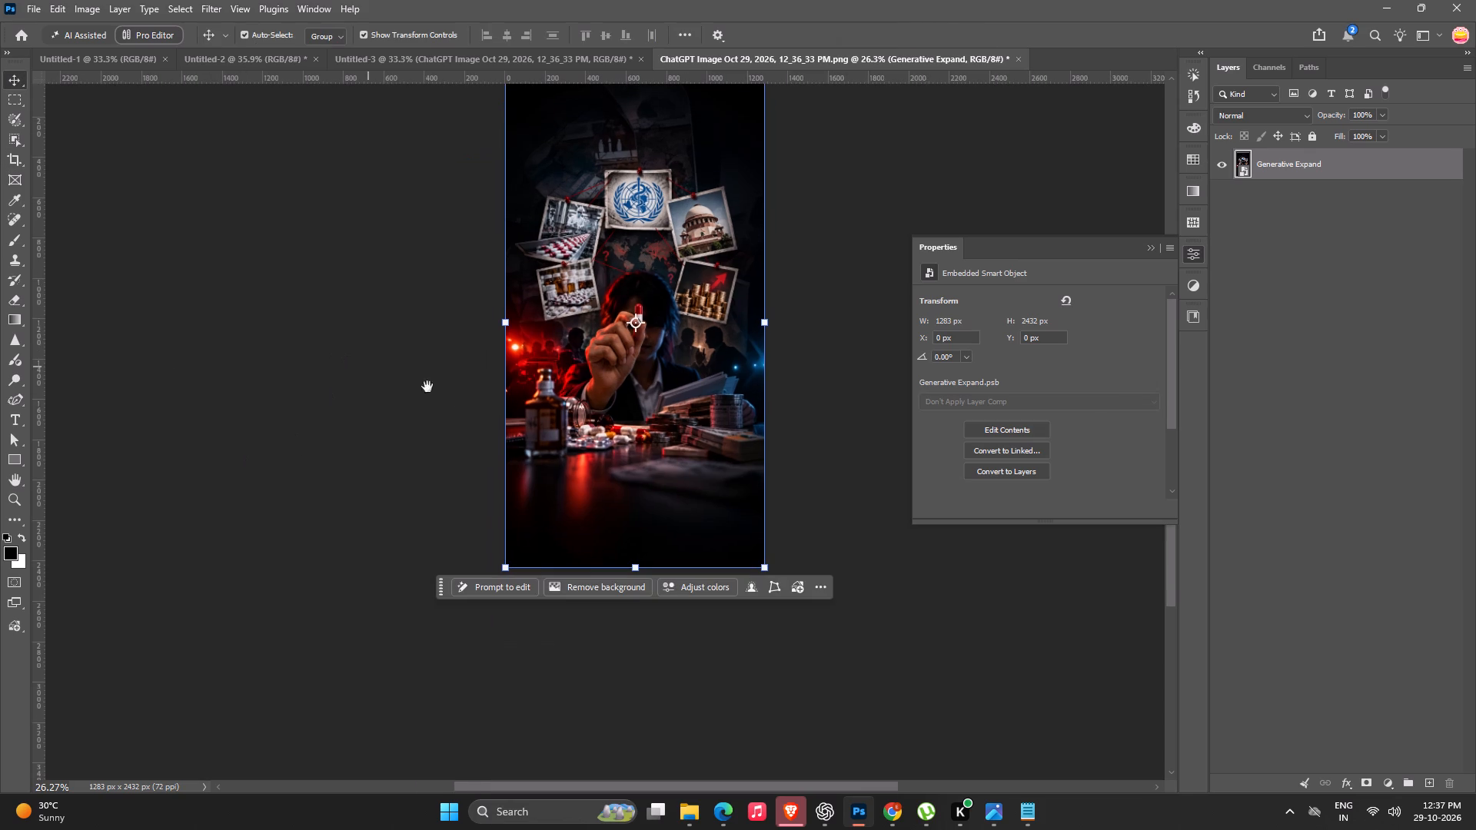
{"action": "key", "text": "ctrl+s"}
Switch to the YouTube page in Chrome and search for "rani rangili new song kali gadi".
{"action": "left_click", "coordinate": [897, 809]}
{"action": "left_click", "coordinate": [329, 0]}
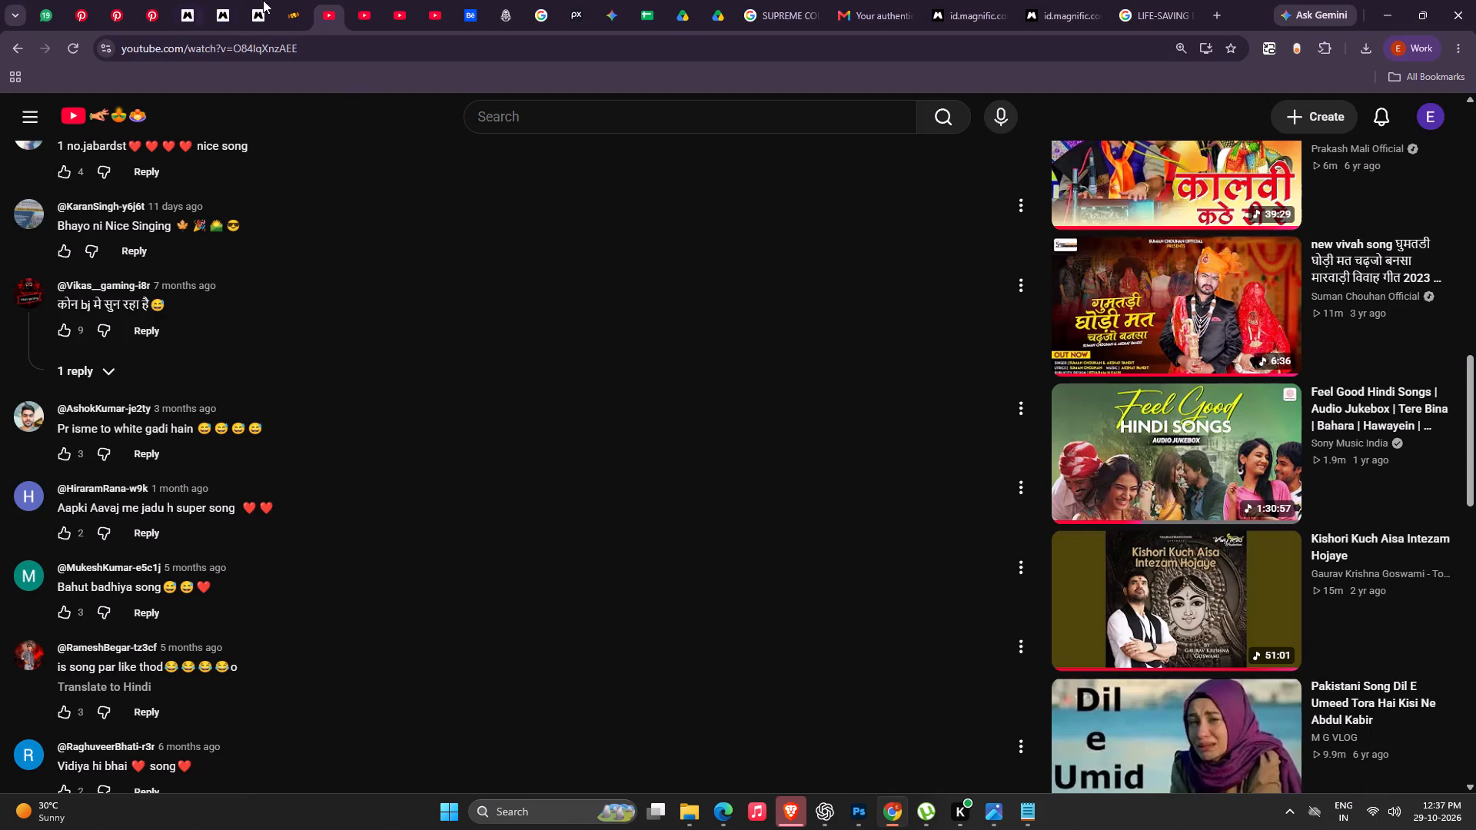
{"action": "scroll", "coordinate": [953, 628], "scroll_direction": "up", "scroll_amount": 17}
{"action": "scroll", "coordinate": [953, 628], "scroll_direction": "up", "scroll_amount": 8}
{"action": "scroll", "coordinate": [953, 628], "scroll_direction": "down", "scroll_amount": 1}
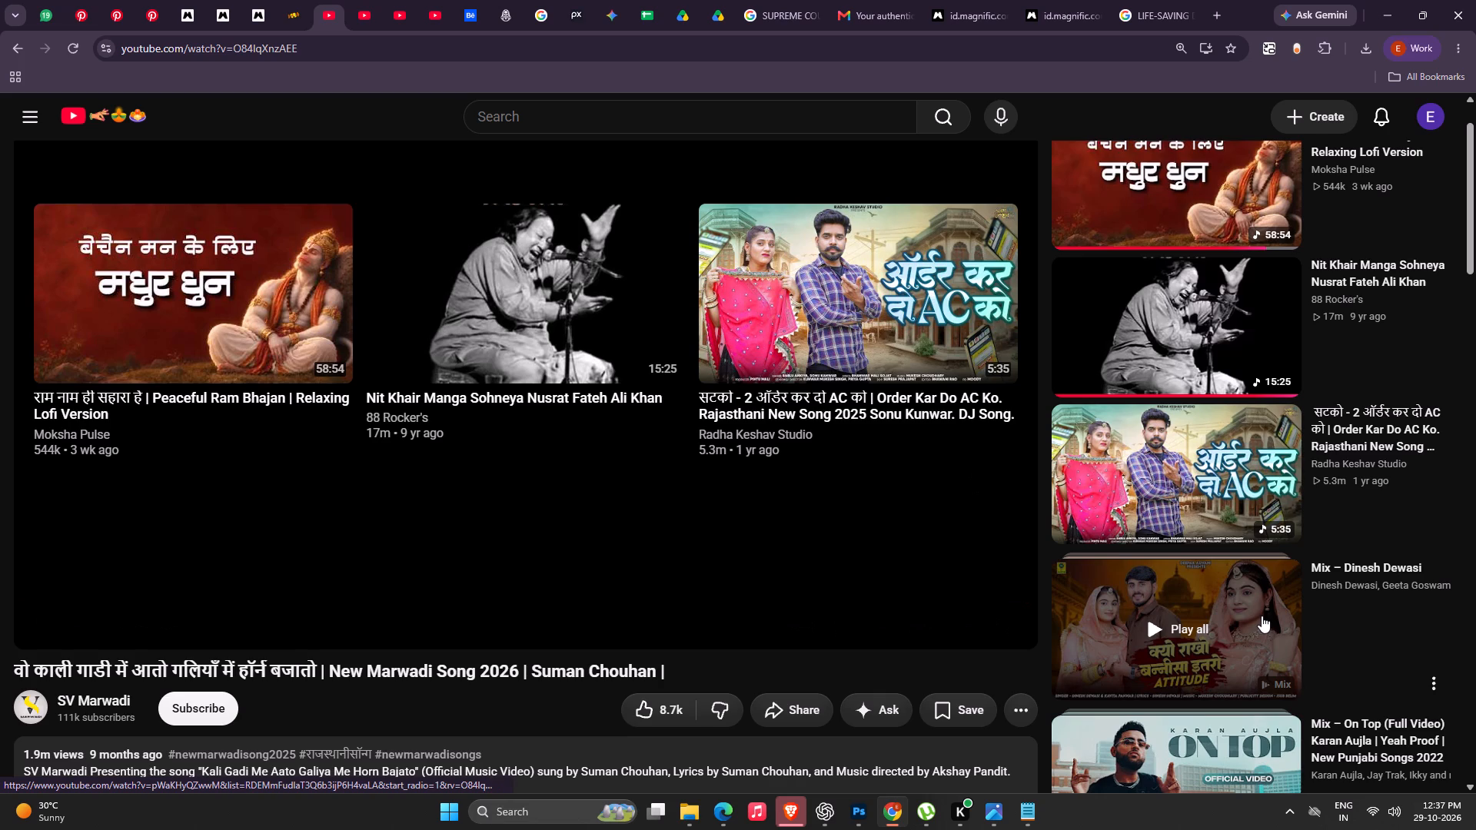
{"action": "scroll", "coordinate": [362, 567], "scroll_direction": "down", "scroll_amount": 1}
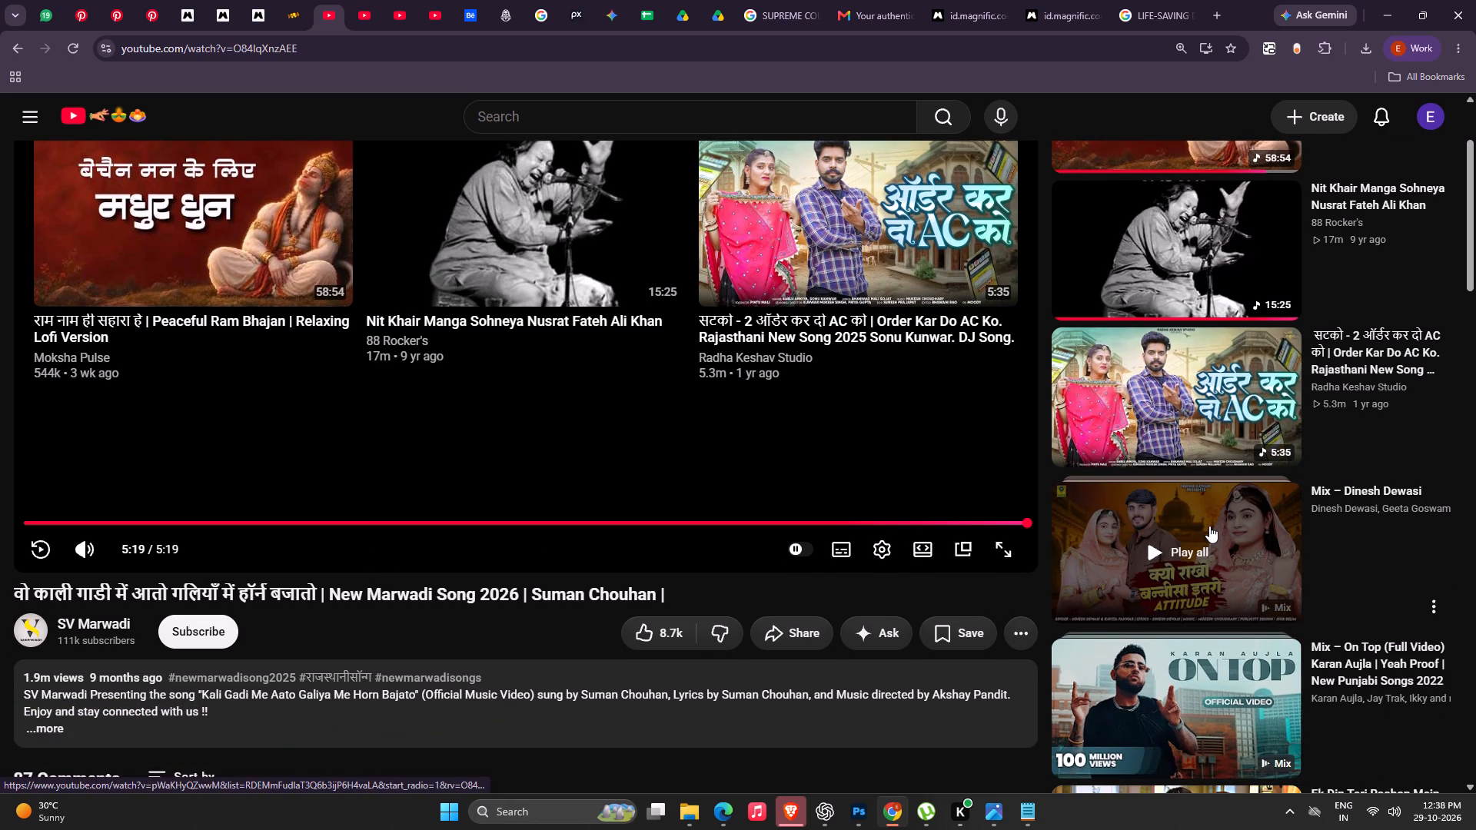
{"action": "left_click", "coordinate": [493, 111]}
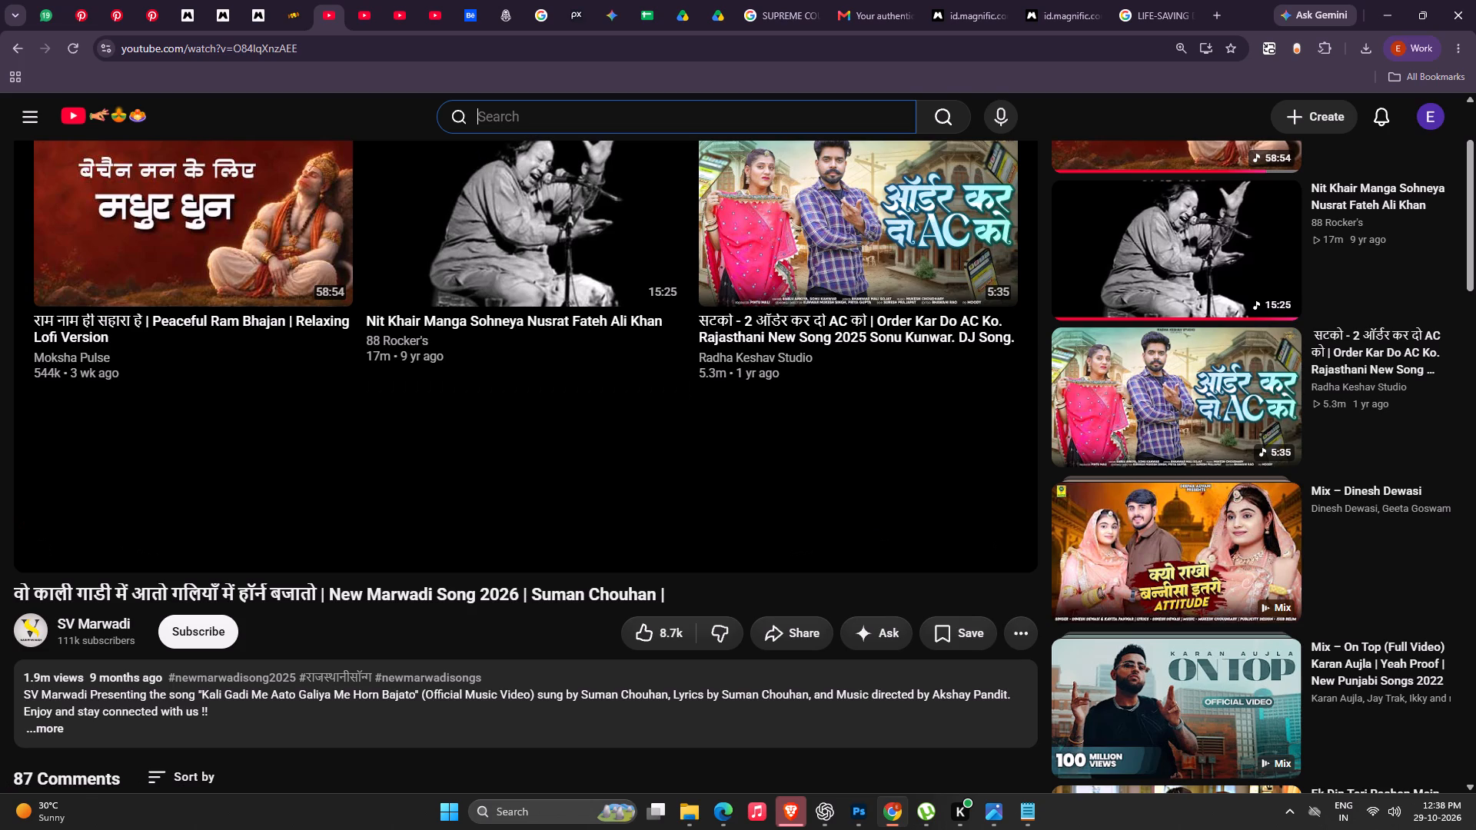
{"action": "type", "text": "rani"}
{"action": "key", "text": "space"}
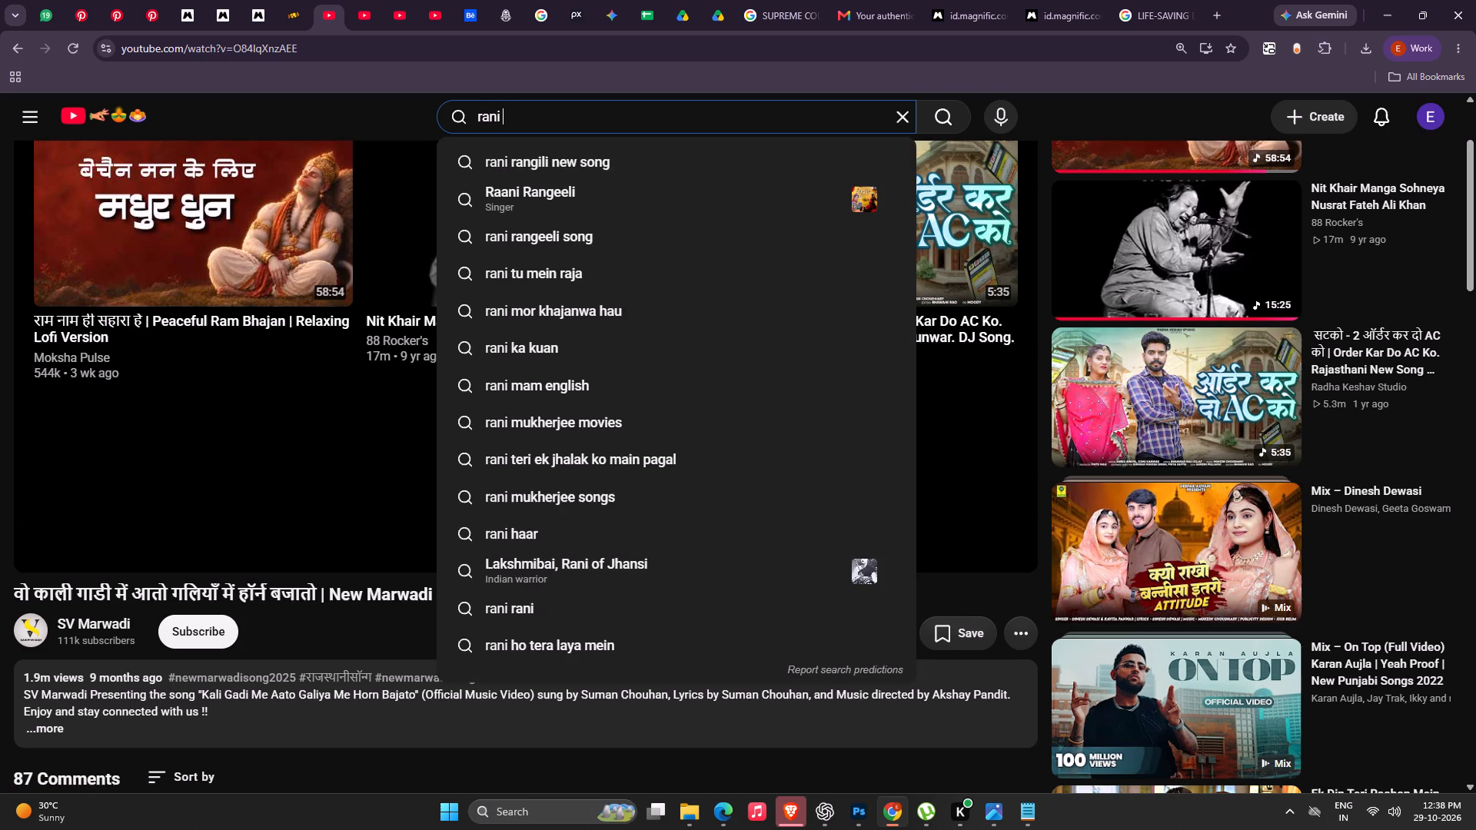
{"action": "key", "text": "Down"}
{"action": "key", "text": "space"}
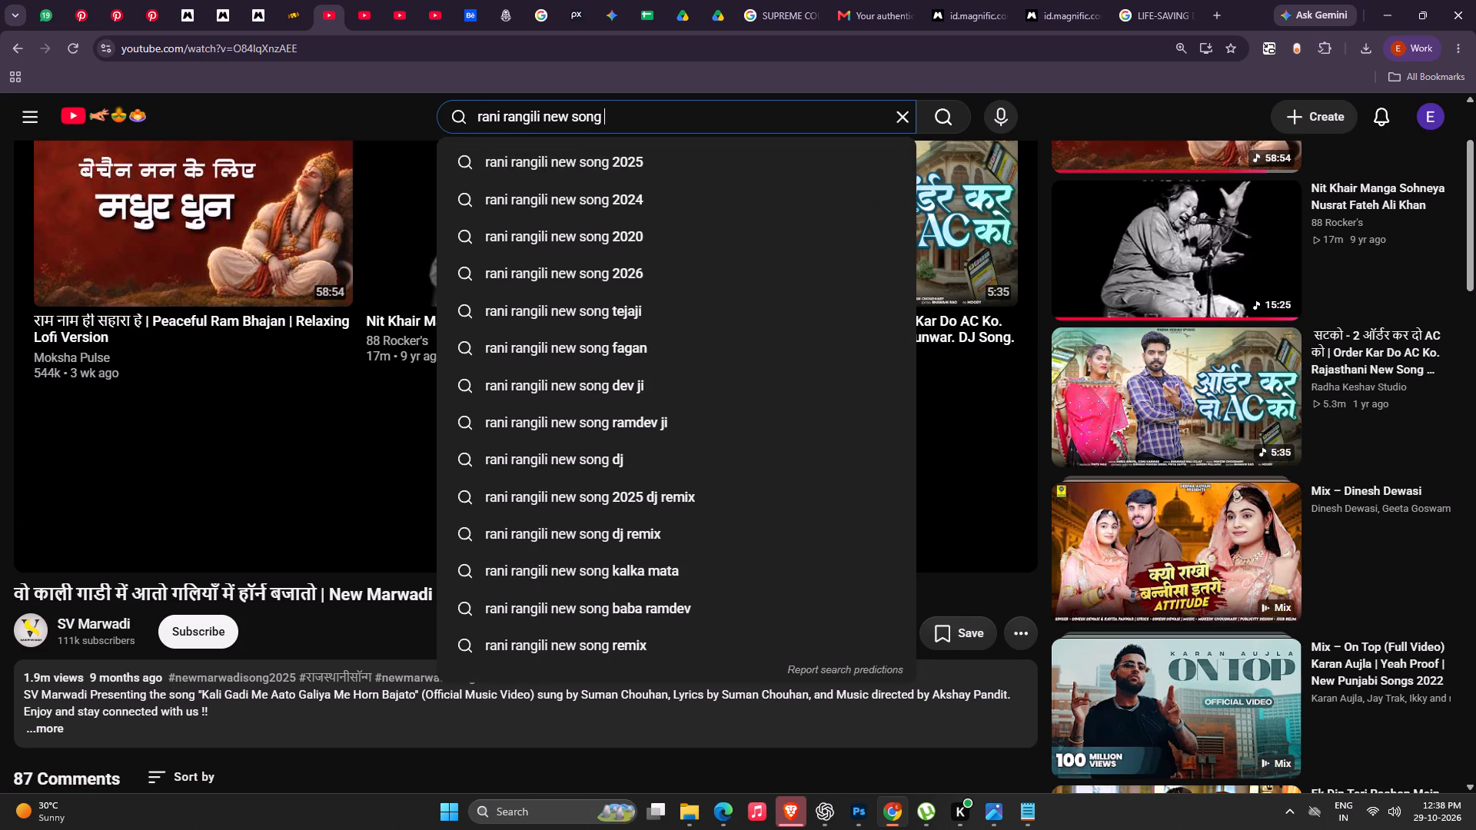
{"action": "type", "text": "kali gadi"}
{"action": "key", "text": "Return"}
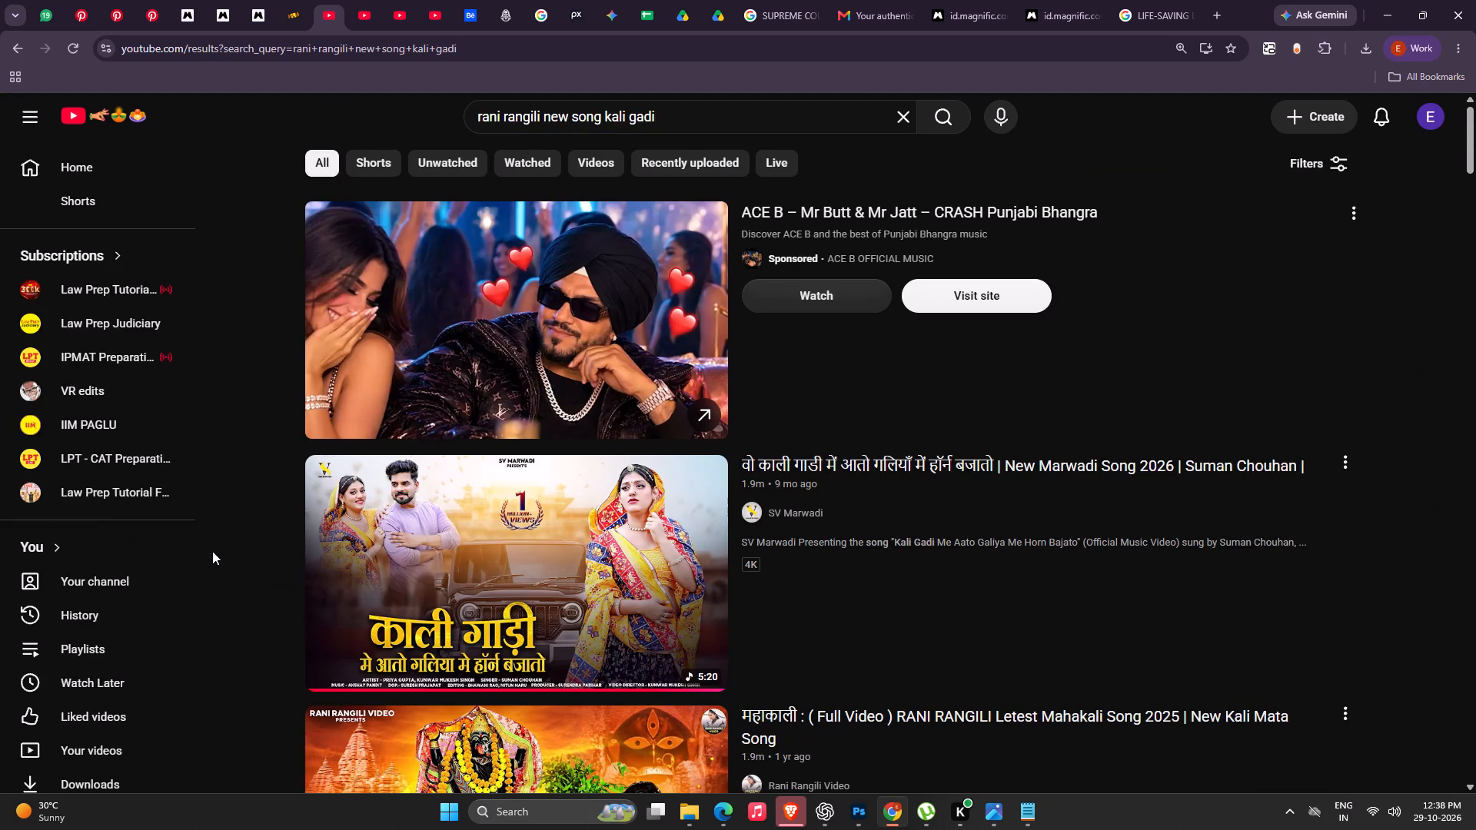
Play the "Kaliyo Busat" Rani Rangili video from the YouTube search results.
{"action": "scroll", "coordinate": [212, 551], "scroll_direction": "down", "scroll_amount": 12}
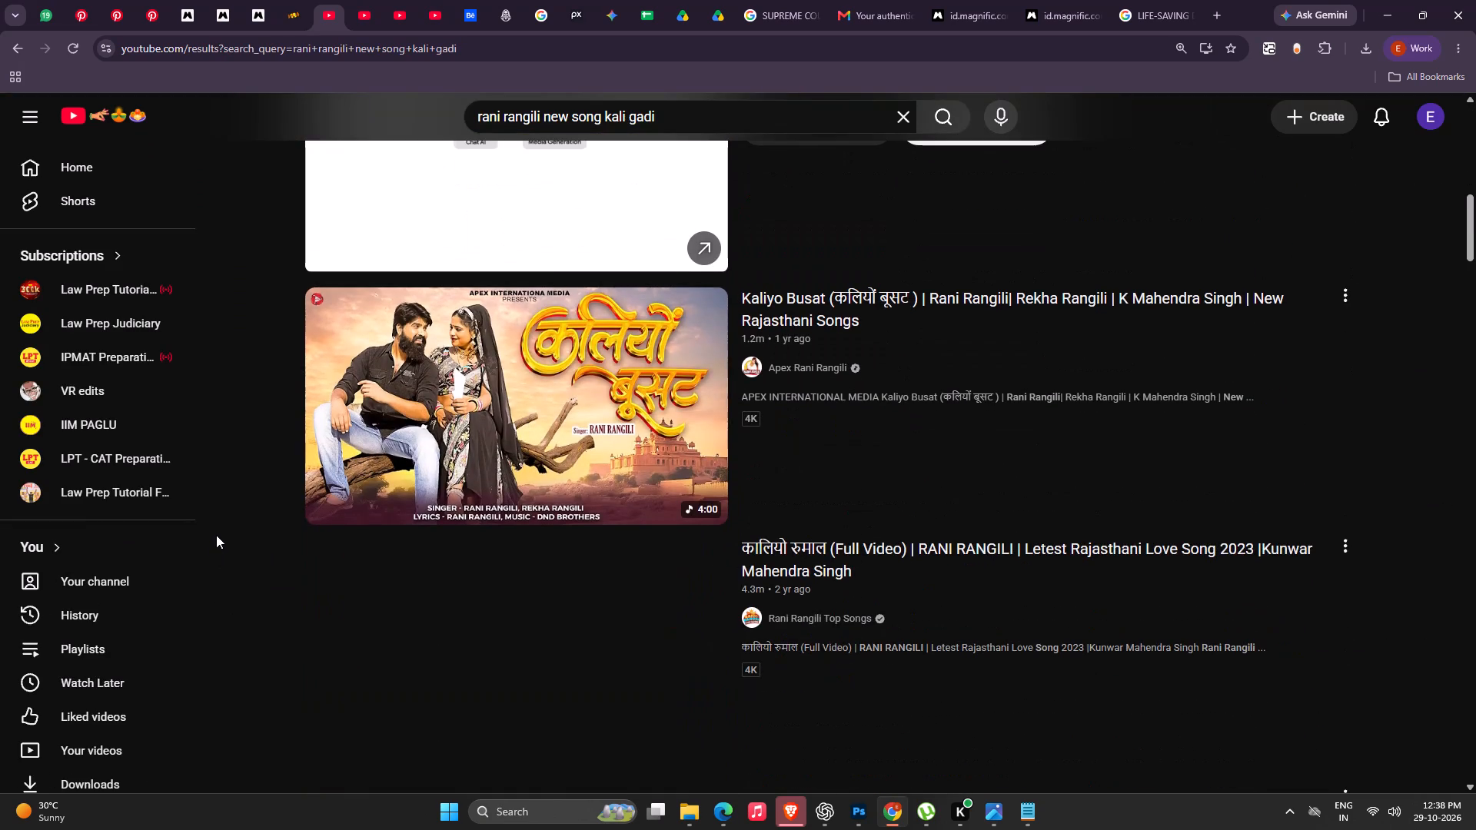
{"action": "left_click", "coordinate": [419, 373]}
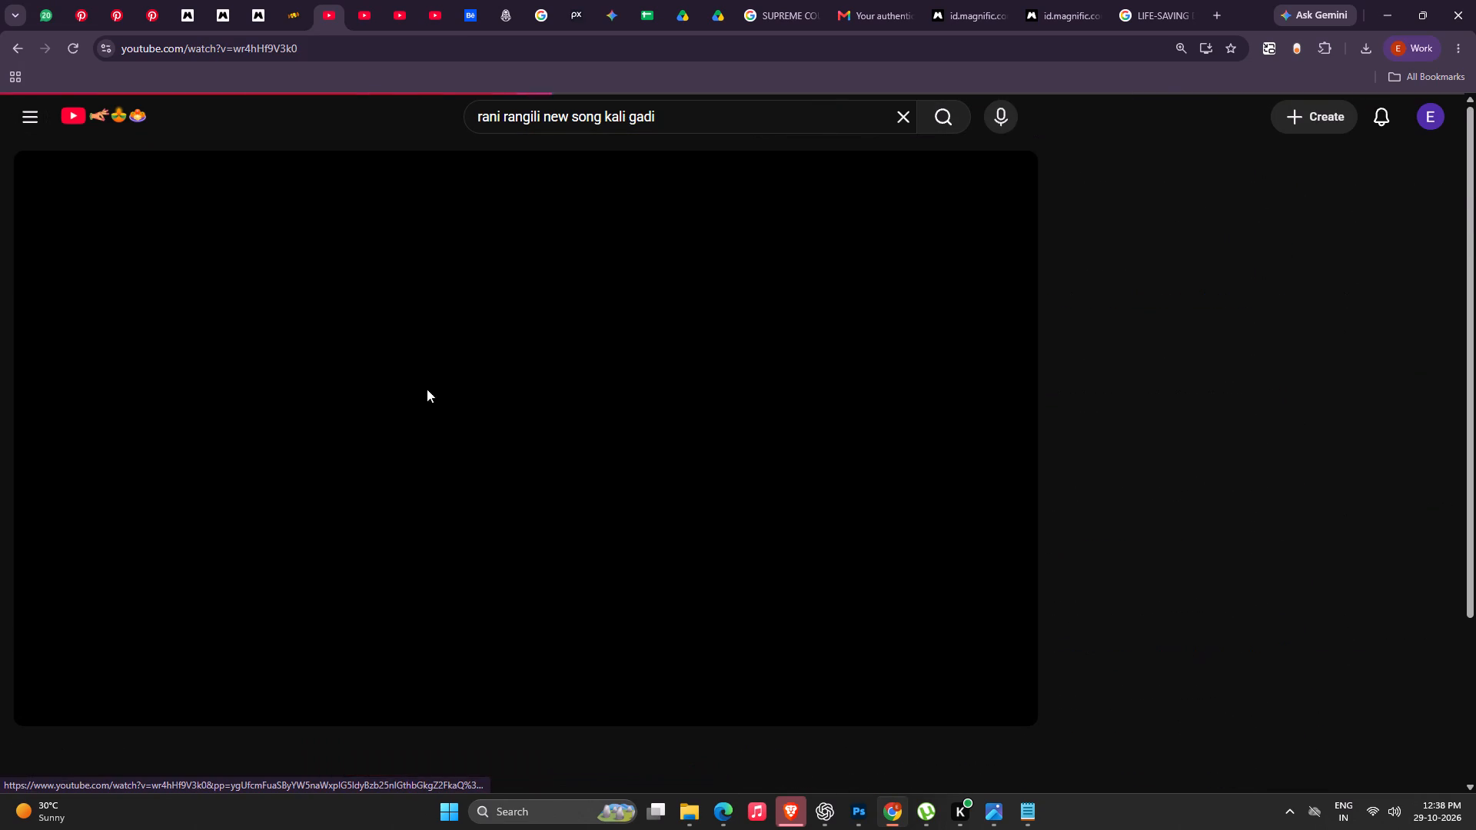
{"action": "left_click", "coordinate": [912, 126]}
{"action": "scroll", "coordinate": [377, 452], "scroll_direction": "down", "scroll_amount": 8}
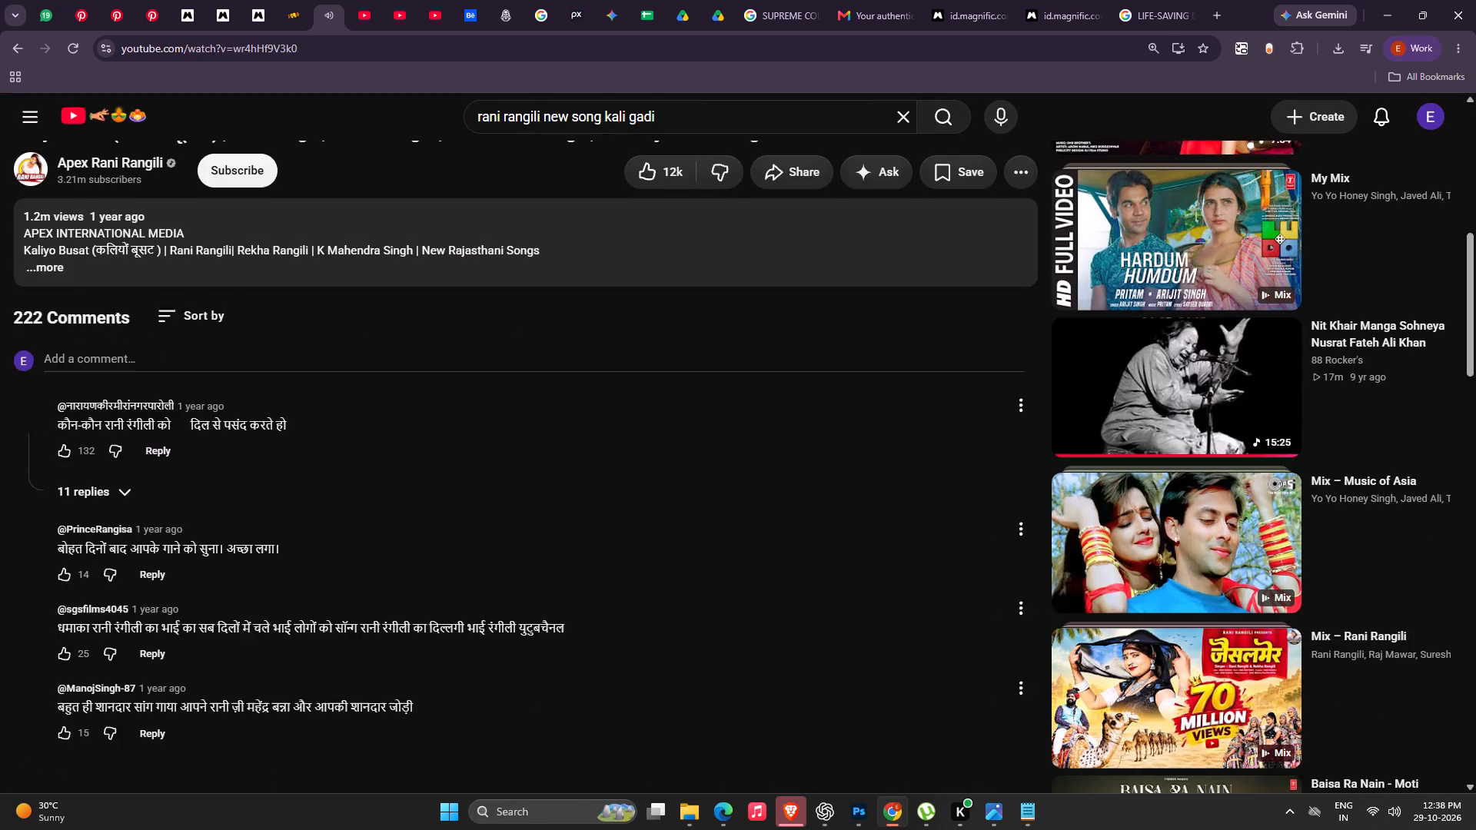
{"action": "scroll", "coordinate": [65, 371], "scroll_direction": "down", "scroll_amount": 6}
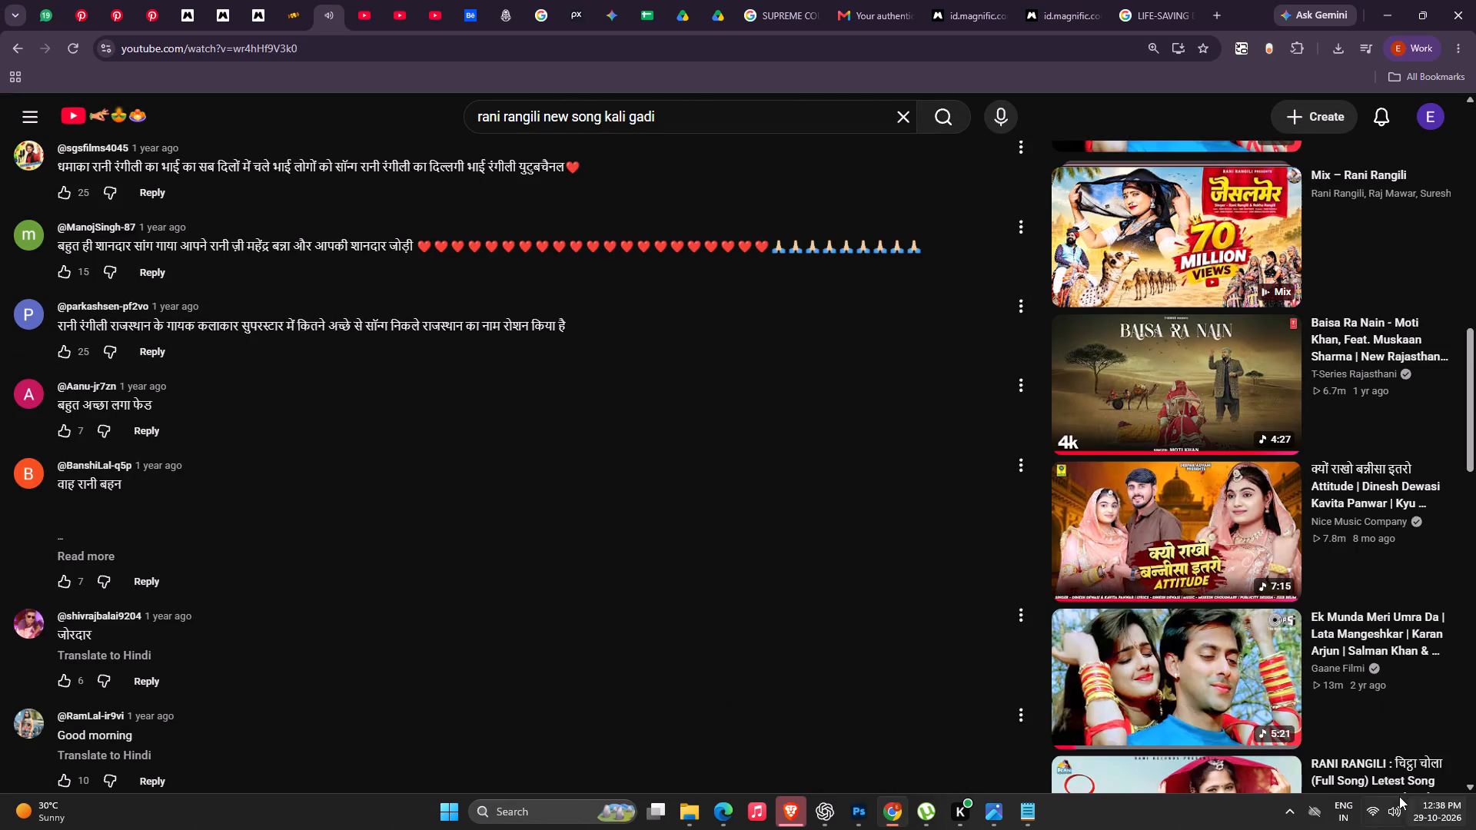
Set the system sound volume to 85.
{"action": "left_click", "coordinate": [1403, 812]}
{"action": "left_click_drag", "start_coordinate": [1391, 720], "coordinate": [1387, 720]}
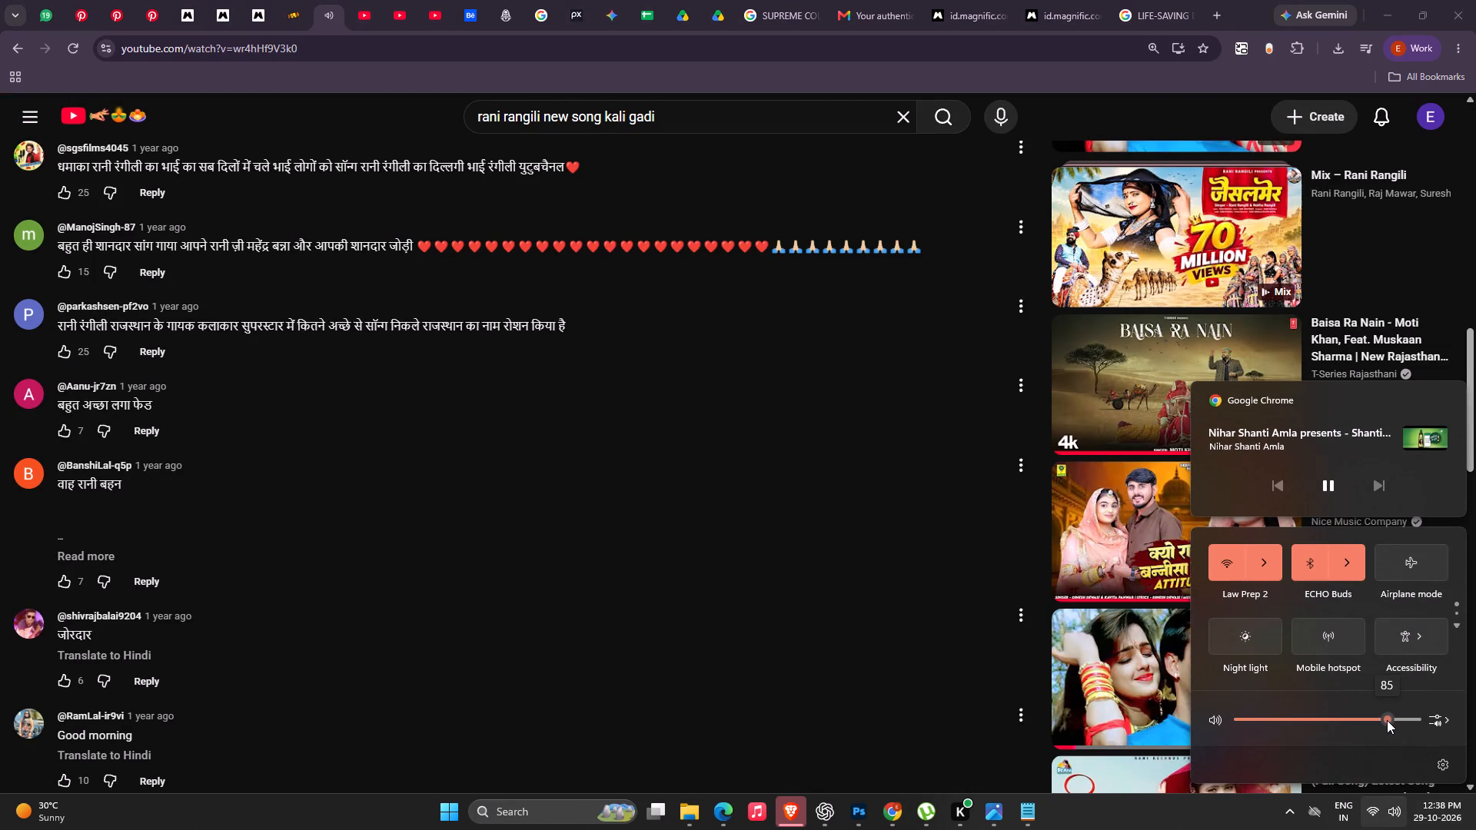
Lower the system sound volume slightly below 85.
{"action": "left_click_drag", "start_coordinate": [1387, 720], "coordinate": [1380, 719]}
{"action": "scroll", "coordinate": [784, 427], "scroll_direction": "up", "scroll_amount": 8}
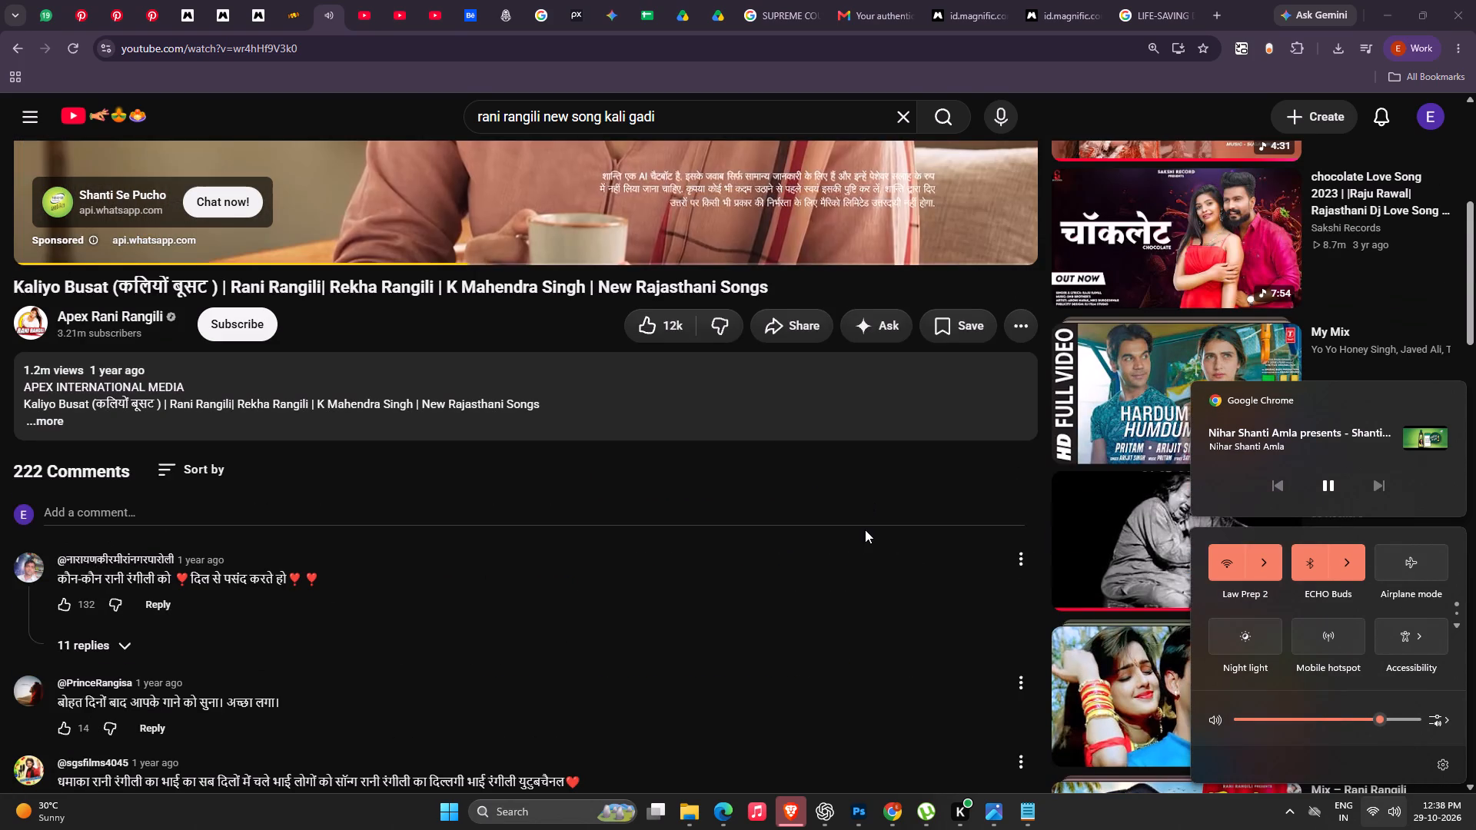
Switch to Photoshop and save the expanded smart object document.
{"action": "key", "text": "alt+Tab"}
{"action": "left_click", "coordinate": [855, 807]}
{"action": "key", "text": "space"}
{"action": "key", "text": "space"}
{"action": "key", "text": "space"}
{"action": "key", "text": "space"}
{"action": "left_click_drag", "start_coordinate": [603, 345], "coordinate": [593, 417]}
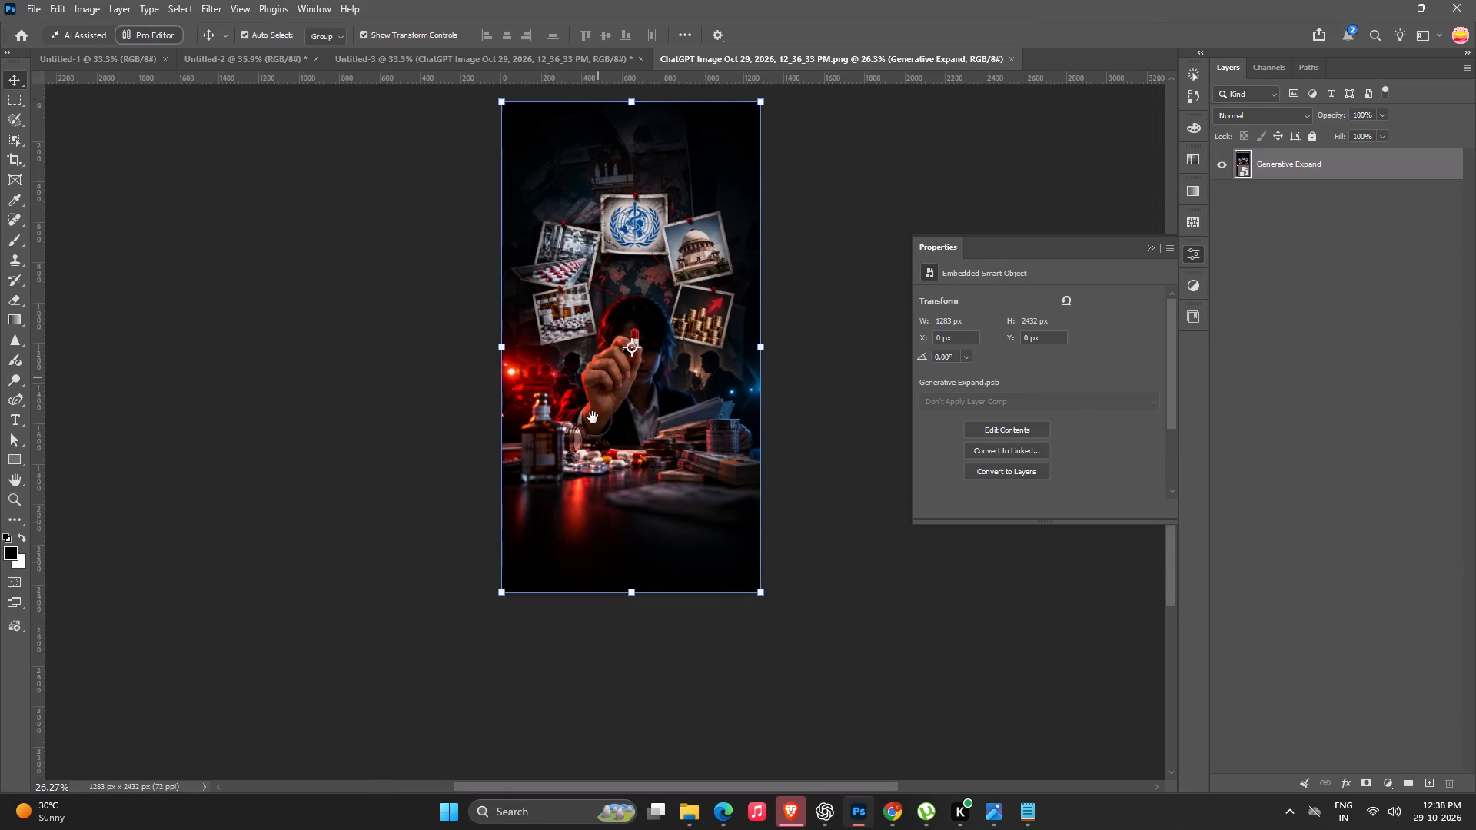
{"action": "left_click_drag", "start_coordinate": [593, 417], "coordinate": [590, 433]}
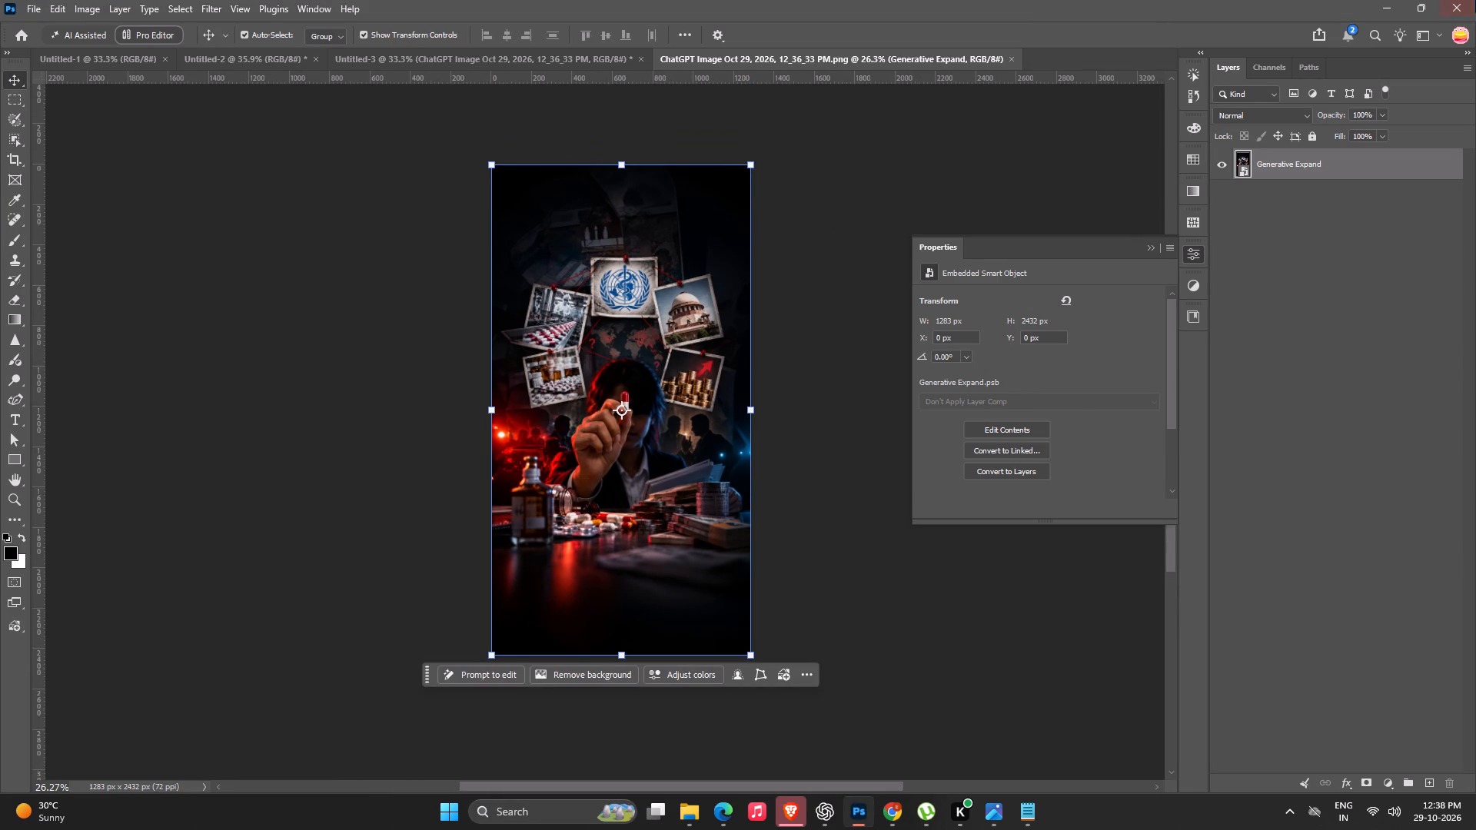
{"action": "key", "text": "ctrl+s"}
In the Untitled-3 document, scale the ChatGPT image layer to about 1088 × 2064 px and place its top edge at the canvas top.
{"action": "left_click", "coordinate": [609, 52]}
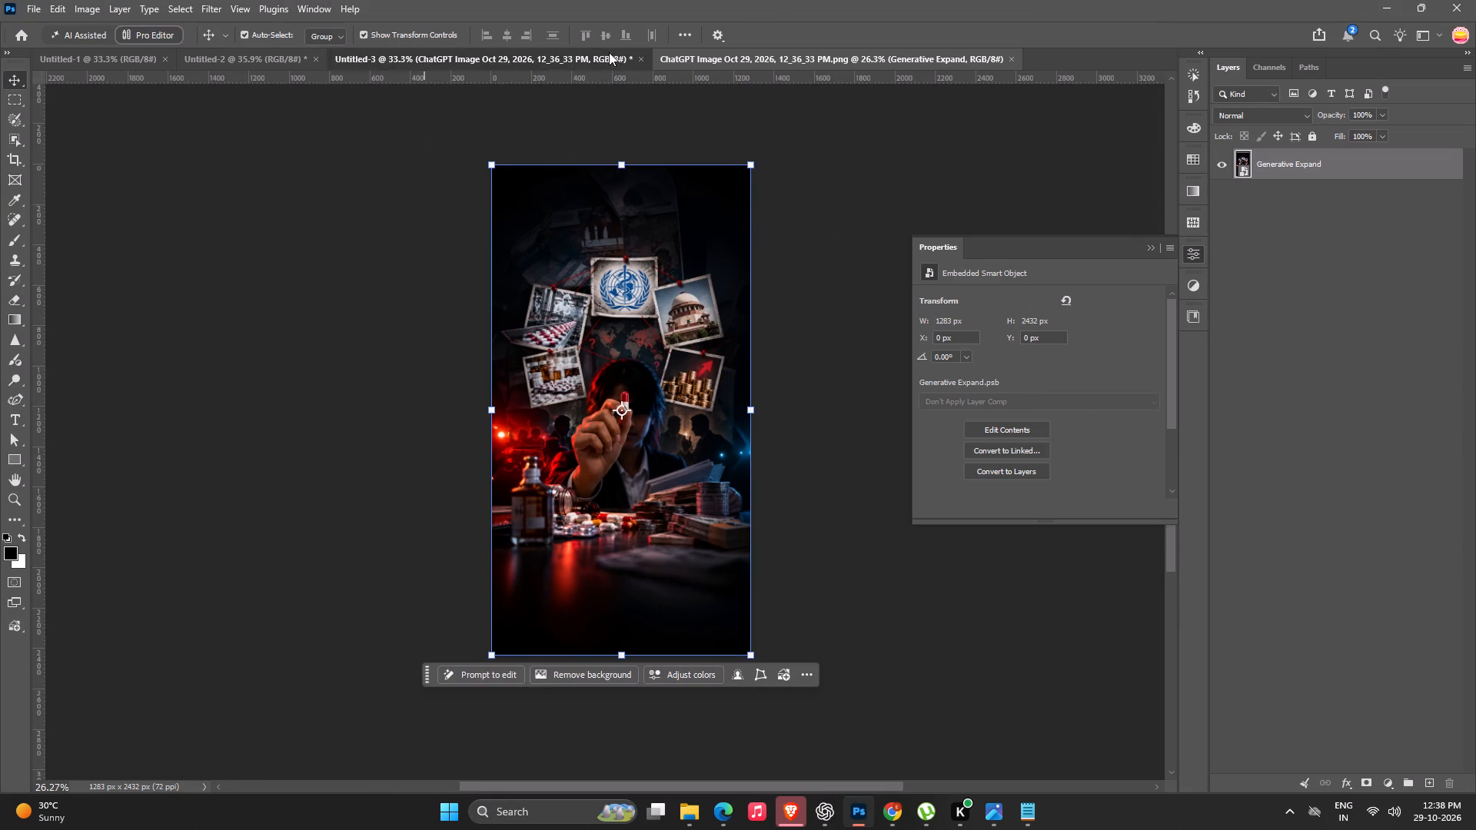
{"action": "left_click_drag", "start_coordinate": [772, 124], "coordinate": [726, 127], "text": "alt"}
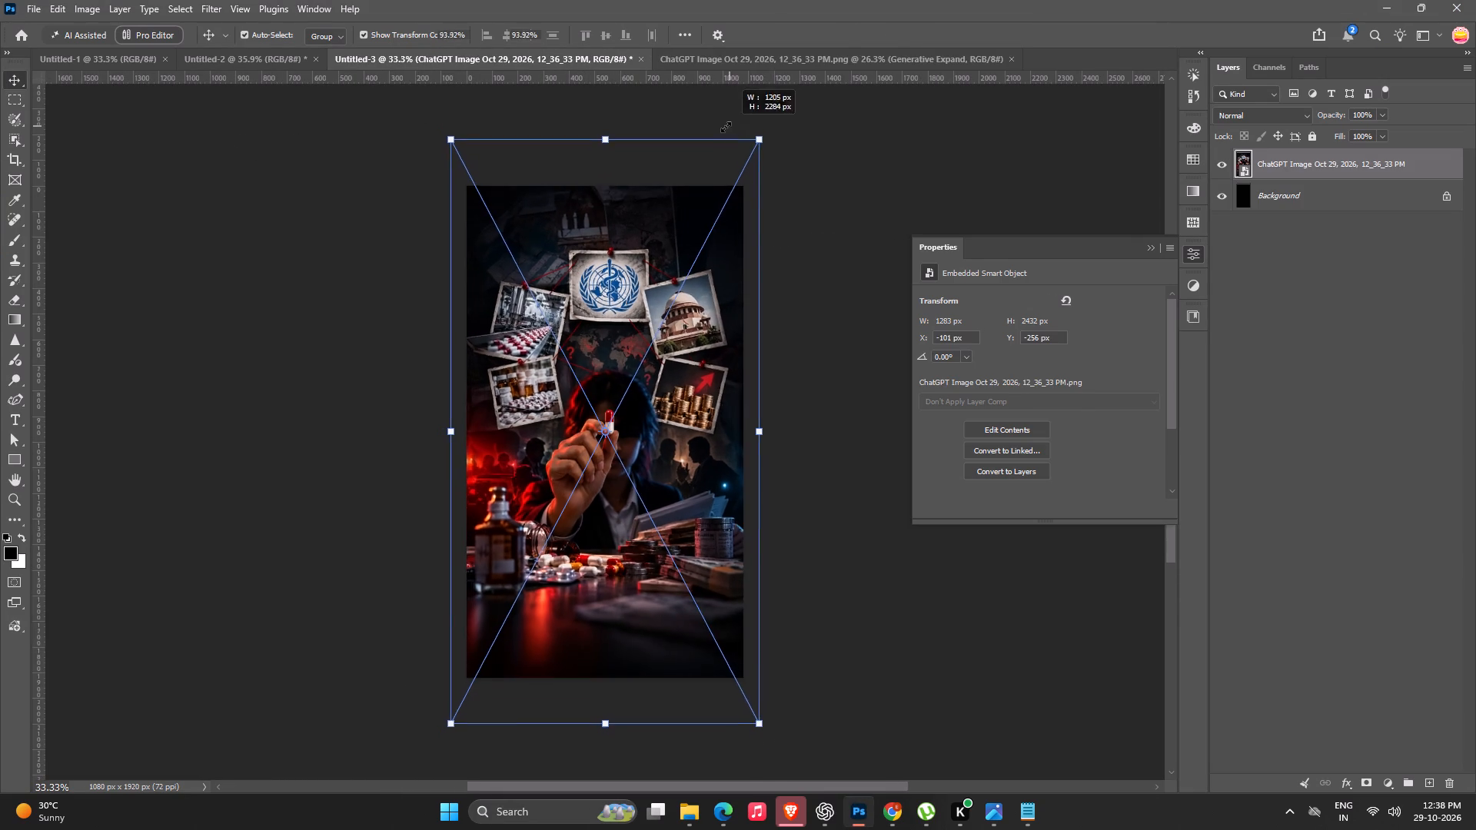
{"action": "left_click_drag", "start_coordinate": [726, 127], "coordinate": [690, 141], "text": "alt"}
{"action": "left_click_drag", "start_coordinate": [695, 267], "coordinate": [695, 282]}
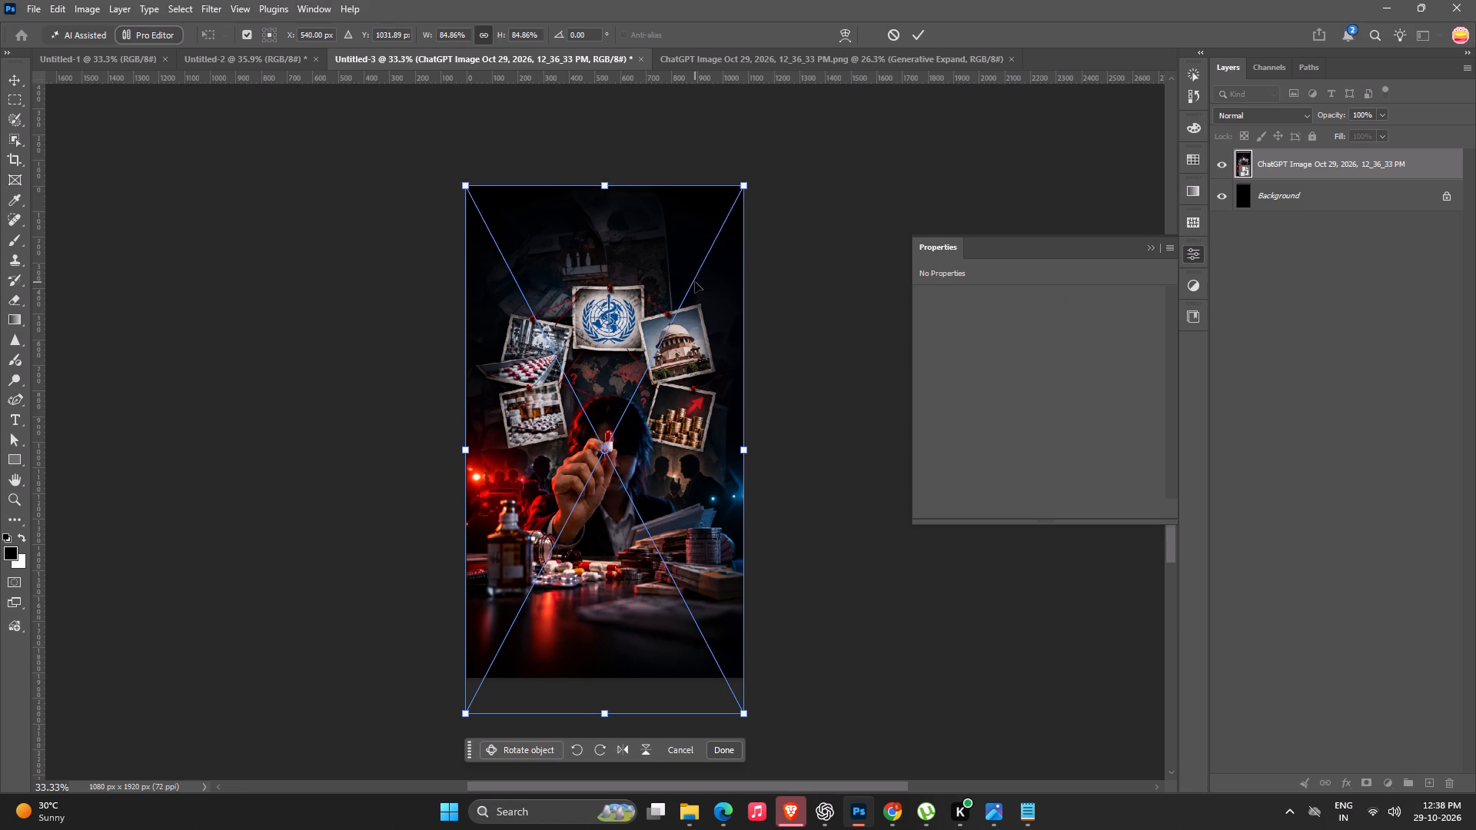
{"action": "key", "text": "Return"}
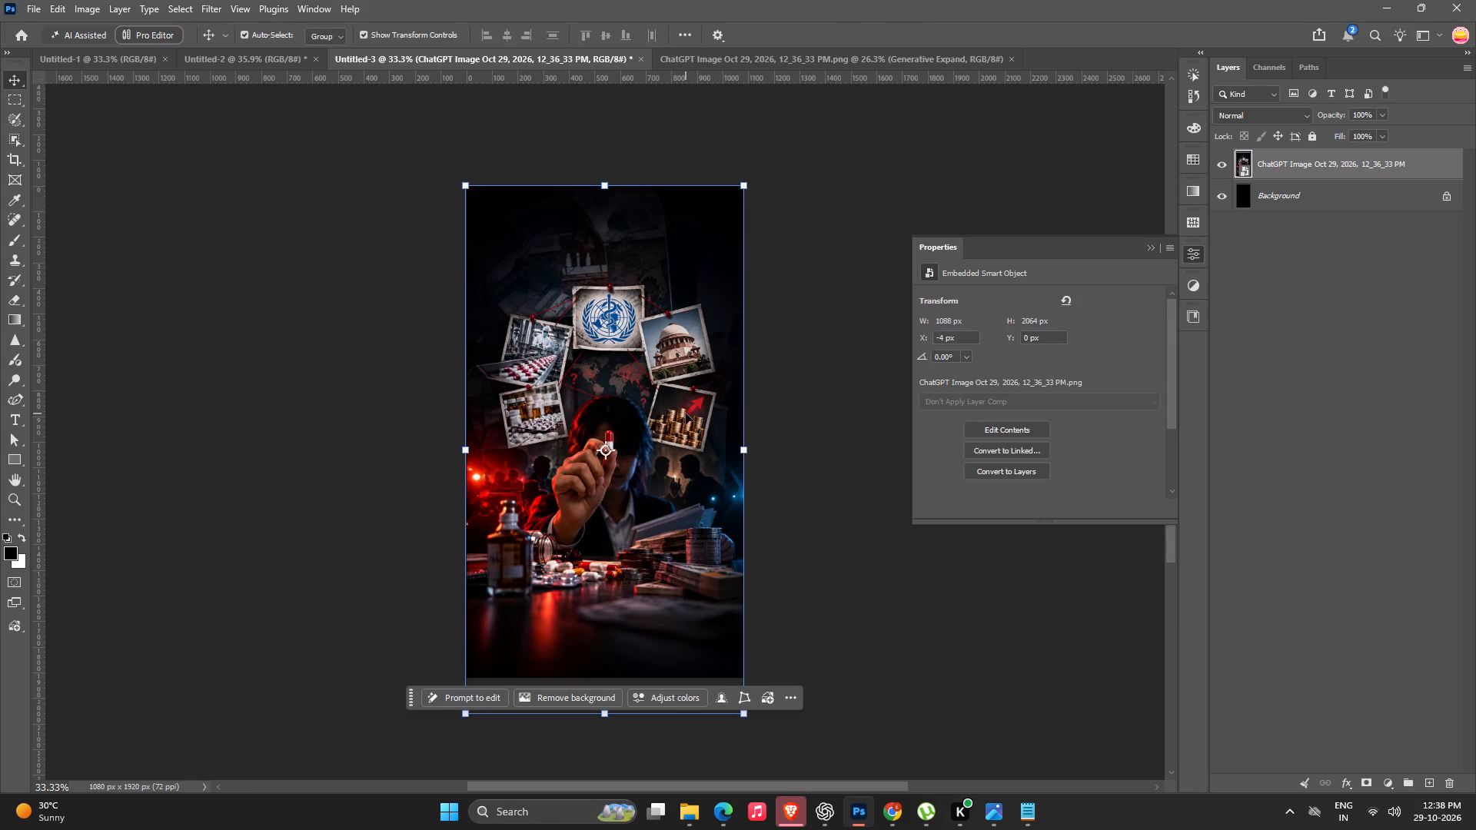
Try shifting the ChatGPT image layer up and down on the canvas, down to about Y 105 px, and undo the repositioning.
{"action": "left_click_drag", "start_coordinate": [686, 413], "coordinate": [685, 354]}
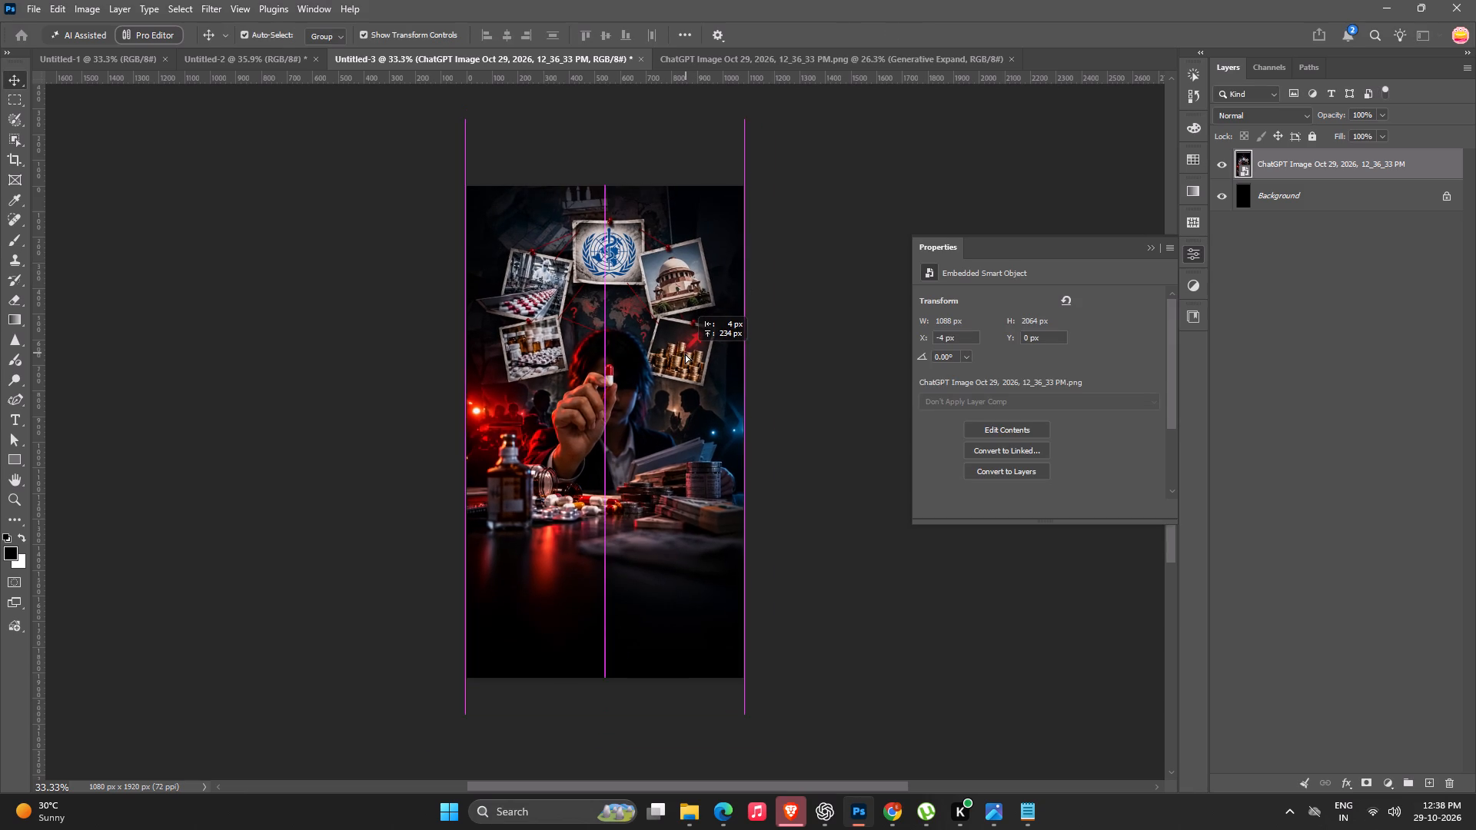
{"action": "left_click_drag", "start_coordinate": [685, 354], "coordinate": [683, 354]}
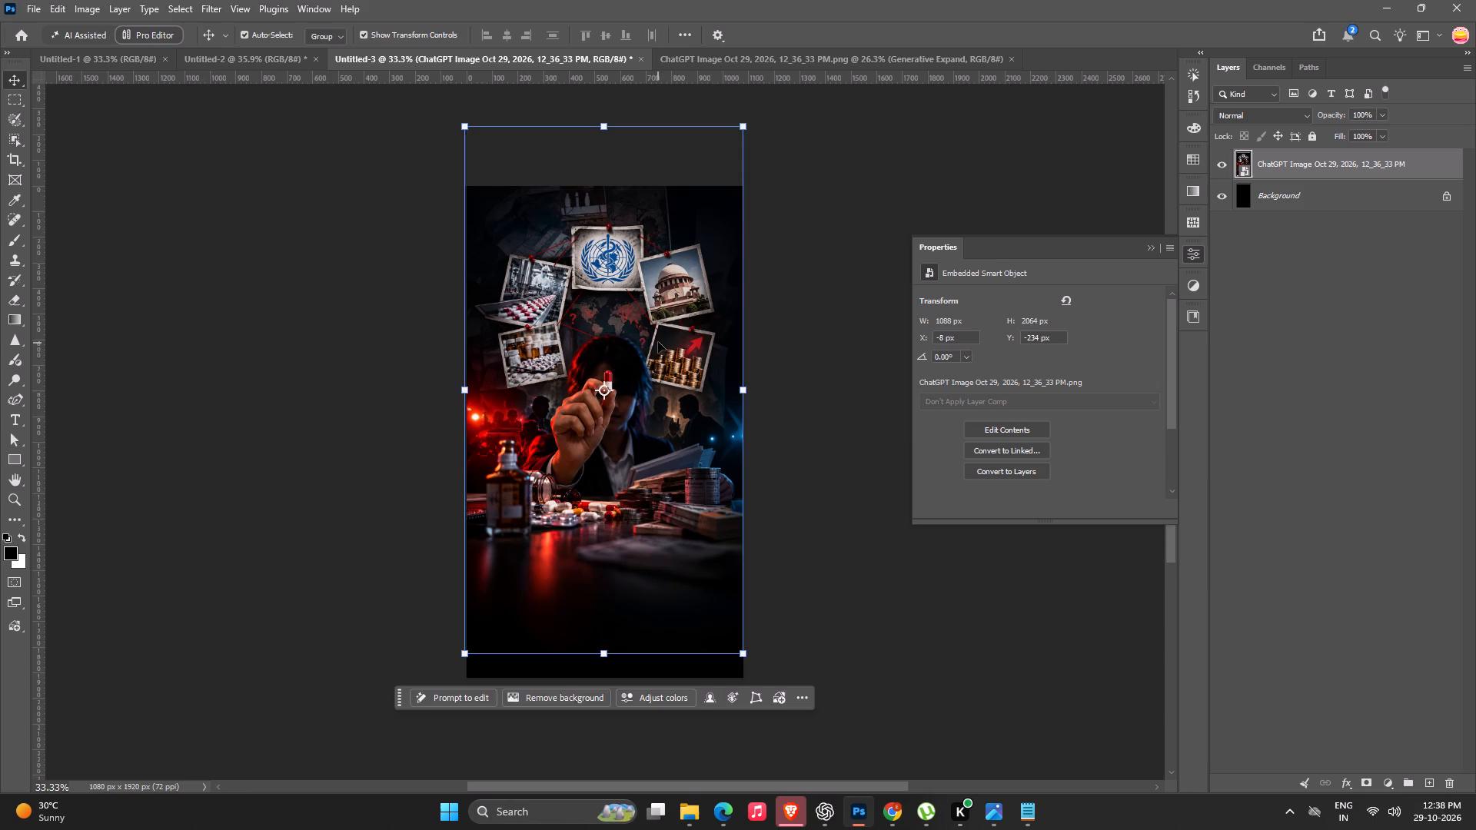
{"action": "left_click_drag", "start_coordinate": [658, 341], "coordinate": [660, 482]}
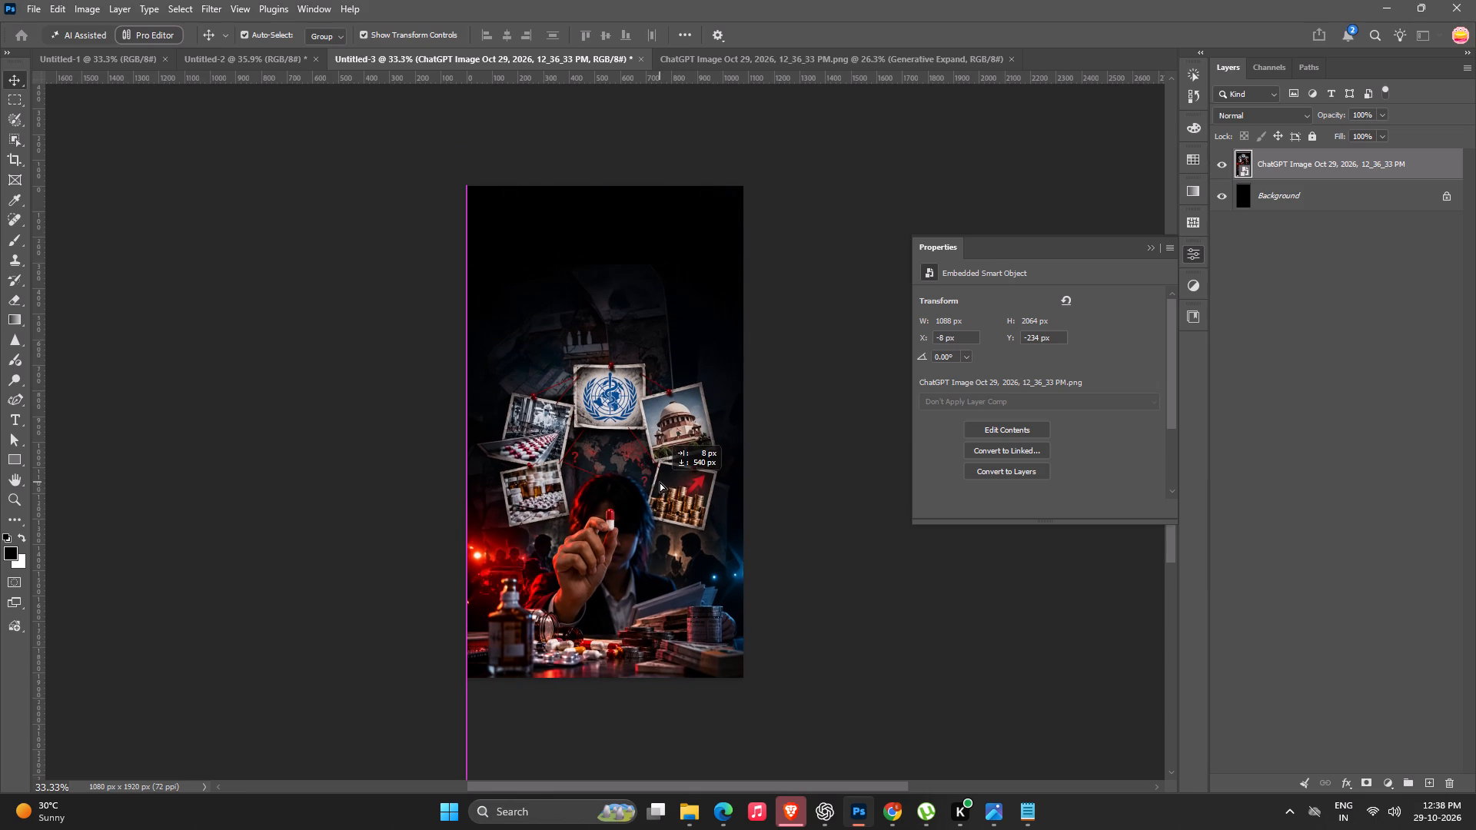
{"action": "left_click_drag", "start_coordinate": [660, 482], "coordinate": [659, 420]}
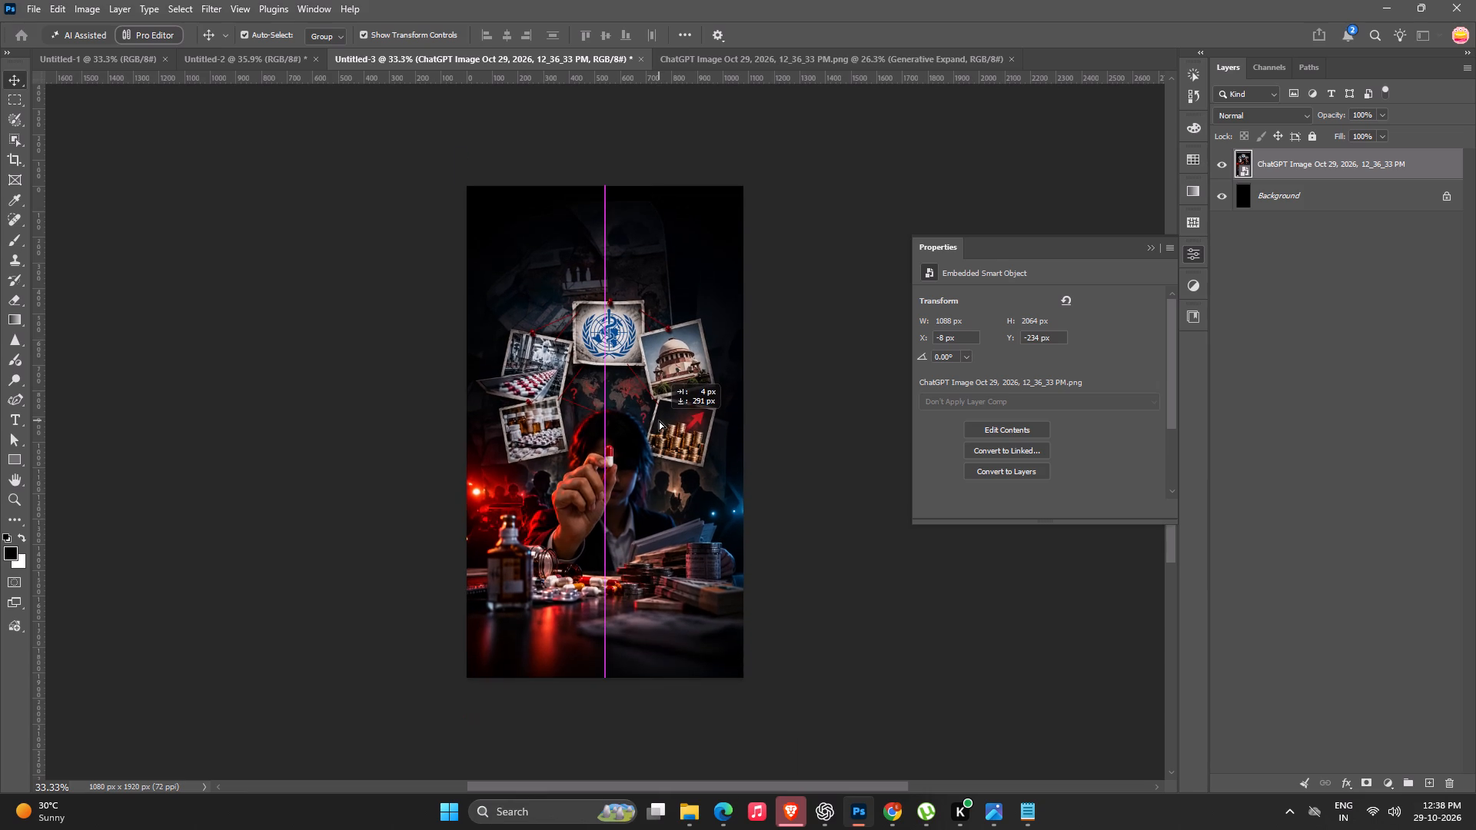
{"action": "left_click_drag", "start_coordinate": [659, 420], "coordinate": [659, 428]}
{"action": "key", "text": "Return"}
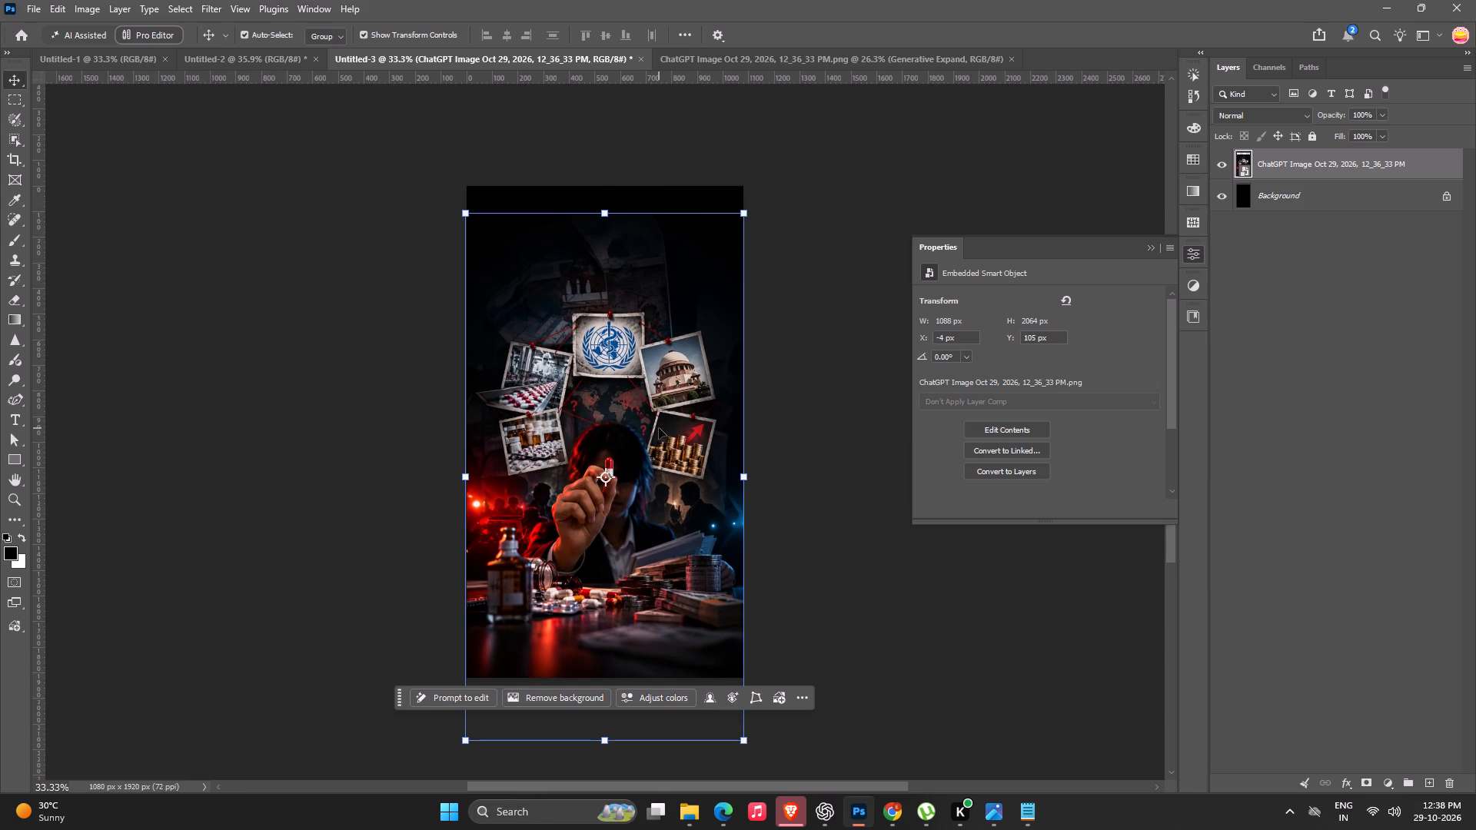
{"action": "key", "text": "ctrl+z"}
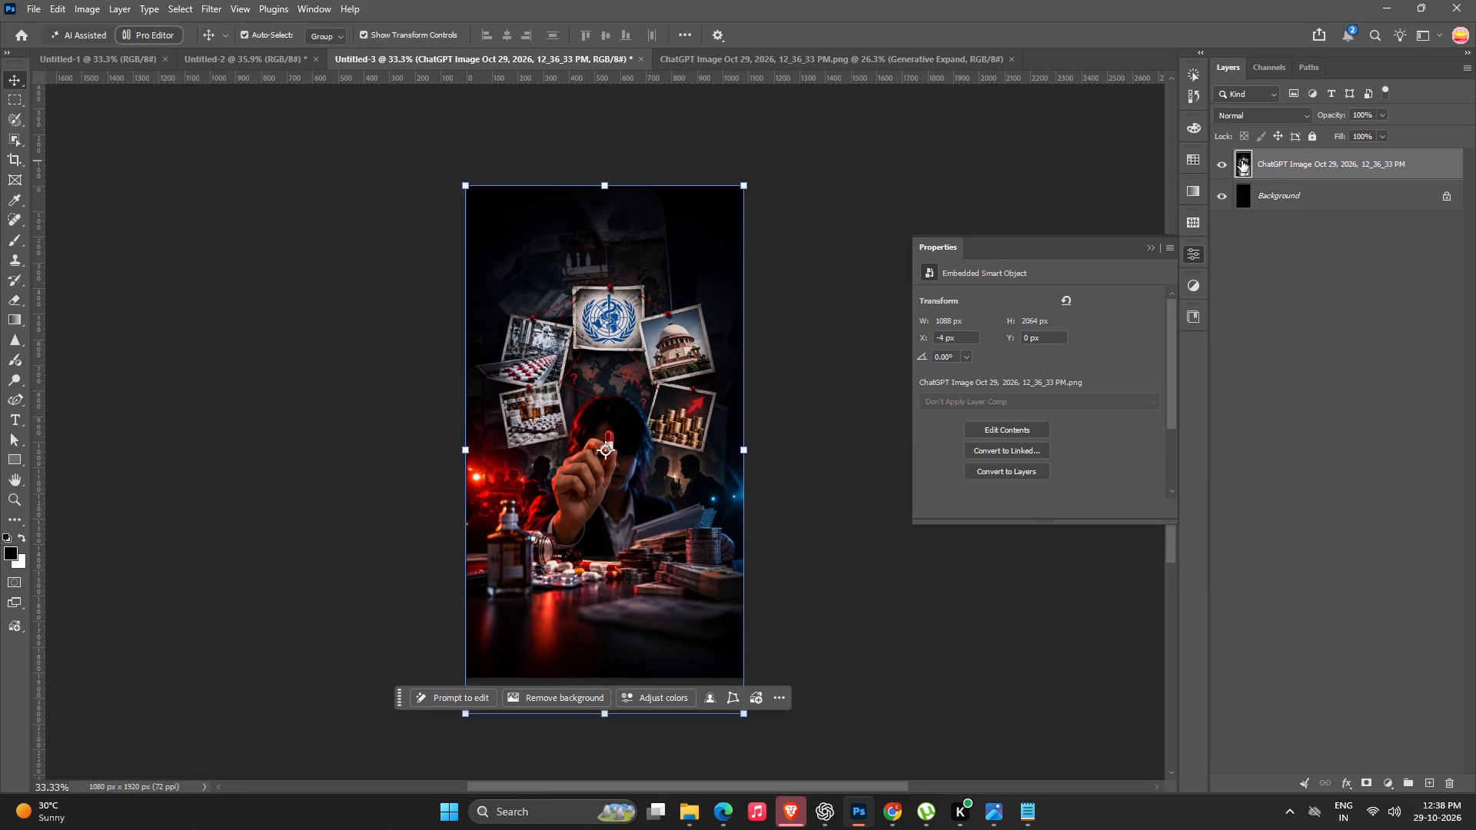
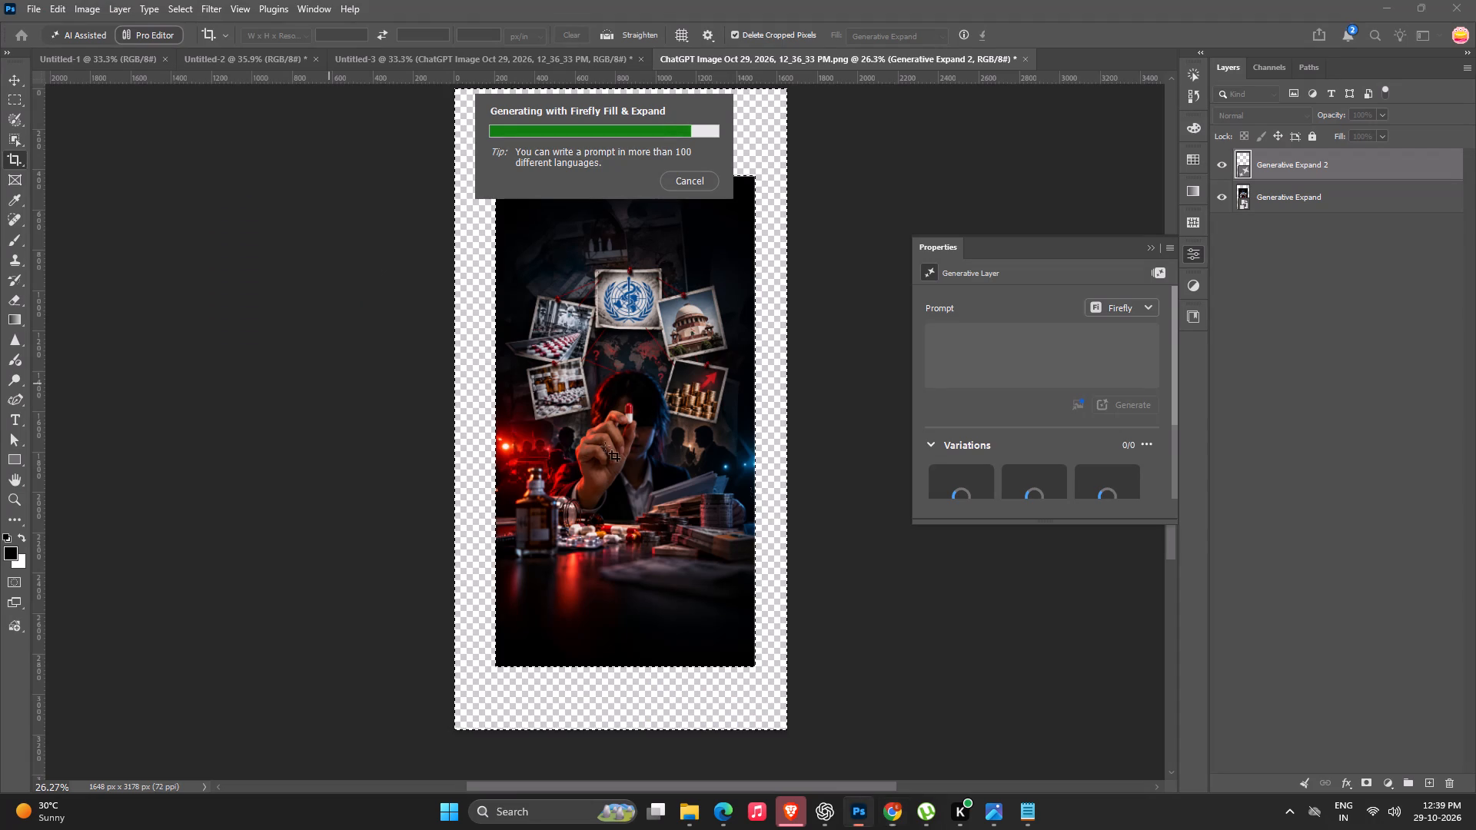
Switch to File Explorer and open the Downloads folder at its most recent files.
{"action": "left_click", "coordinate": [899, 812]}
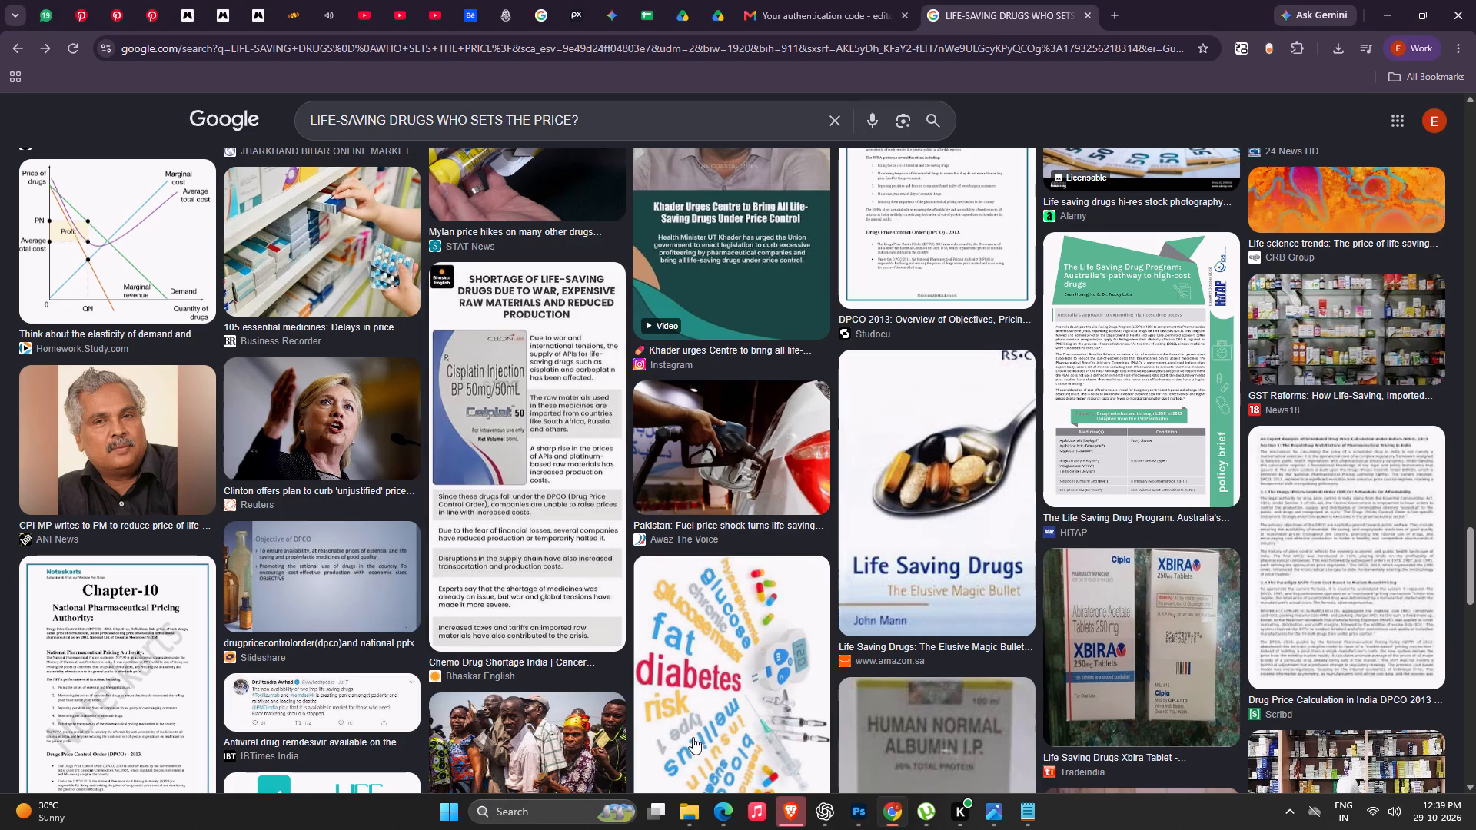
{"action": "left_click", "coordinate": [700, 812]}
{"action": "double_click", "coordinate": [78, 214]}
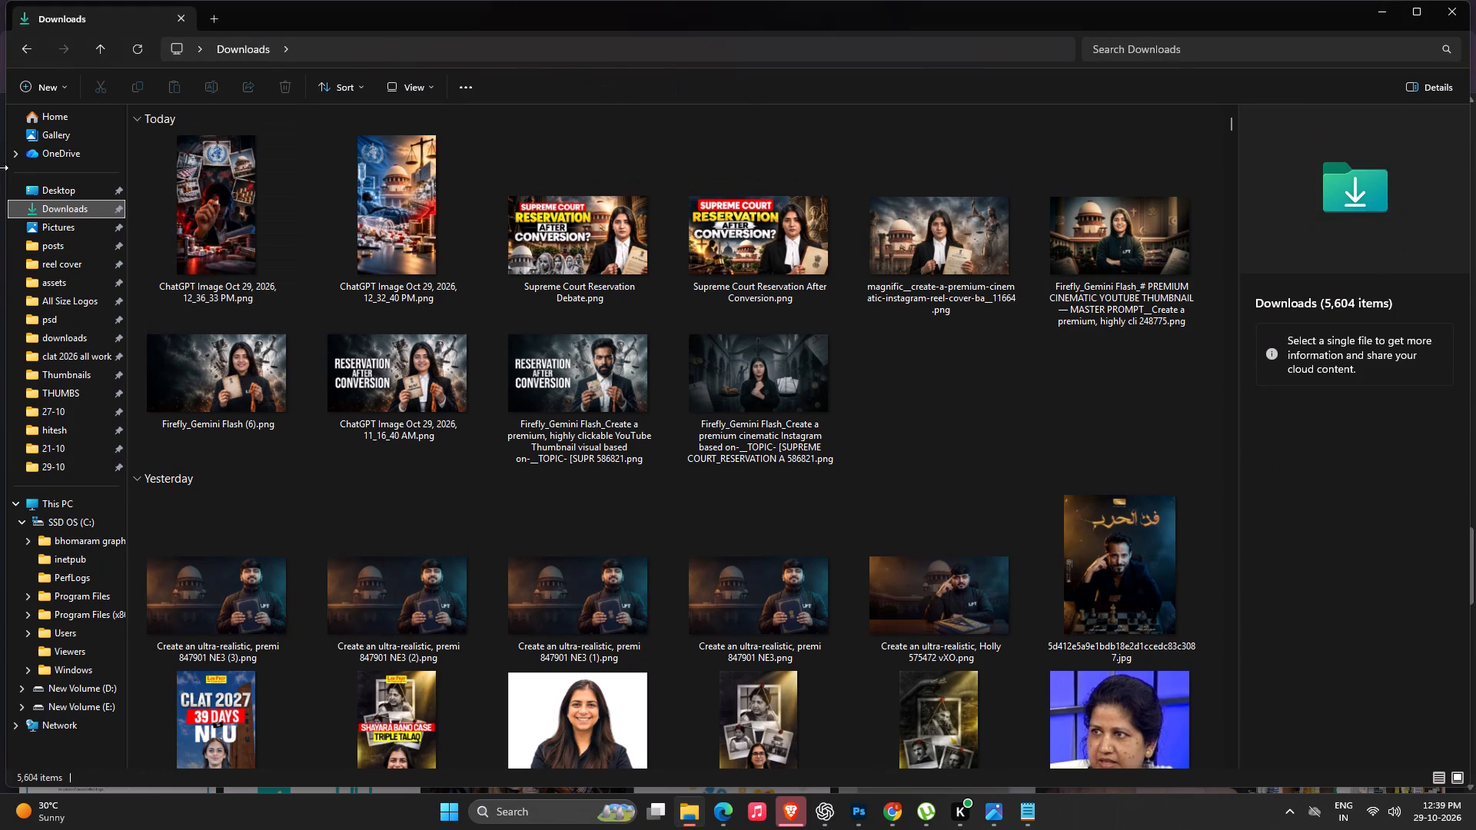
{"action": "scroll", "coordinate": [78, 119], "scroll_direction": "up", "scroll_amount": 10}
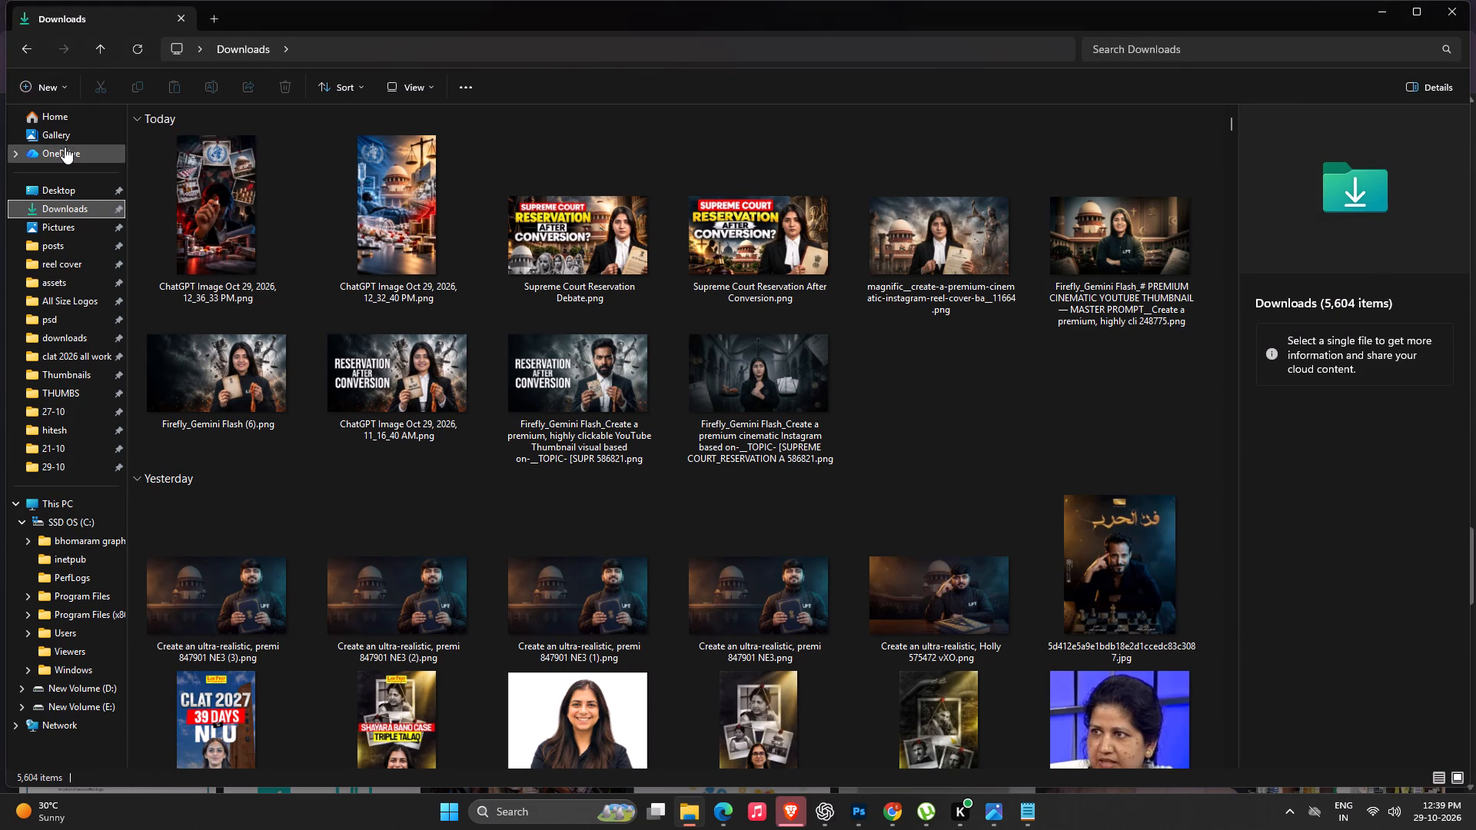
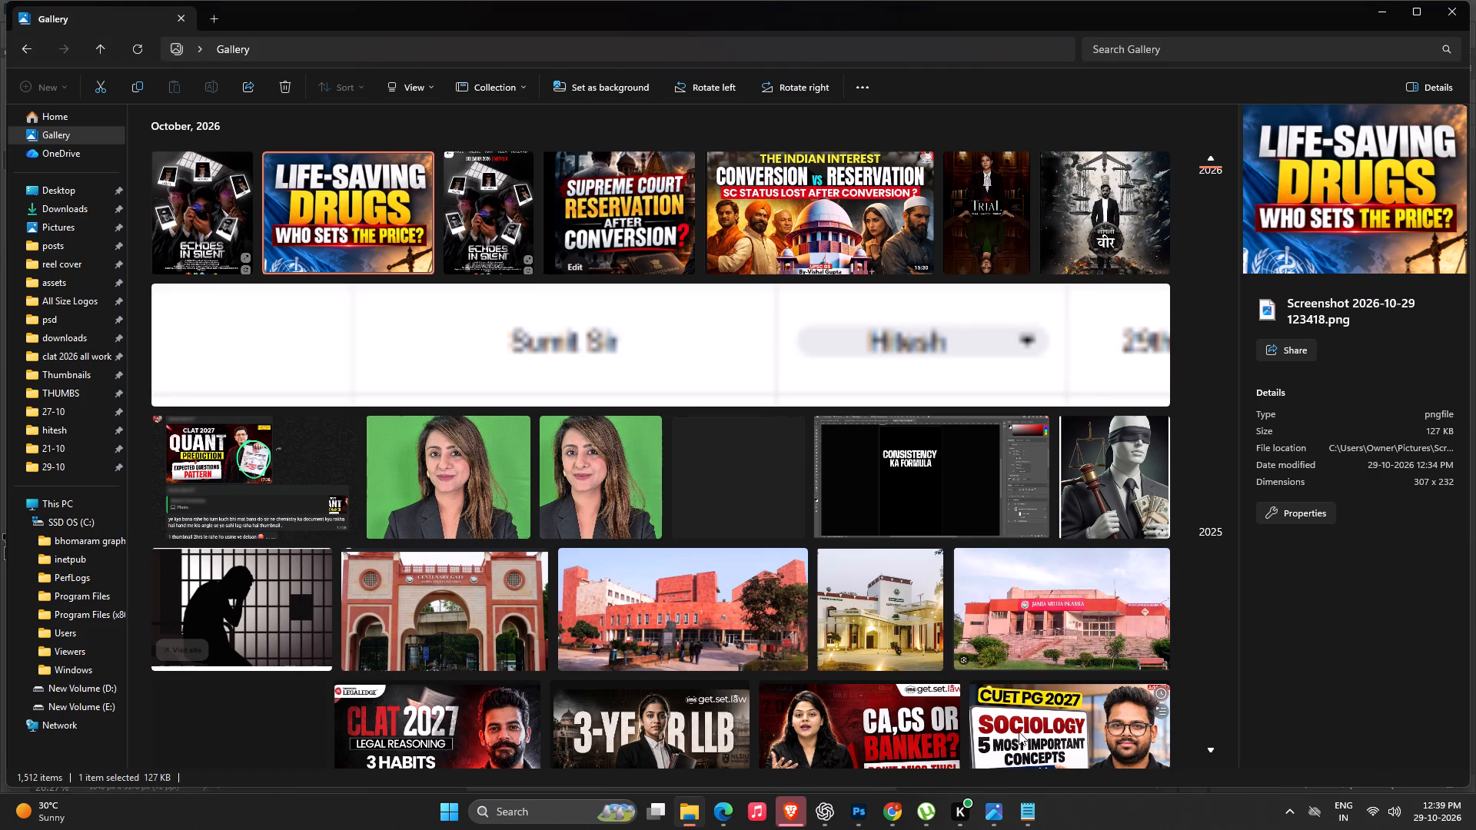
Switch to Photoshop and choose the third generated variation for the Generative Expand 2 layer.
{"action": "left_click", "coordinate": [856, 819]}
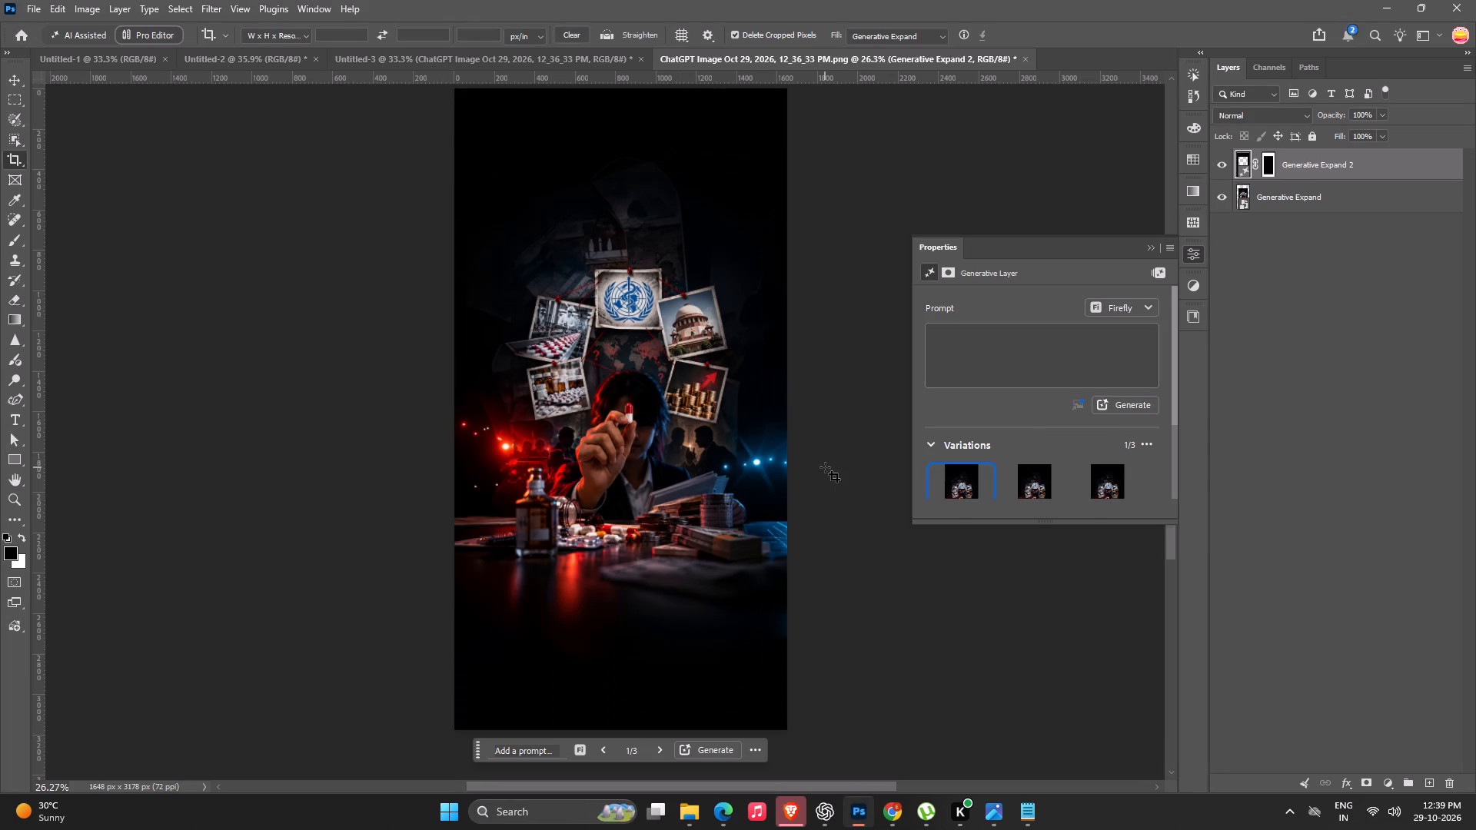
{"action": "left_click", "coordinate": [1033, 482]}
{"action": "left_click", "coordinate": [1105, 489]}
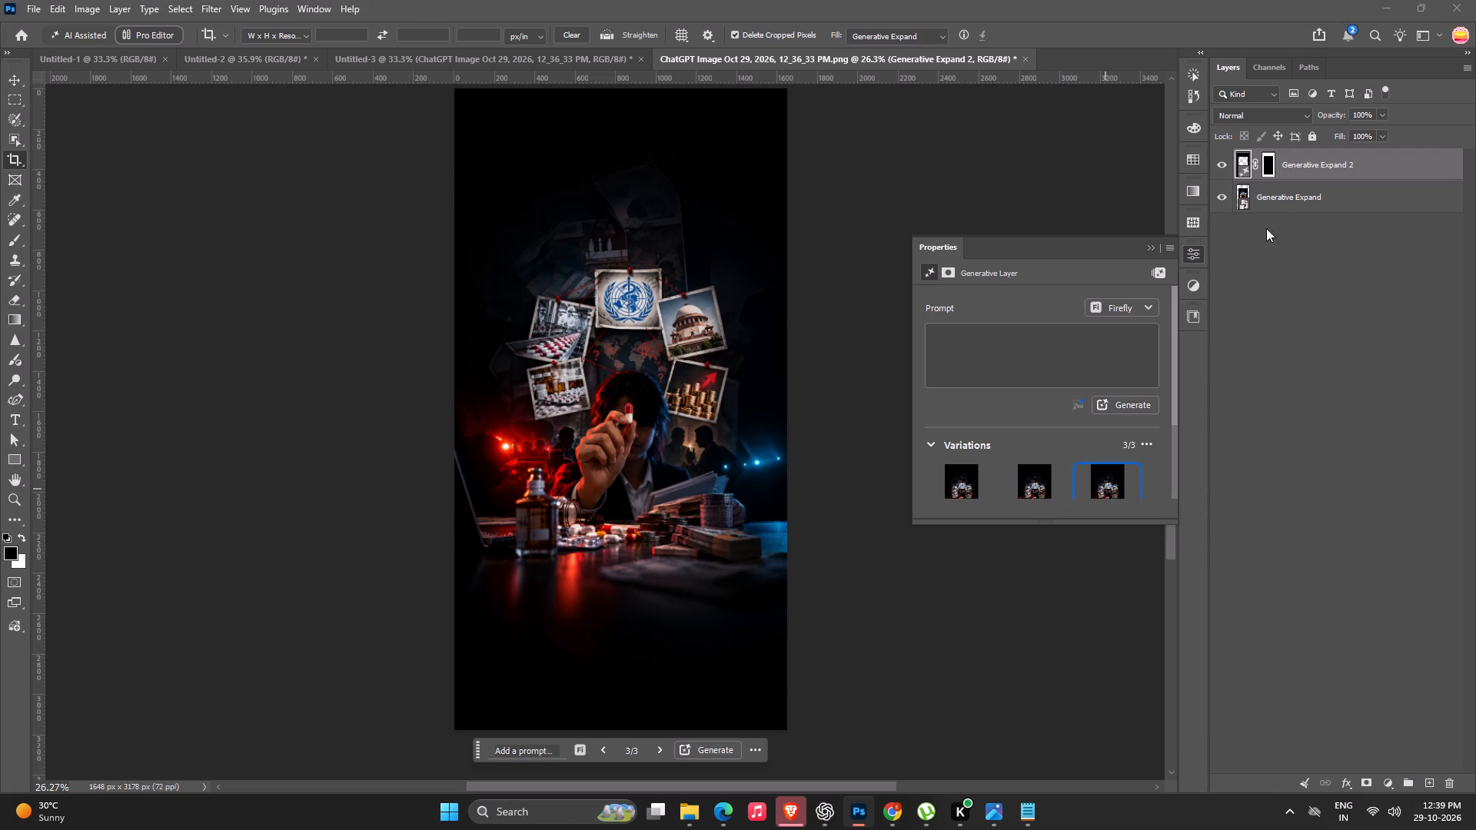
Convert both Generative Expand layers into a single smart object and save the expanded image.
{"action": "left_click", "coordinate": [1306, 206], "text": "shift"}
{"action": "right_click", "coordinate": [1306, 206], "text": "shift"}
{"action": "left_click_drag", "start_coordinate": [1395, 546], "coordinate": [1393, 536]}
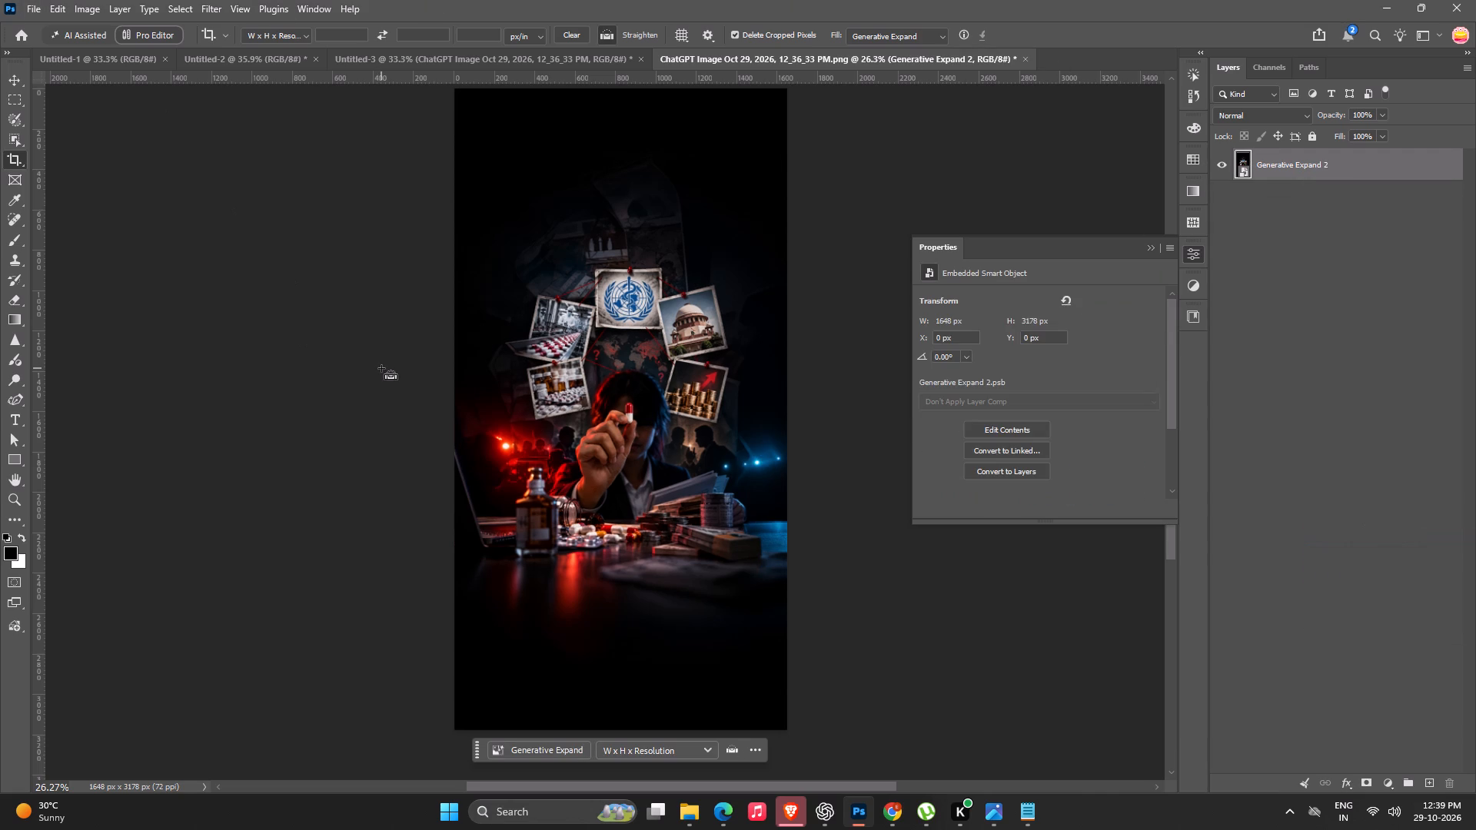
{"action": "key", "text": "ctrl+s"}
In the Untitled-3 document, scale the ChatGPT visual down to about 1238 × 2387 px and shift it lower.
{"action": "left_click", "coordinate": [491, 51]}
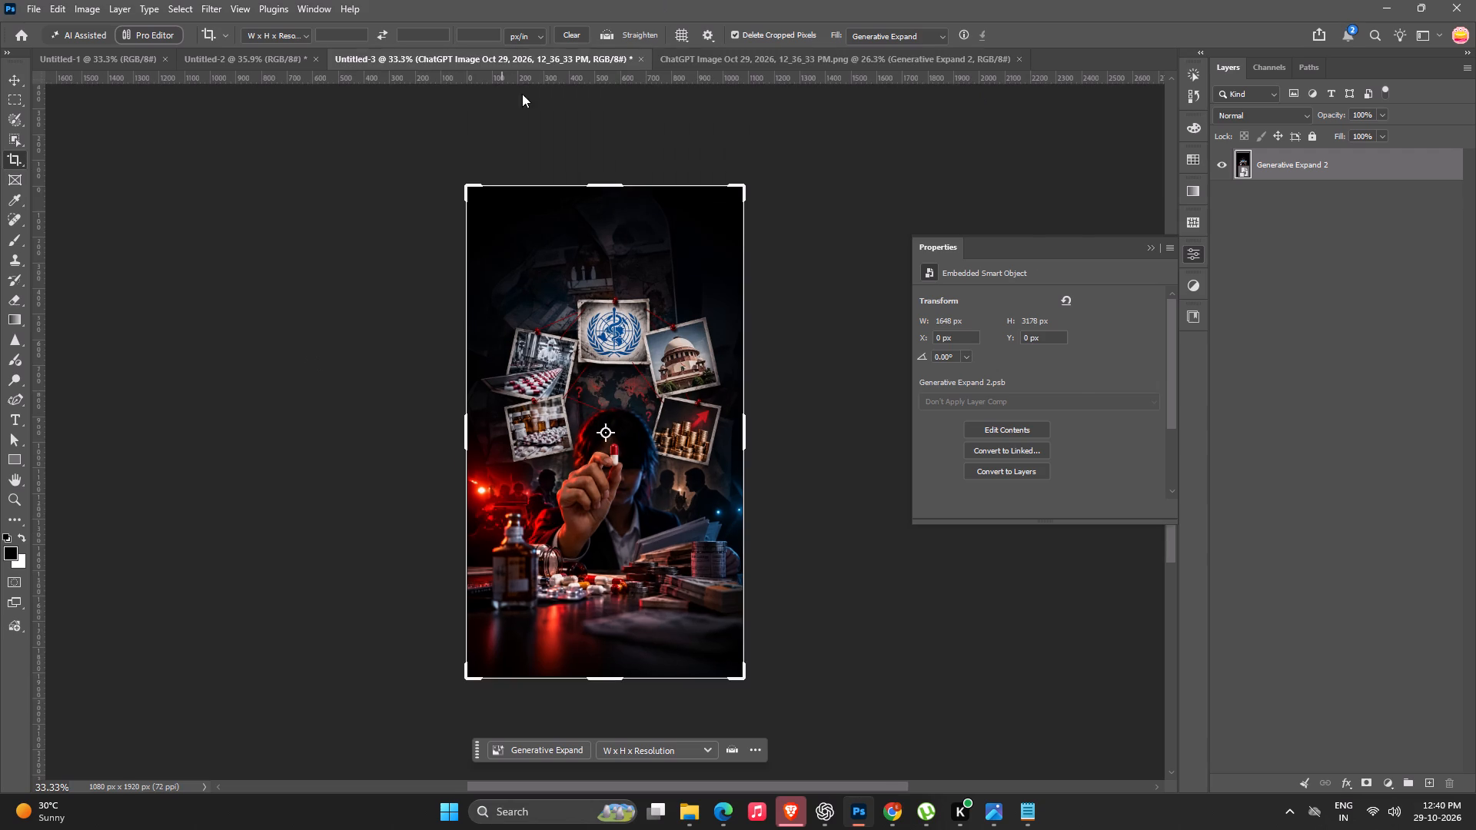
{"action": "scroll", "coordinate": [623, 418], "scroll_direction": "down", "scroll_amount": 5, "text": "alt"}
{"action": "key", "text": "v"}
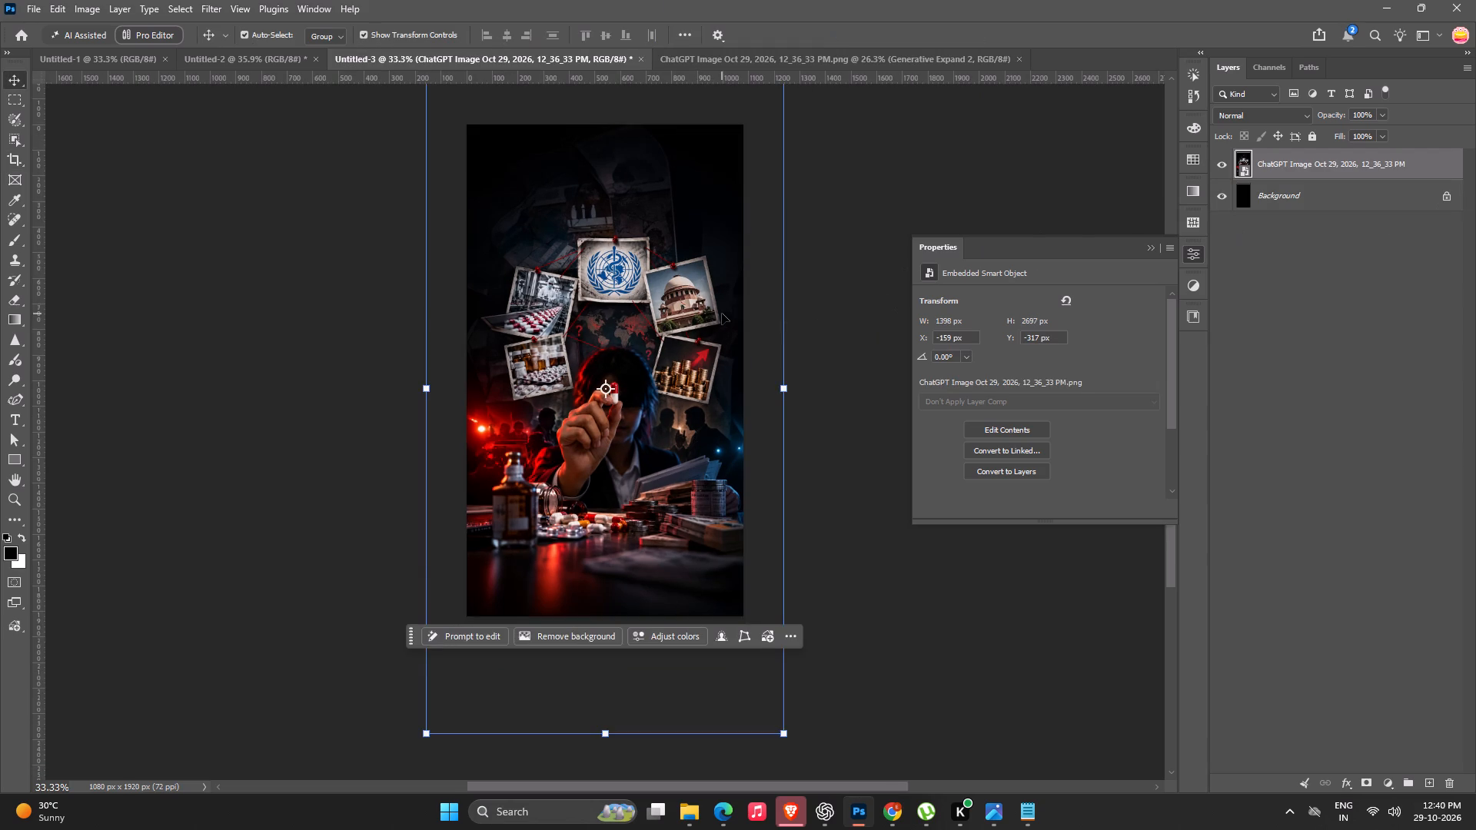
{"action": "scroll", "coordinate": [722, 314], "scroll_direction": "down", "scroll_amount": 7, "text": "alt"}
{"action": "key", "text": "space"}
{"action": "key", "text": "space"}
{"action": "key", "text": "space"}
{"action": "key", "text": "space"}
{"action": "key", "text": "space"}
{"action": "left_click_drag", "start_coordinate": [623, 374], "coordinate": [700, 581]}
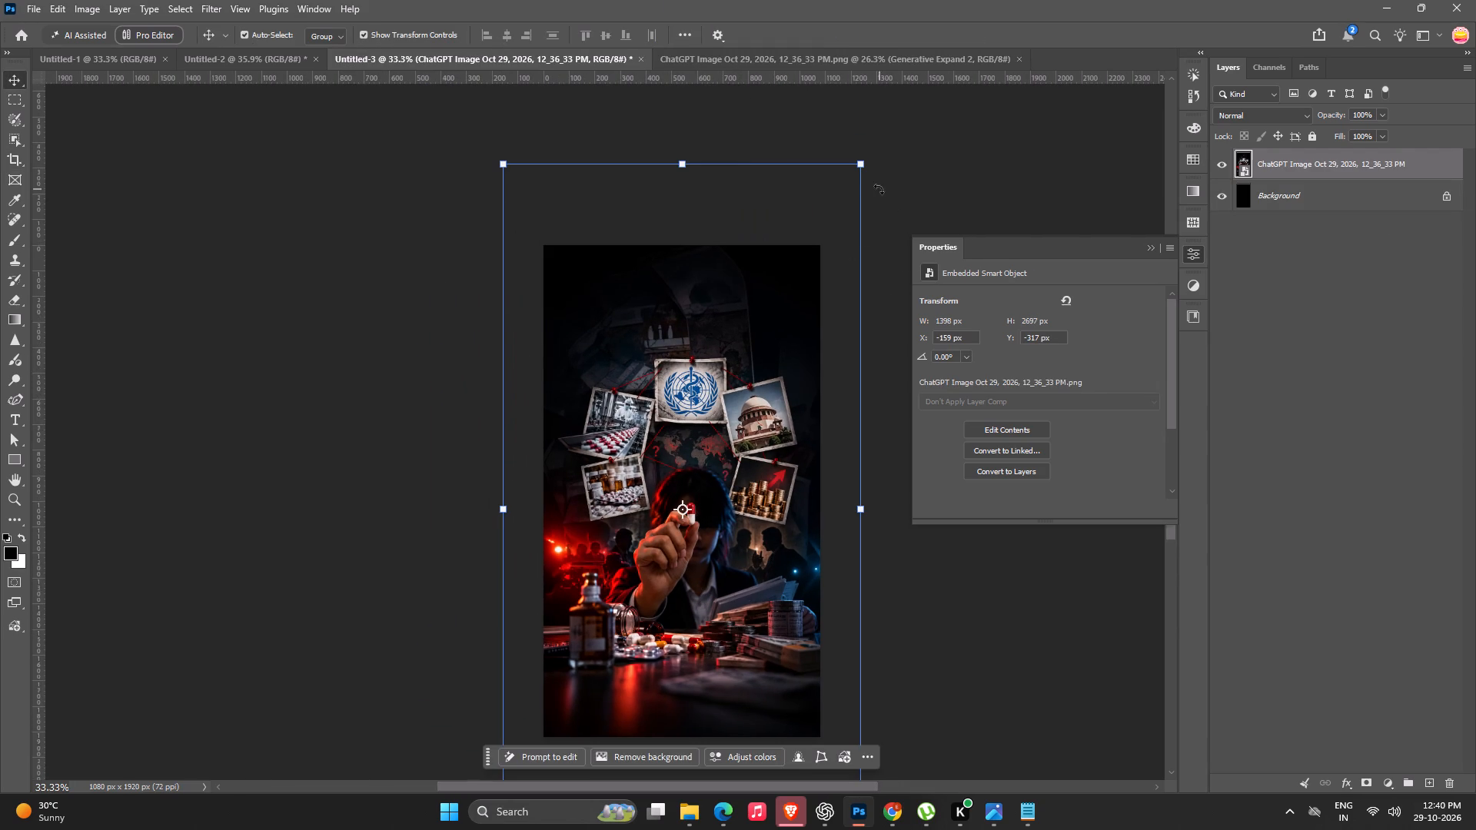
{"action": "left_click_drag", "start_coordinate": [864, 168], "coordinate": [807, 189], "text": "alt"}
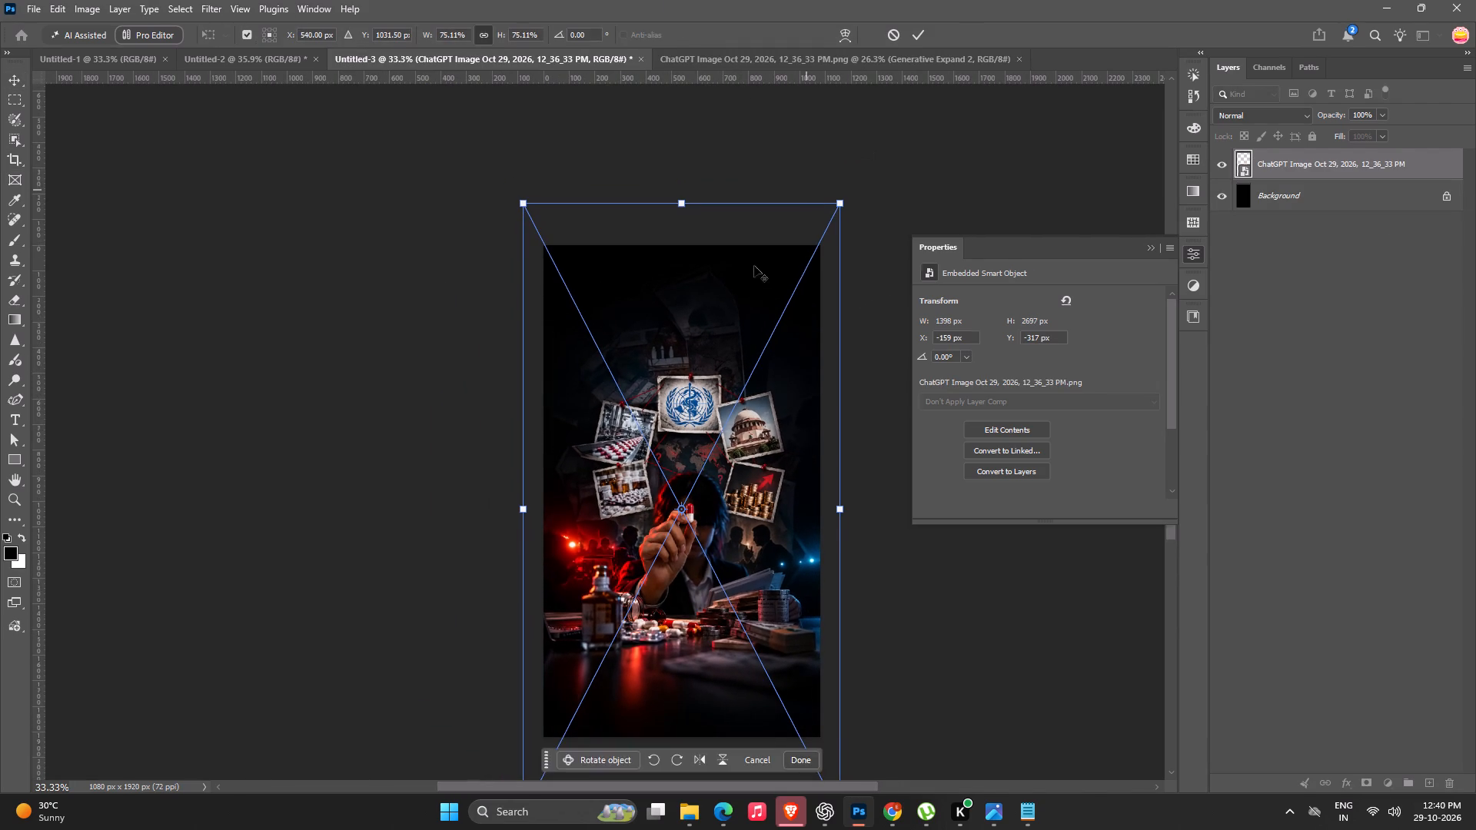
{"action": "left_click_drag", "start_coordinate": [750, 288], "coordinate": [750, 324]}
{"action": "key", "text": "space"}
{"action": "key", "text": "space"}
{"action": "key", "text": "space"}
{"action": "key", "text": "space"}
{"action": "key", "text": "space"}
{"action": "key", "text": "space"}
{"action": "key", "text": "space"}
{"action": "key", "text": "space"}
{"action": "key", "text": "space"}
{"action": "left_click_drag", "start_coordinate": [750, 360], "coordinate": [706, 306]}
{"action": "key", "text": "Return"}
Resize the ChatGPT visual to about 1316 × 2539 px and reposition it at about X -118, Y -88 px.
{"action": "left_click", "coordinate": [730, 440]}
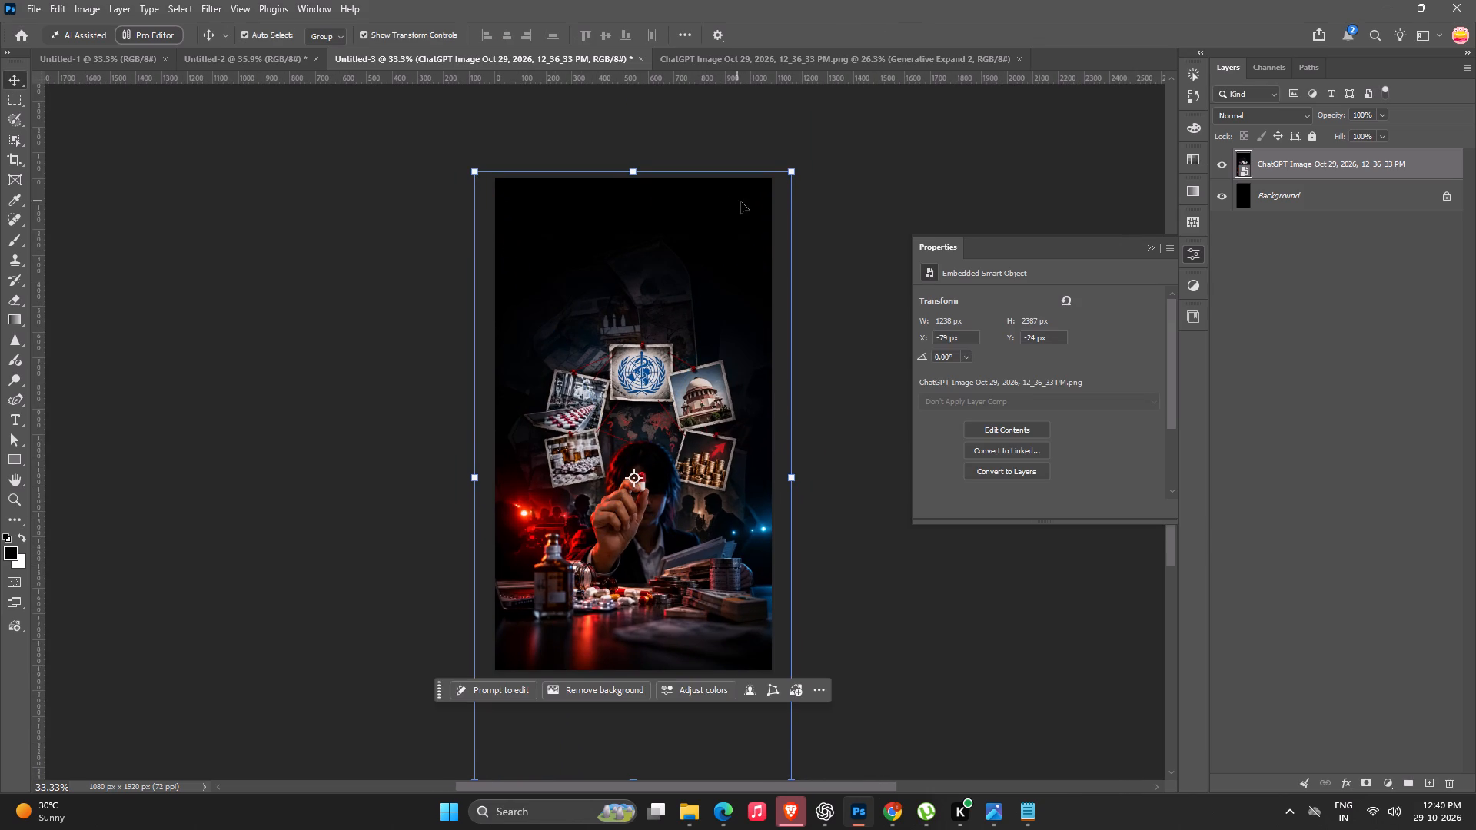
{"action": "left_click_drag", "start_coordinate": [798, 173], "coordinate": [860, 169], "text": "alt"}
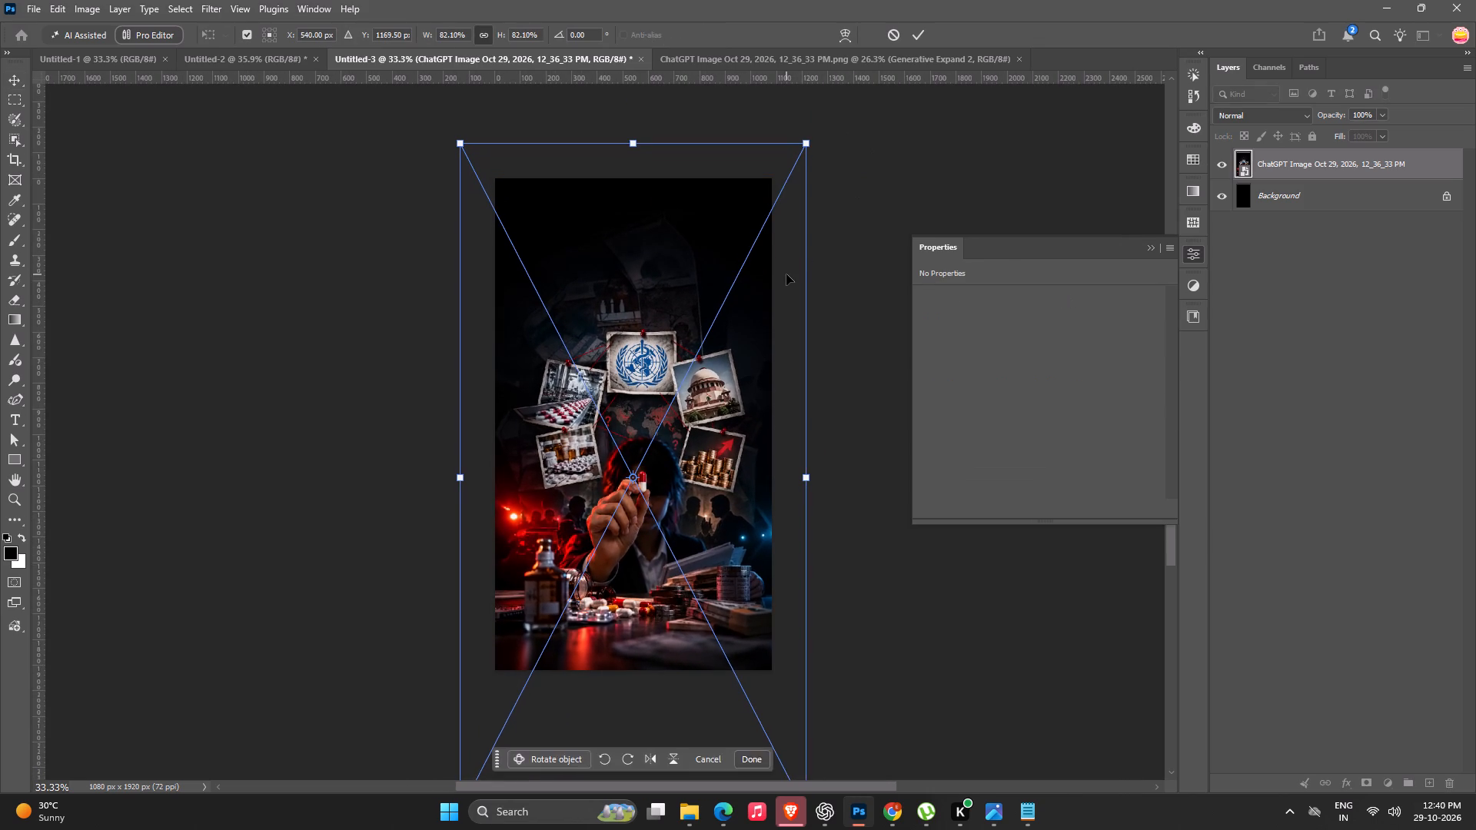
{"action": "left_click_drag", "start_coordinate": [786, 277], "coordinate": [782, 295]}
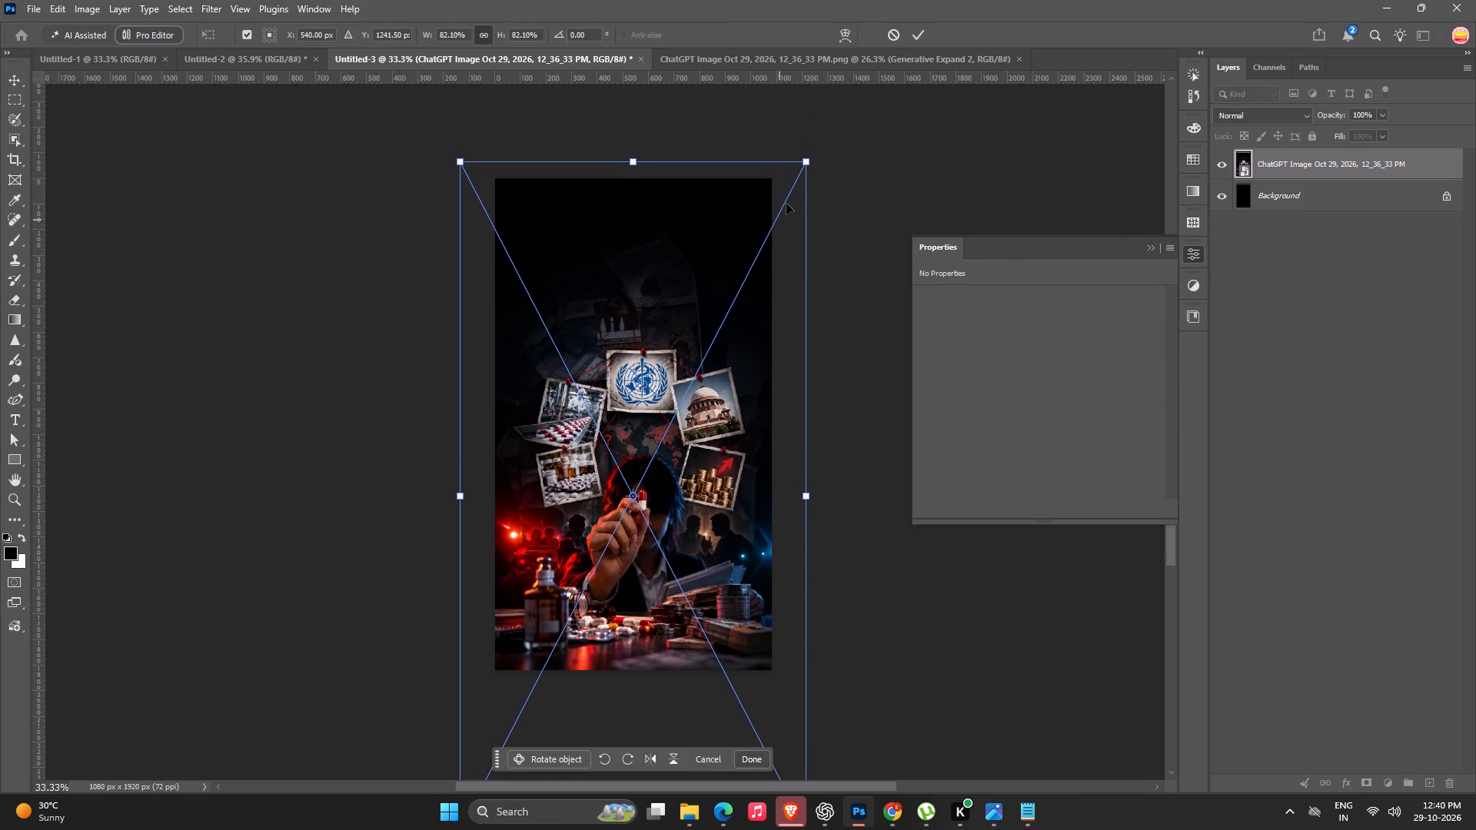
{"action": "left_click_drag", "start_coordinate": [800, 165], "coordinate": [781, 167], "text": "alt"}
{"action": "left_click_drag", "start_coordinate": [763, 276], "coordinate": [761, 250]}
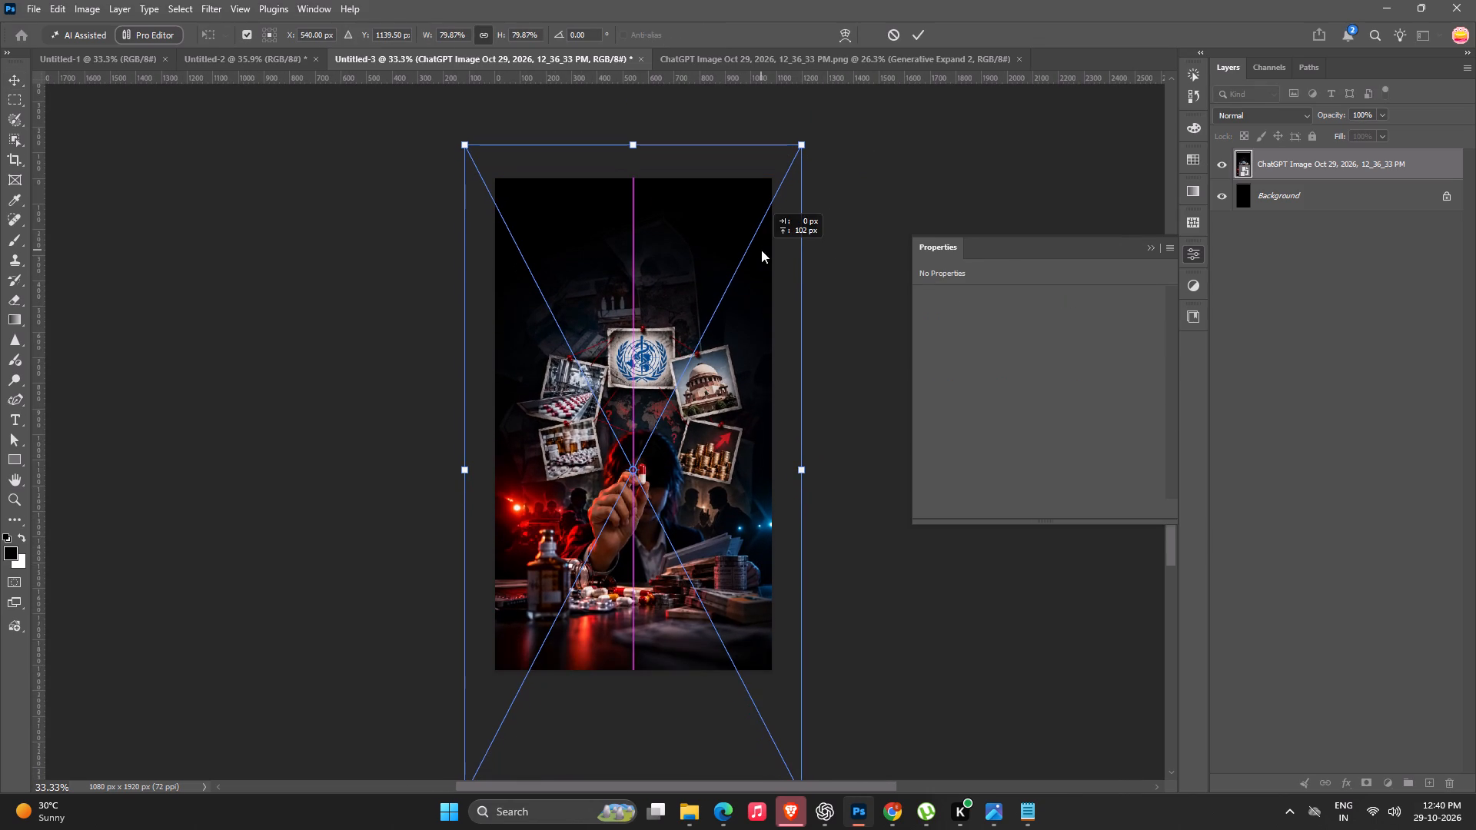
{"action": "left_click_drag", "start_coordinate": [761, 250], "coordinate": [760, 261]}
{"action": "key", "text": "Return"}
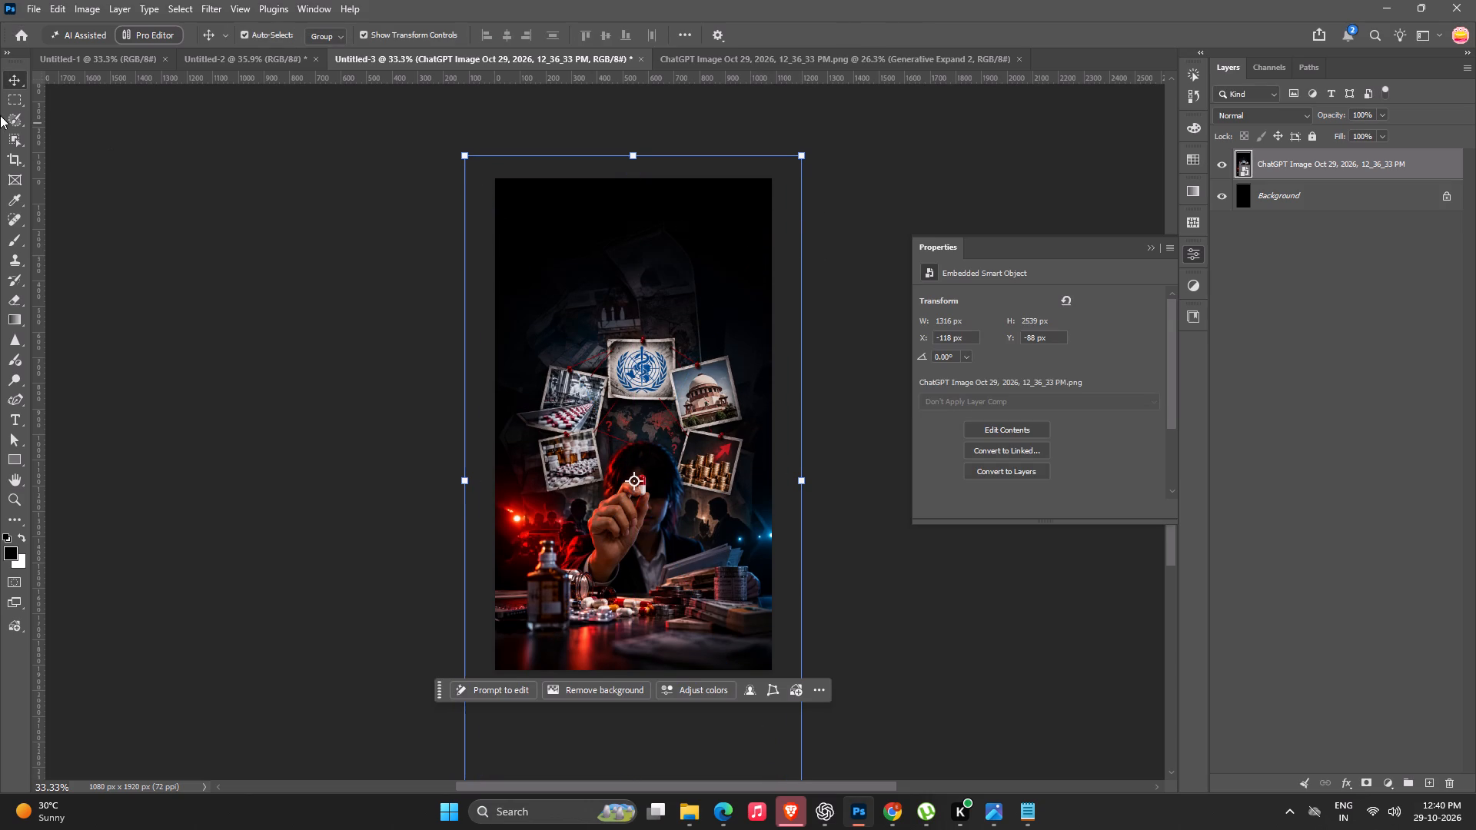
Add a vertical black-to-transparent linear gradient running from the figure's chest up to the cover's top edge, and deselect it.
{"action": "left_click", "coordinate": [13, 314]}
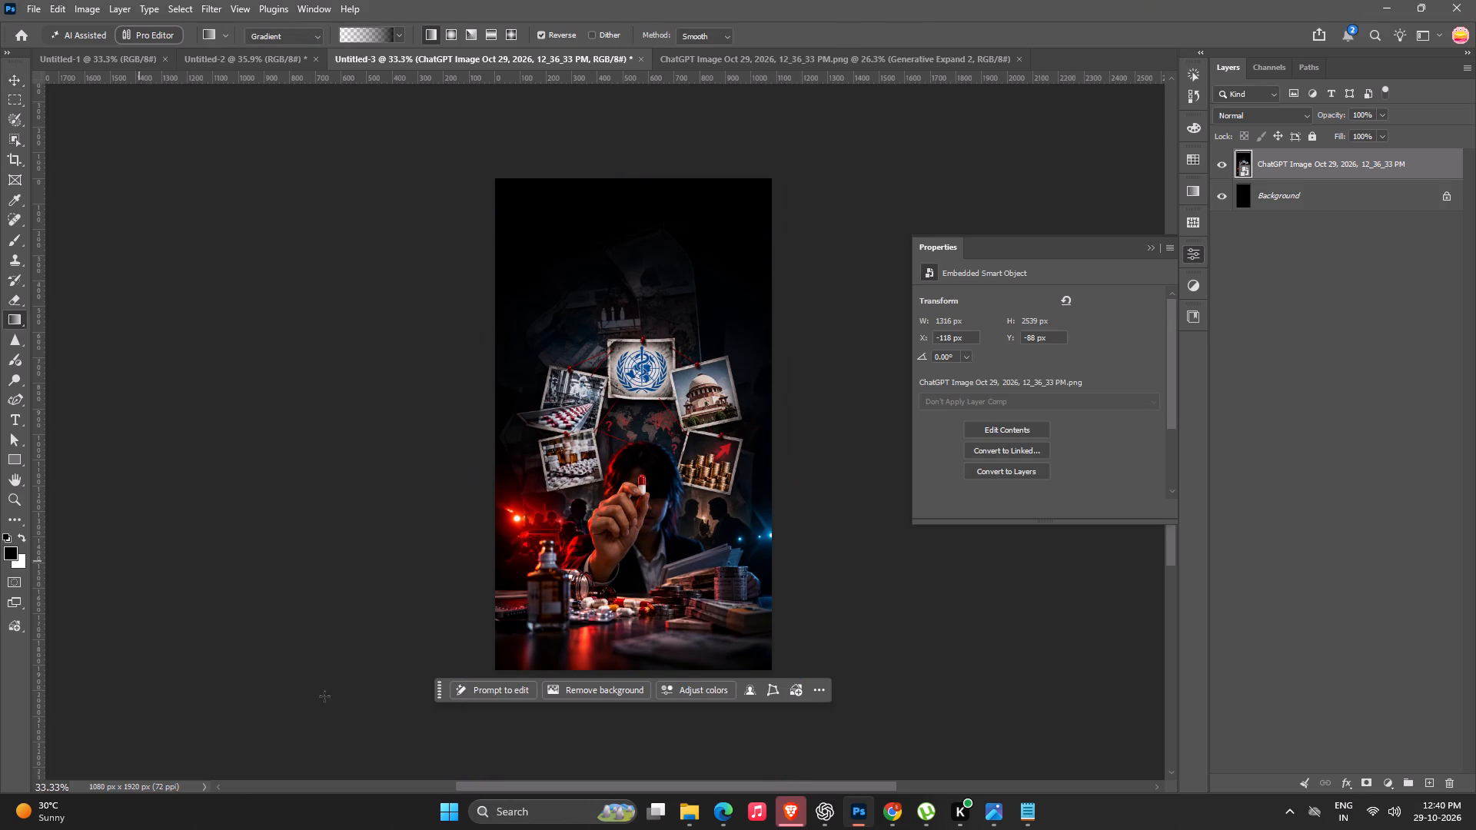
{"action": "left_click_drag", "start_coordinate": [635, 539], "coordinate": [625, 200]}
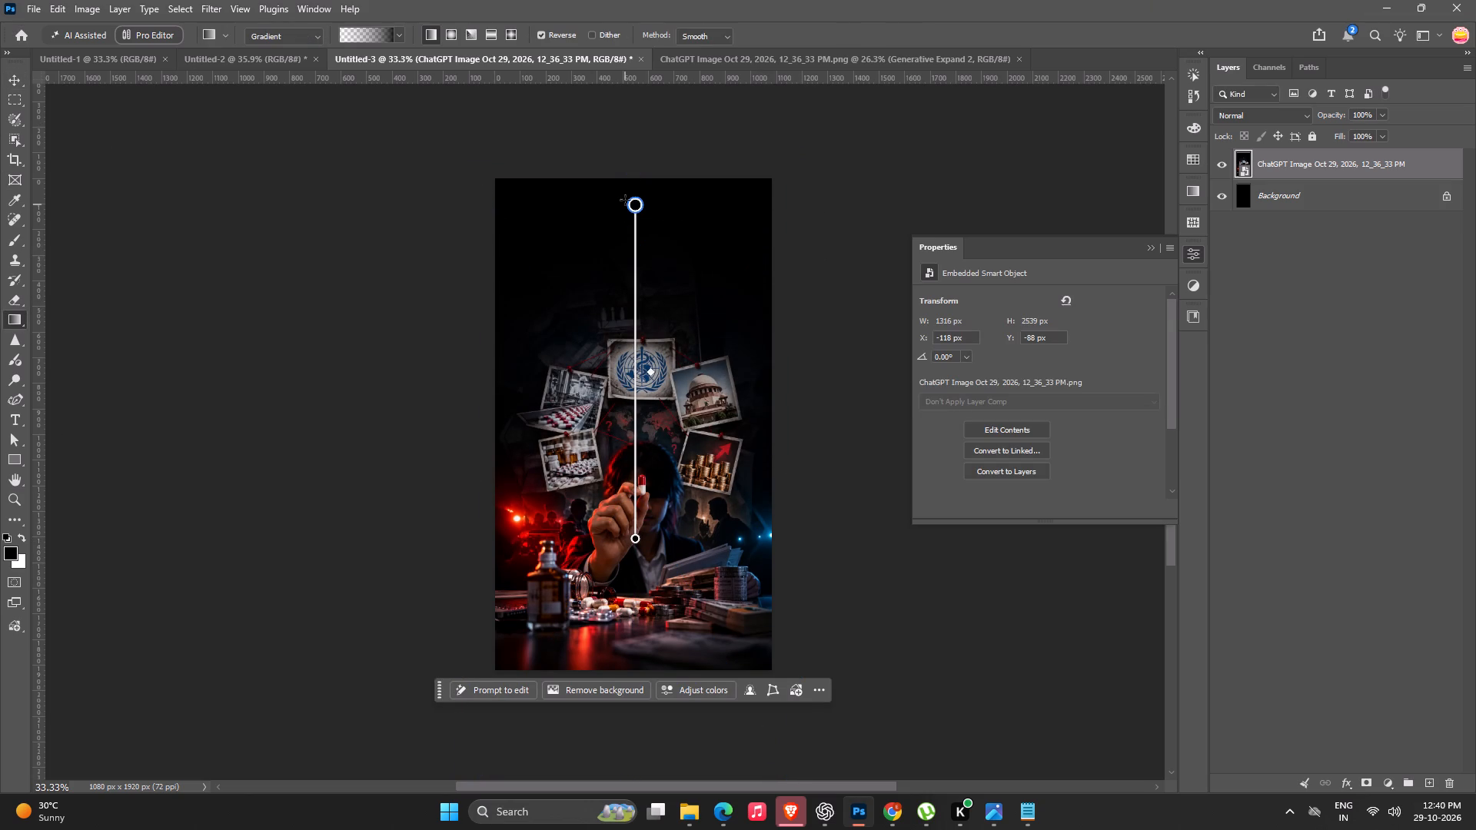
{"action": "left_click_drag", "start_coordinate": [625, 200], "coordinate": [622, 185]}
{"action": "key", "text": "Return"}
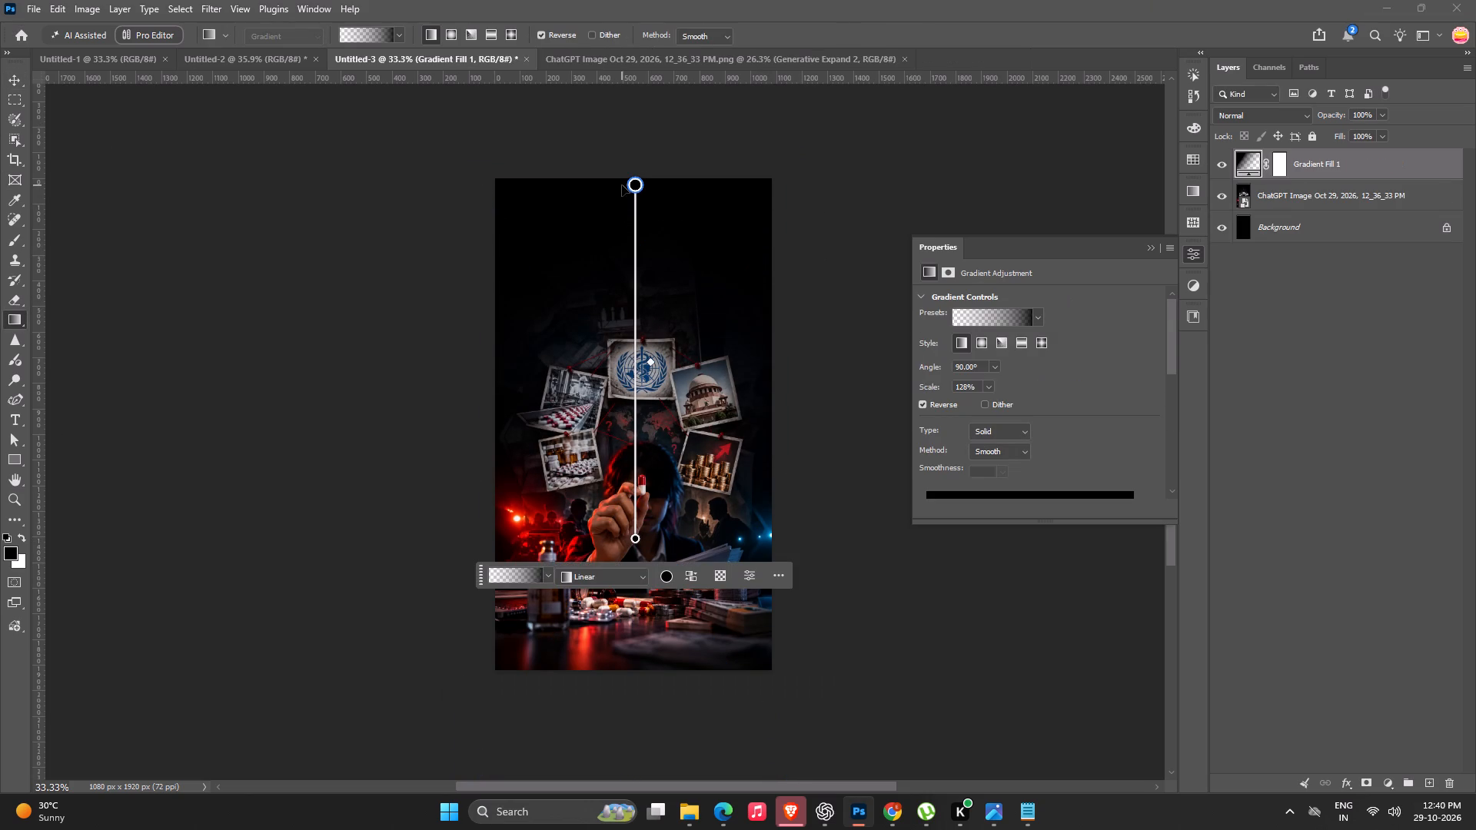
{"action": "left_click", "coordinate": [15, 77]}
{"action": "left_click", "coordinate": [102, 247]}
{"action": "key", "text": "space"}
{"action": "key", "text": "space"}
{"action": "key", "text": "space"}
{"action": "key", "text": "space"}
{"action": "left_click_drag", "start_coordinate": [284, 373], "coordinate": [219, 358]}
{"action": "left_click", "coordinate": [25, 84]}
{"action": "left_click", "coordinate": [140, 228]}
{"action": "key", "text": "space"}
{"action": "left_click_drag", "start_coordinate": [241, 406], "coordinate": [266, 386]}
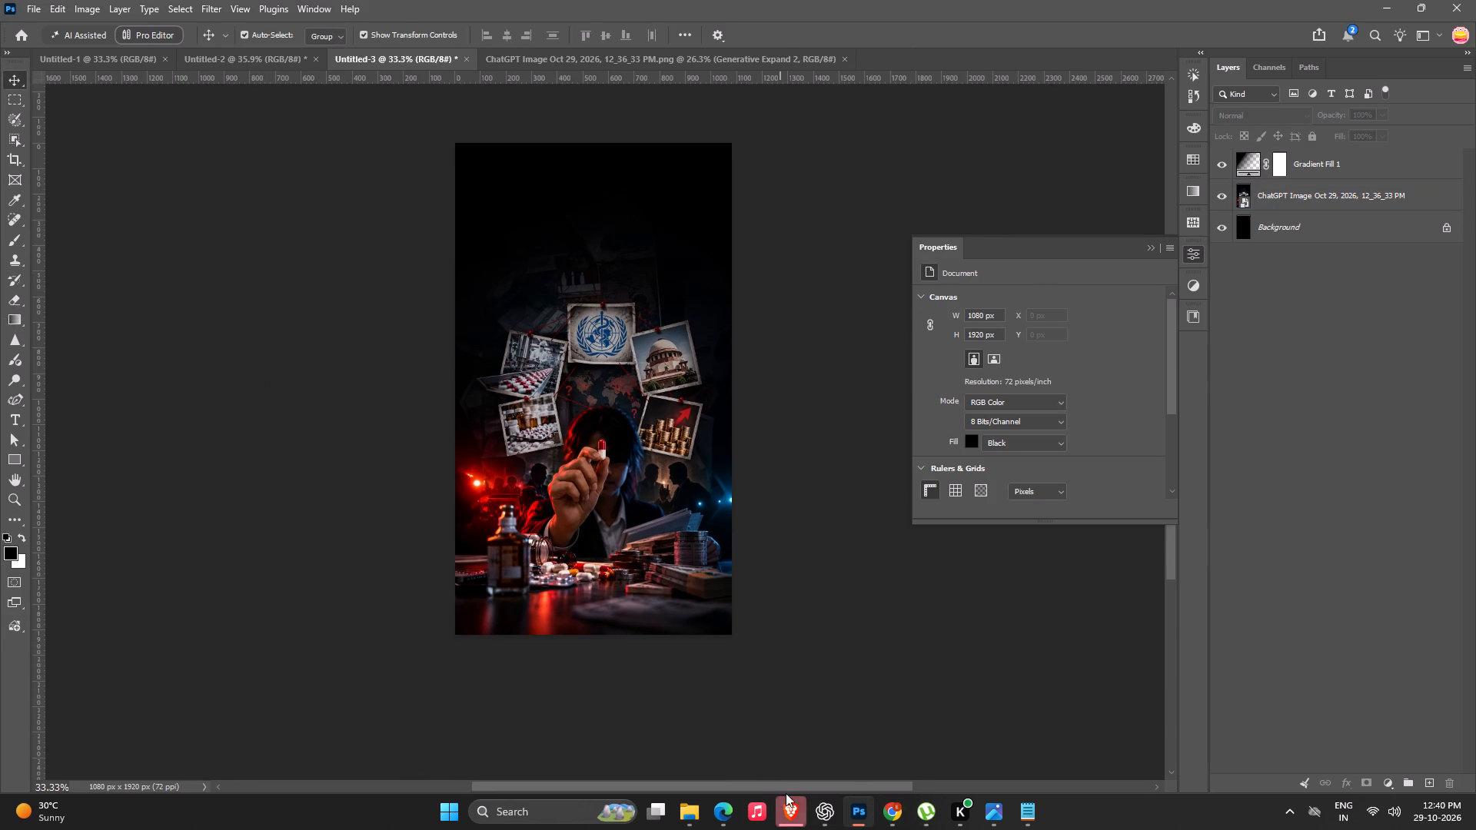
Place the "LIFE-SAVING DRUGS" reference screenshot from File Explorer's Gallery over the cover's lower half at about 816 × 618 px.
{"action": "left_click", "coordinate": [688, 808]}
{"action": "left_click_drag", "start_coordinate": [371, 180], "coordinate": [467, 290]}
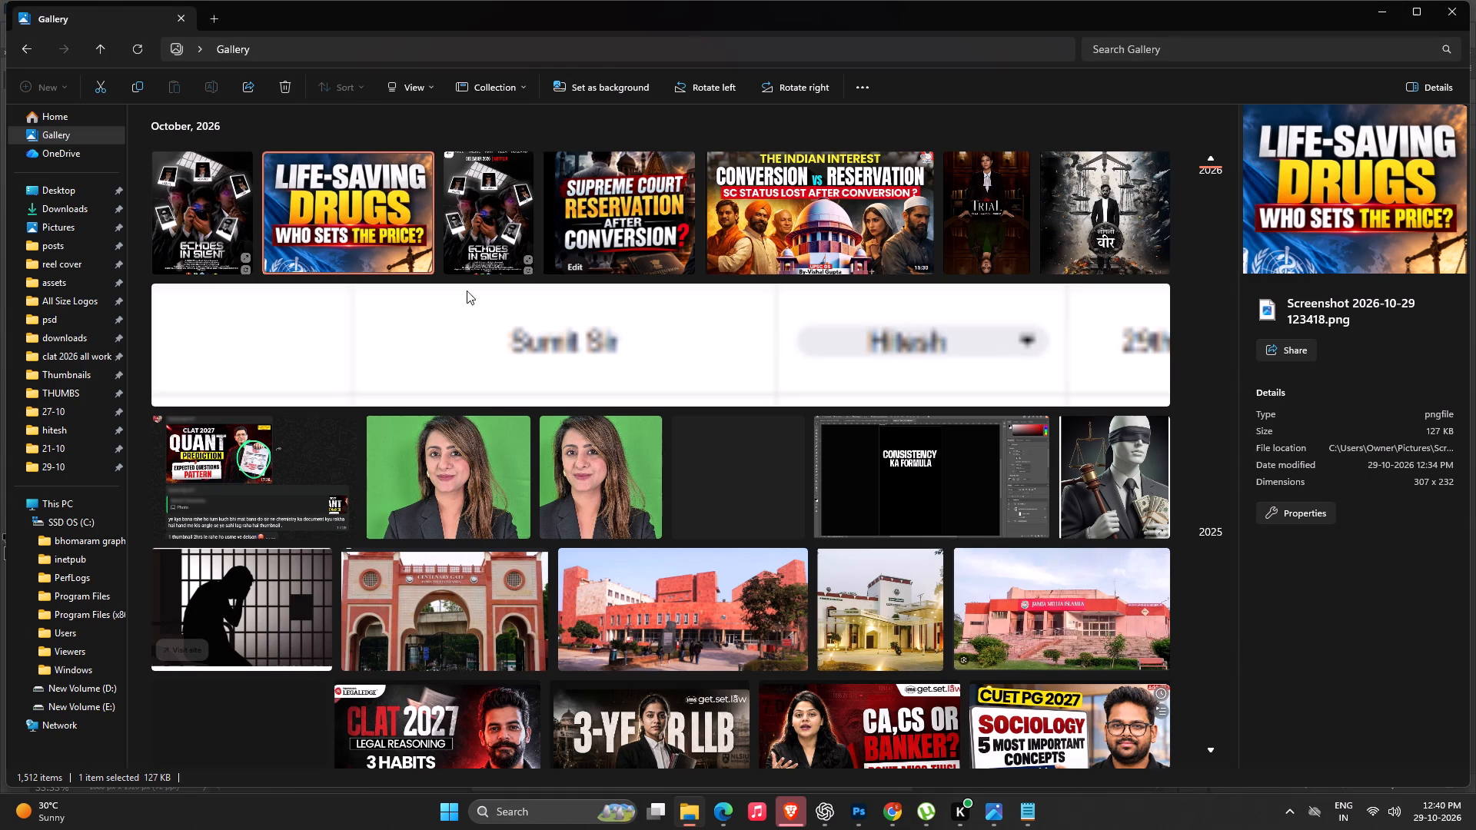
{"action": "left_click_drag", "start_coordinate": [467, 290], "coordinate": [613, 463]}
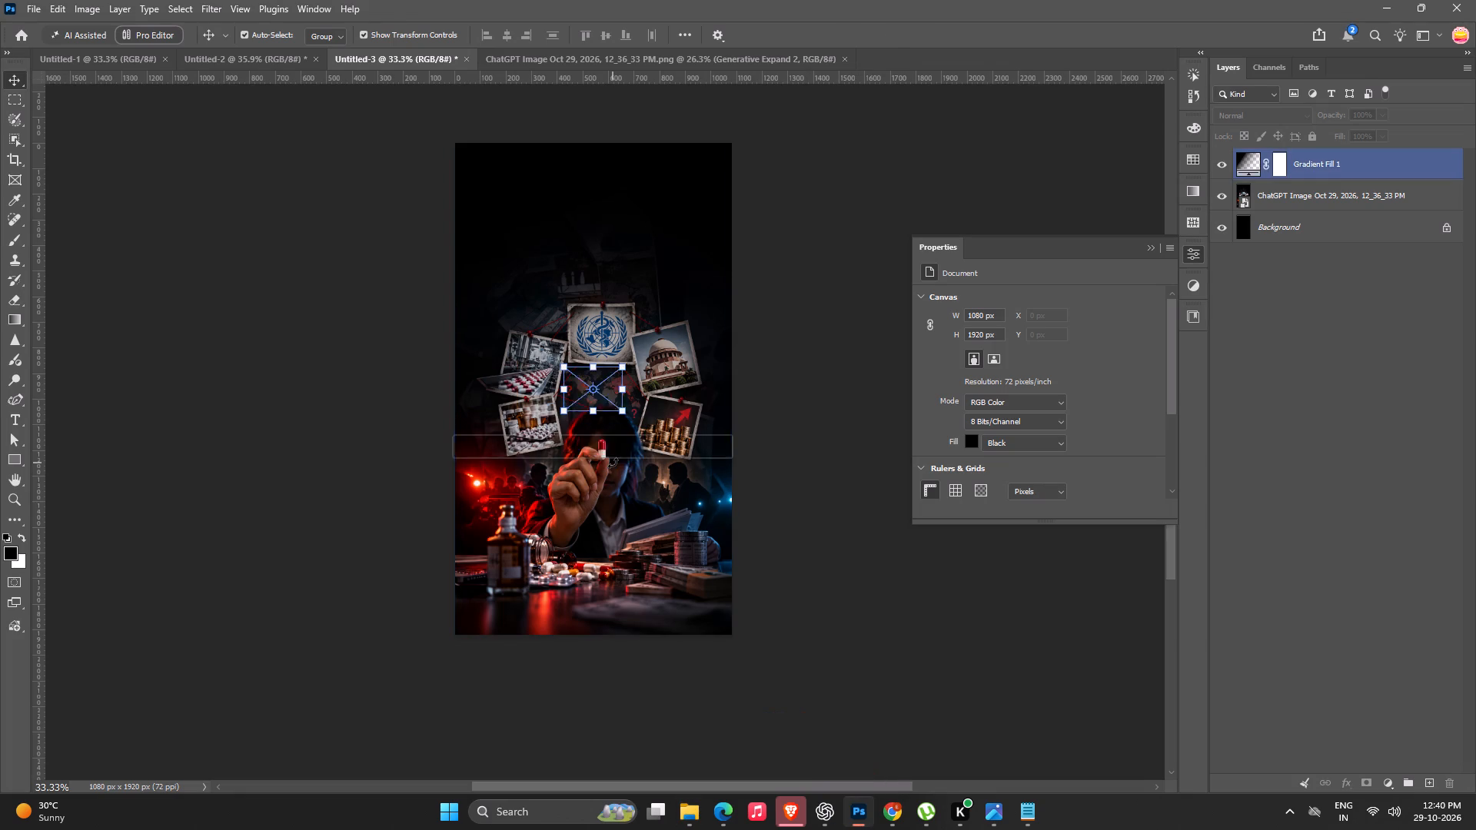
{"action": "left_click_drag", "start_coordinate": [622, 415], "coordinate": [682, 492], "text": "alt"}
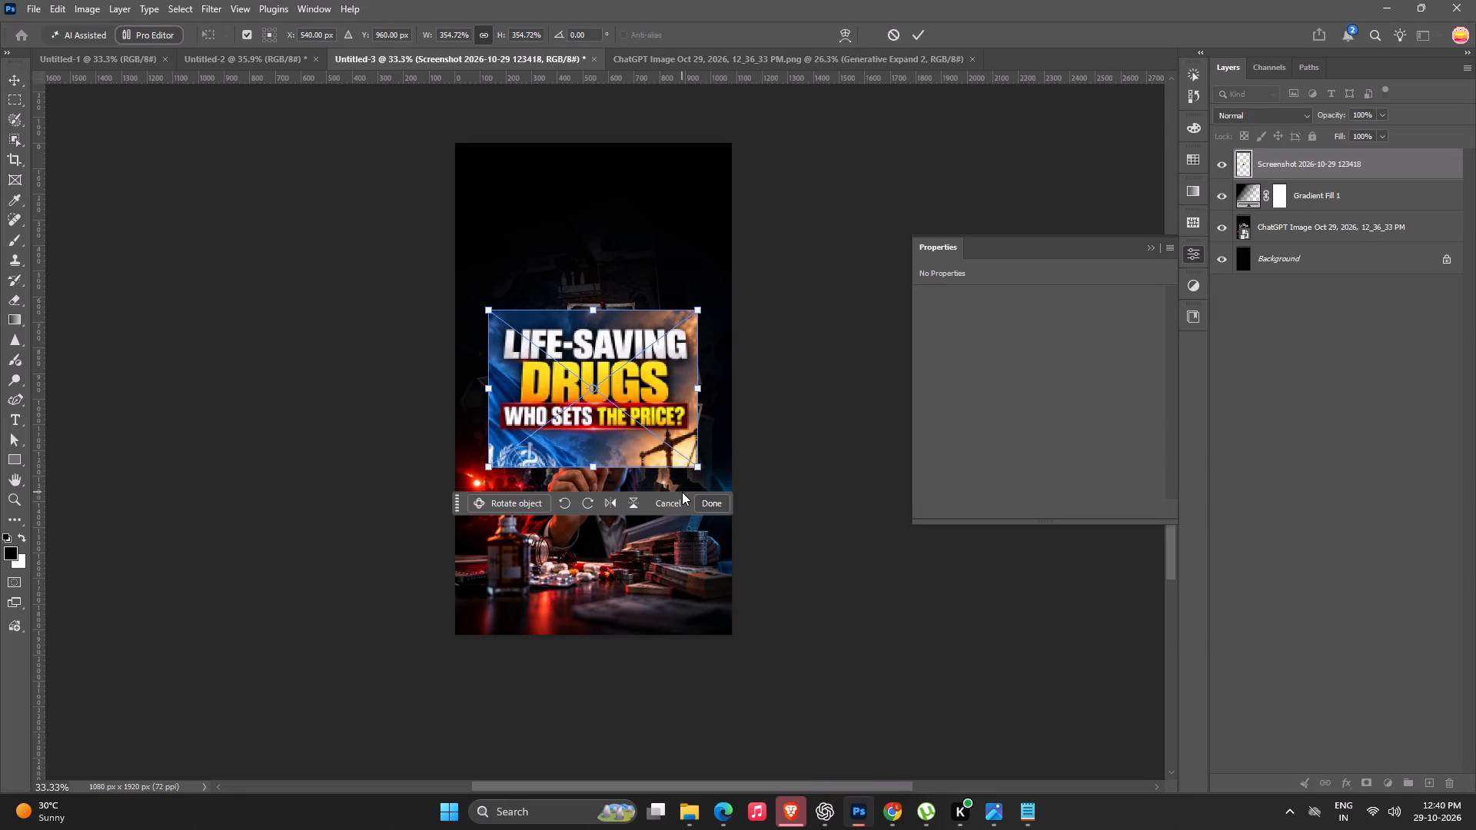
{"action": "key", "text": "Return"}
{"action": "left_click_drag", "start_coordinate": [658, 377], "coordinate": [659, 508]}
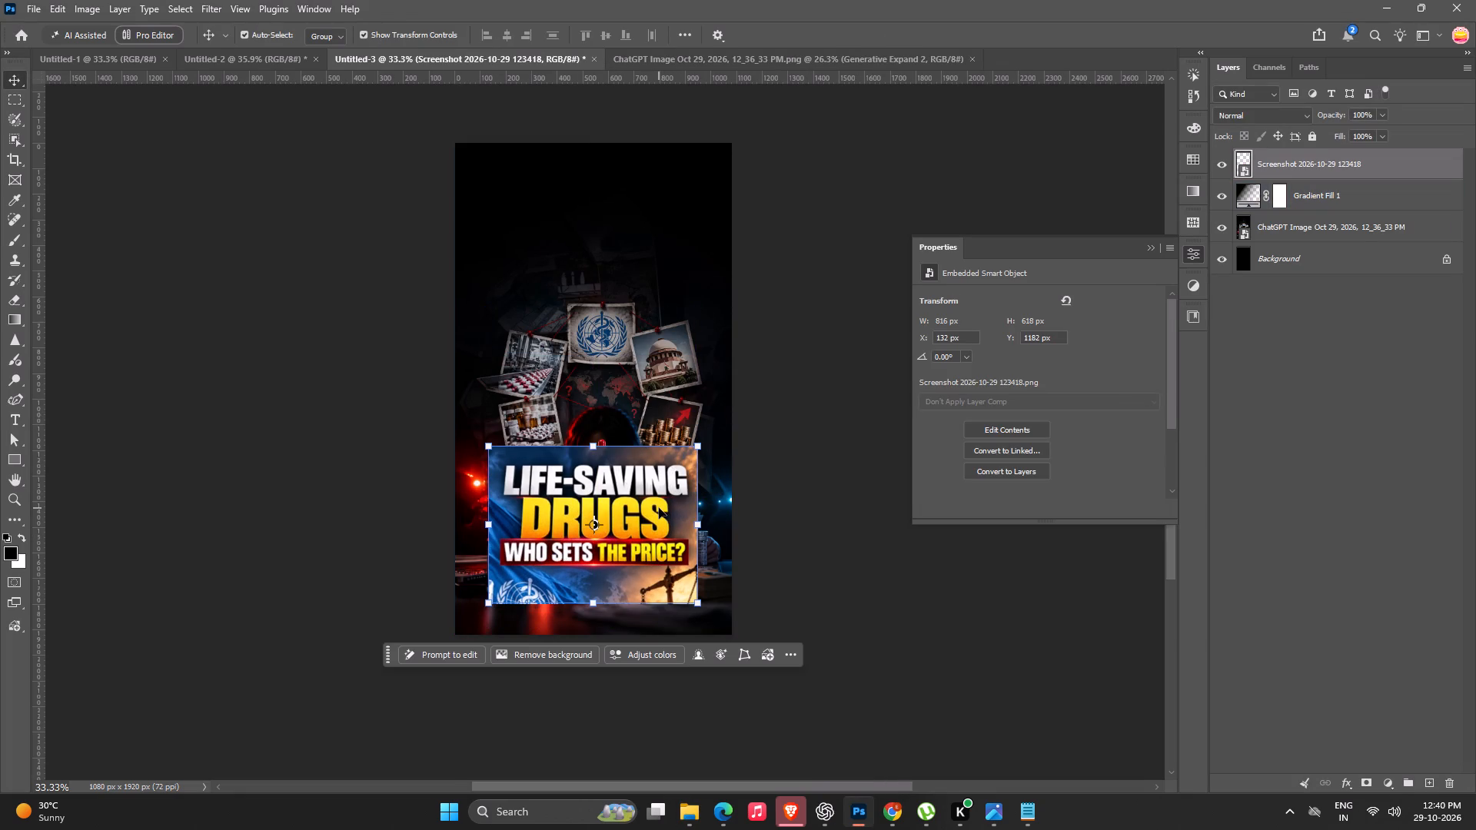
{"action": "key", "text": "Return"}
Switch to the LPT Design Sheet in Chrome and copy "LIFE-SAVING" from topic cell B62.
{"action": "left_click", "coordinate": [903, 806]}
{"action": "left_click", "coordinate": [650, 7]}
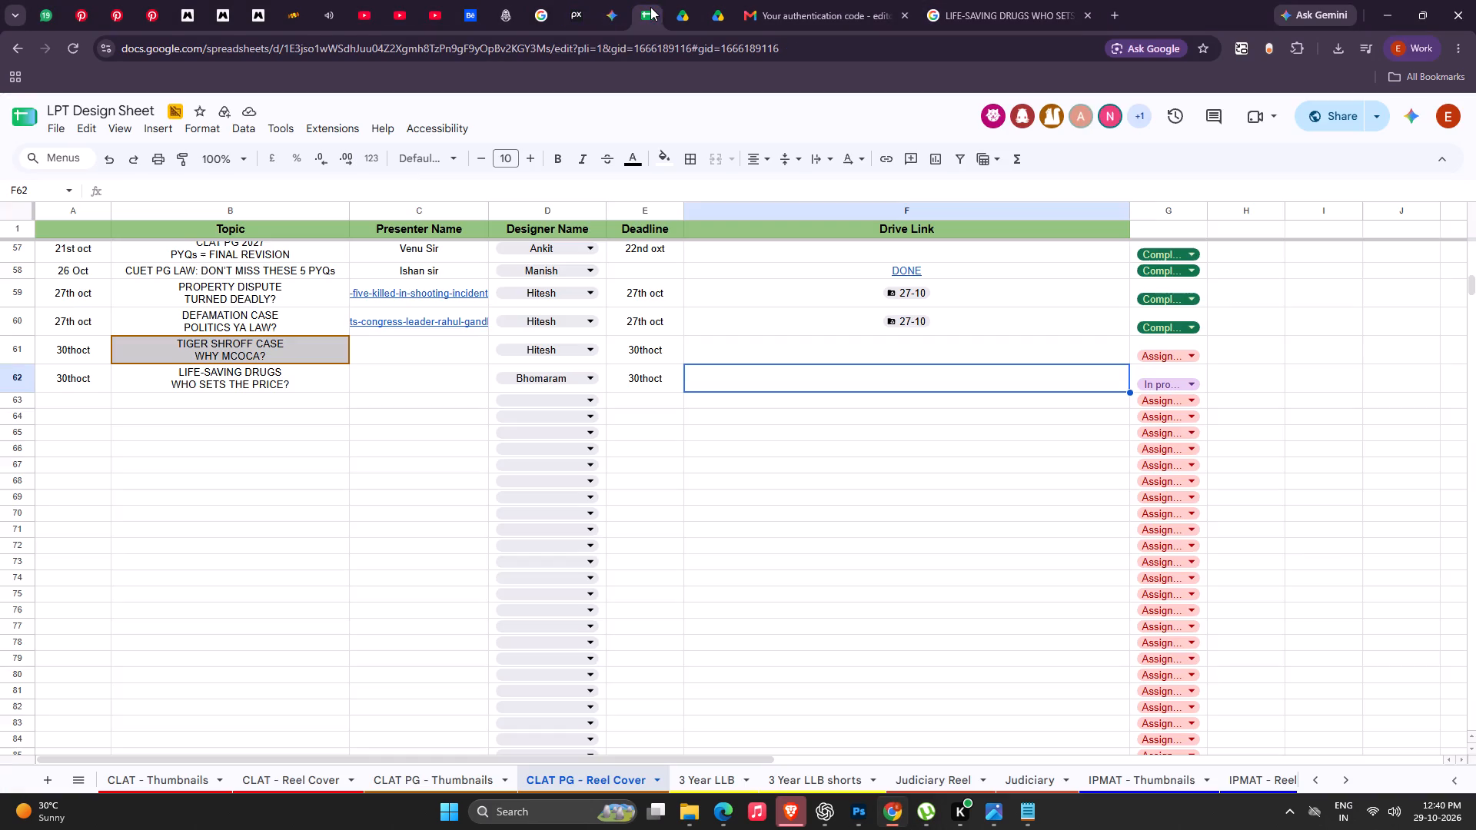
{"action": "left_click", "coordinate": [199, 341]}
{"action": "double_click", "coordinate": [214, 371]}
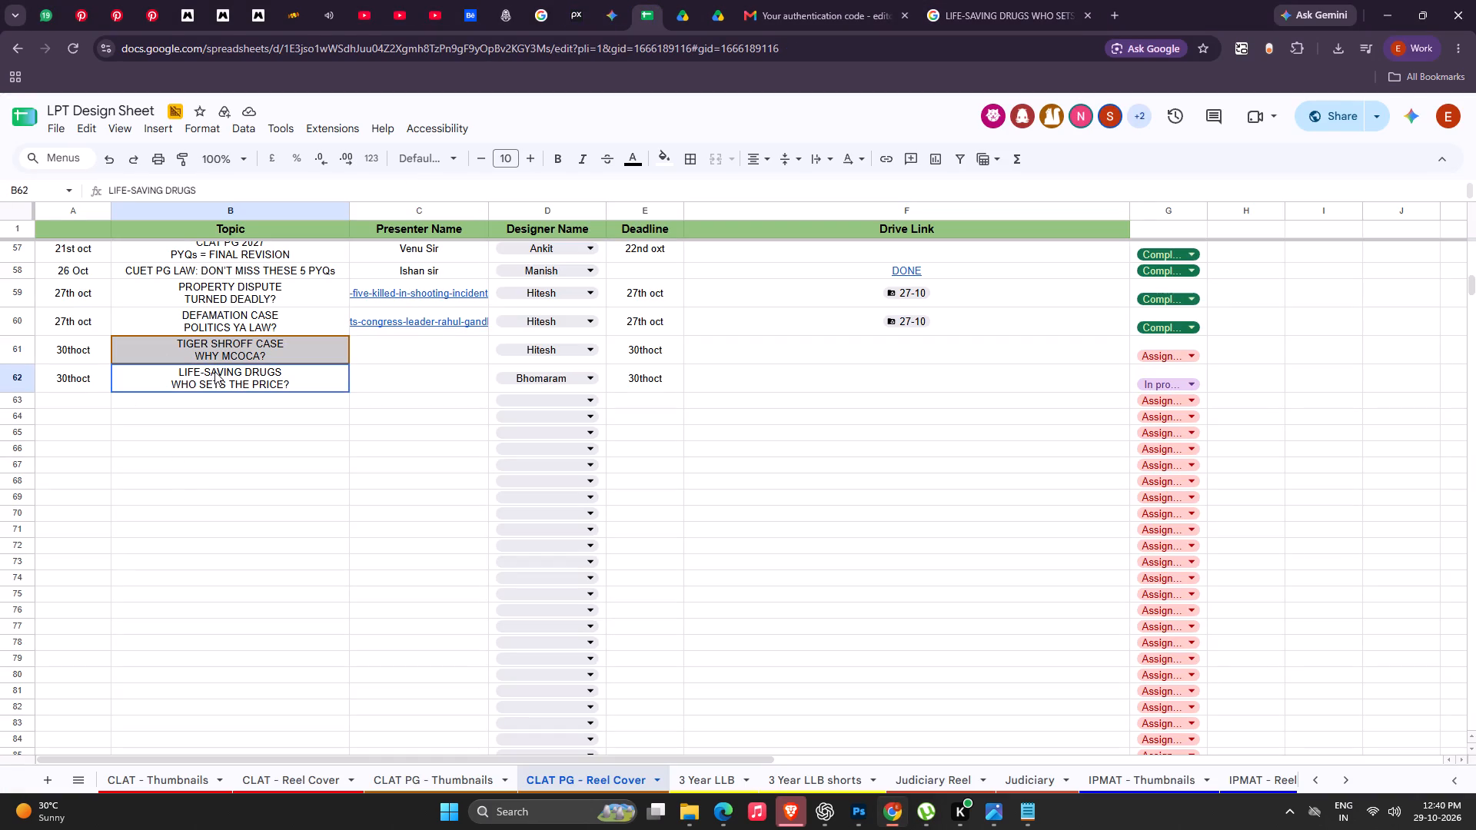
{"action": "key", "text": "alt+Tab"}
{"action": "key", "text": "alt+Tab"}
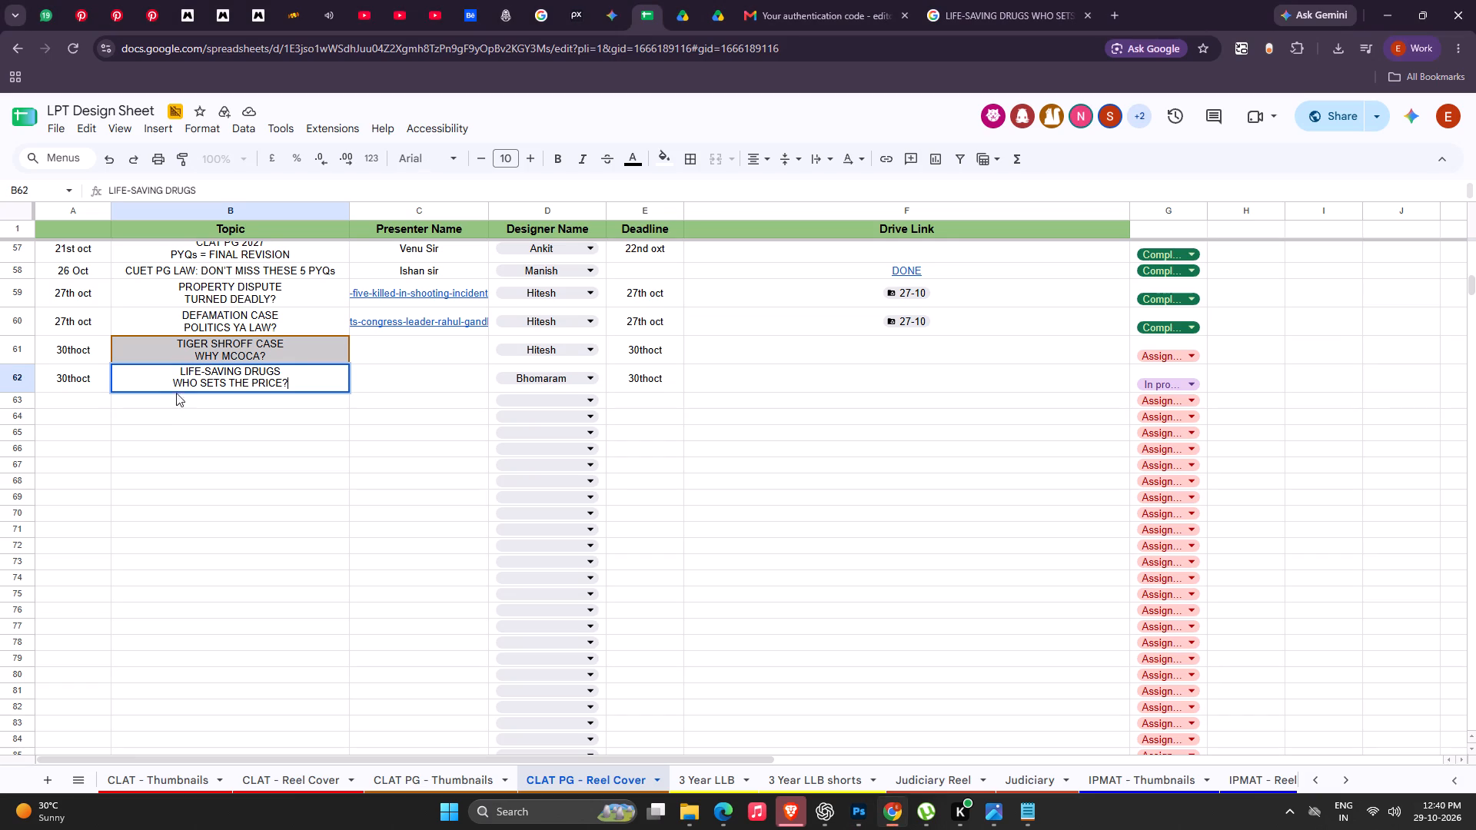
{"action": "left_click_drag", "start_coordinate": [170, 373], "coordinate": [244, 367]}
{"action": "key", "text": "alt+Tab"}
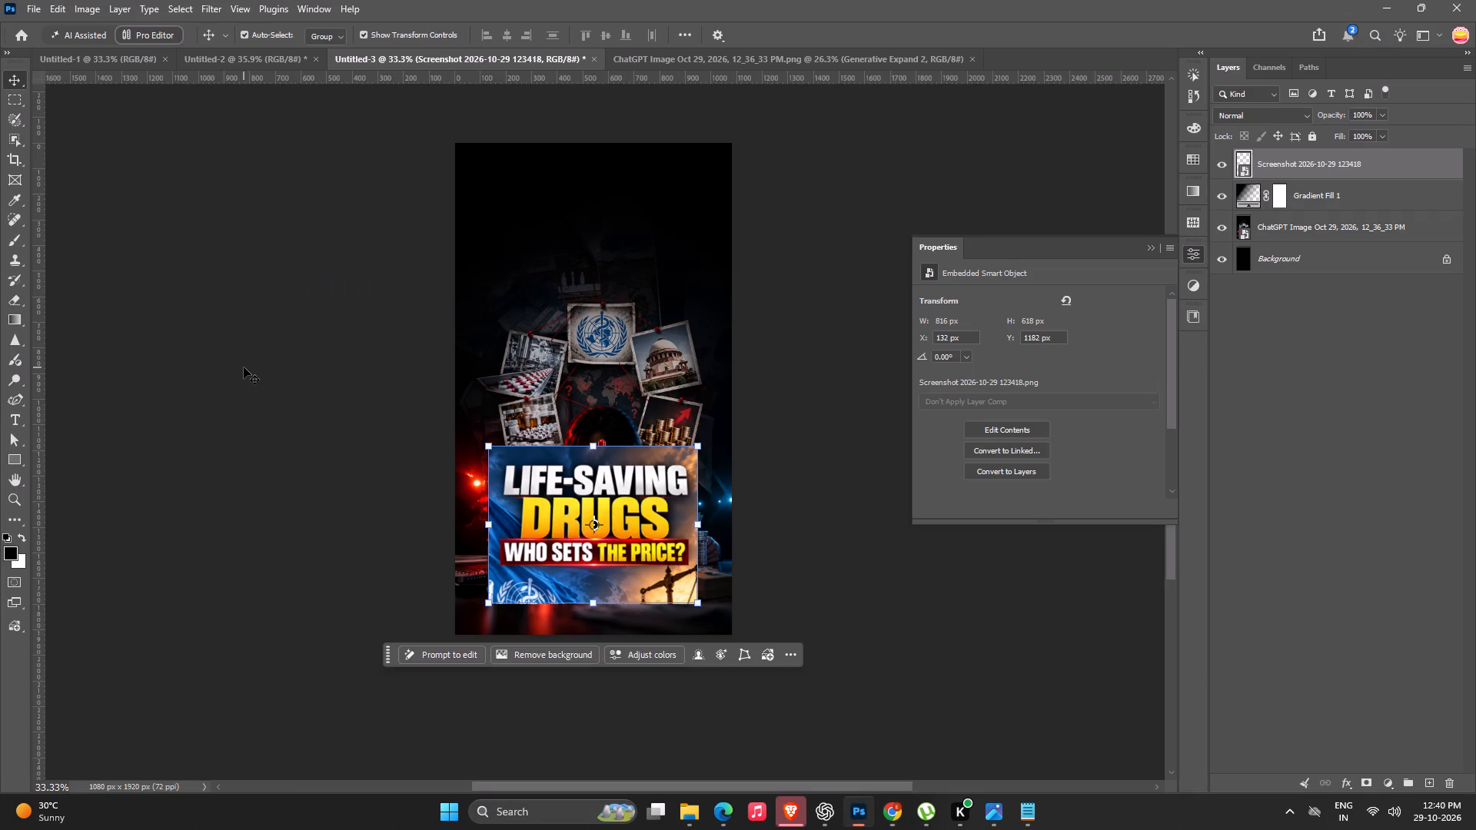
{"action": "key", "text": "alt+Tab"}
{"action": "key", "text": "ctrl+c"}
{"action": "key", "text": "ctrl+c"}
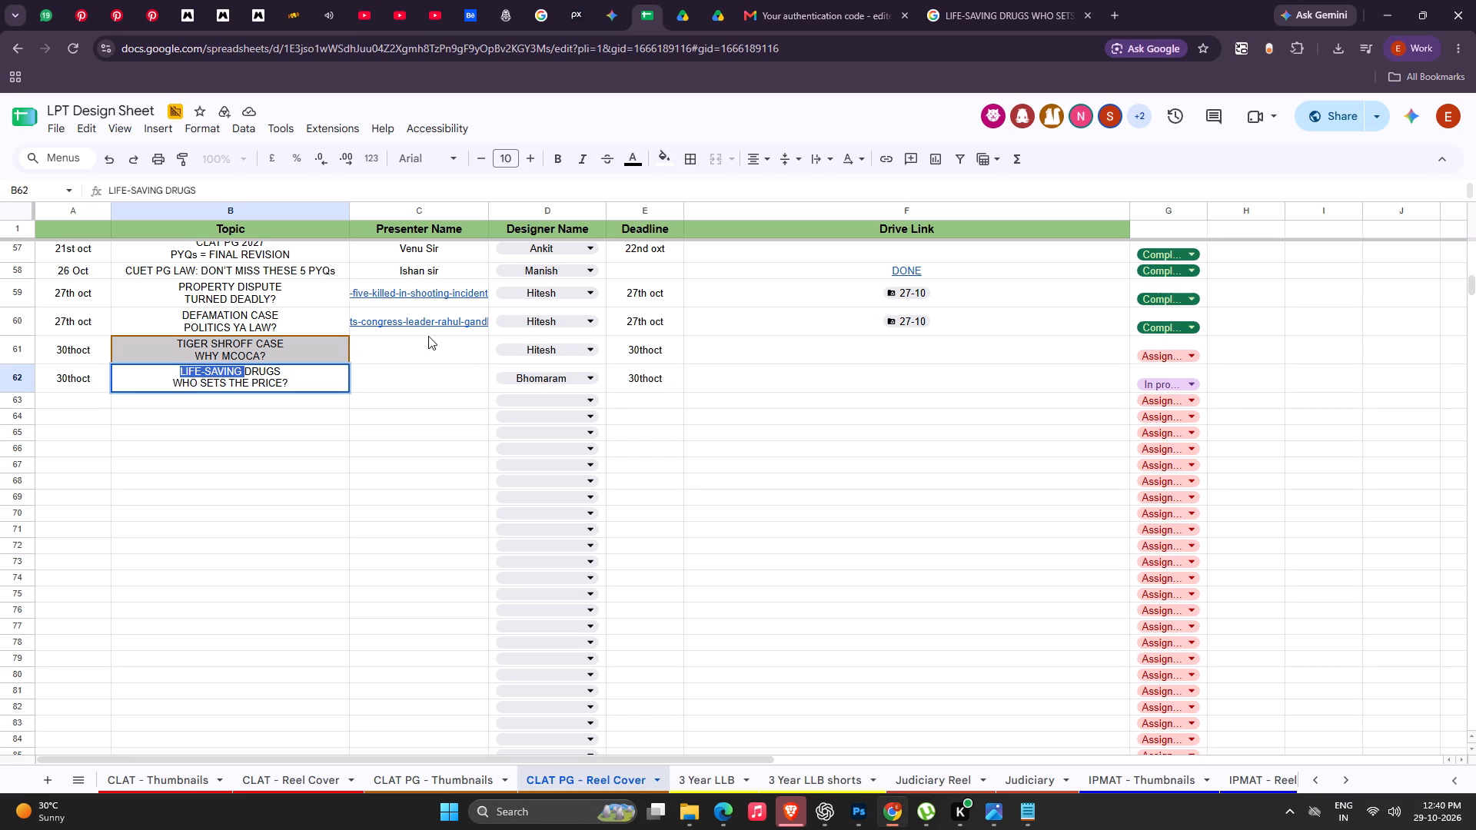
Back in Photoshop, add the copied "LIFE-SAVING" as white 150 pt Anton text centred near the top of the cover.
{"action": "key", "text": "alt+Tab"}
{"action": "key", "text": "t"}
{"action": "left_click", "coordinate": [627, 259]}
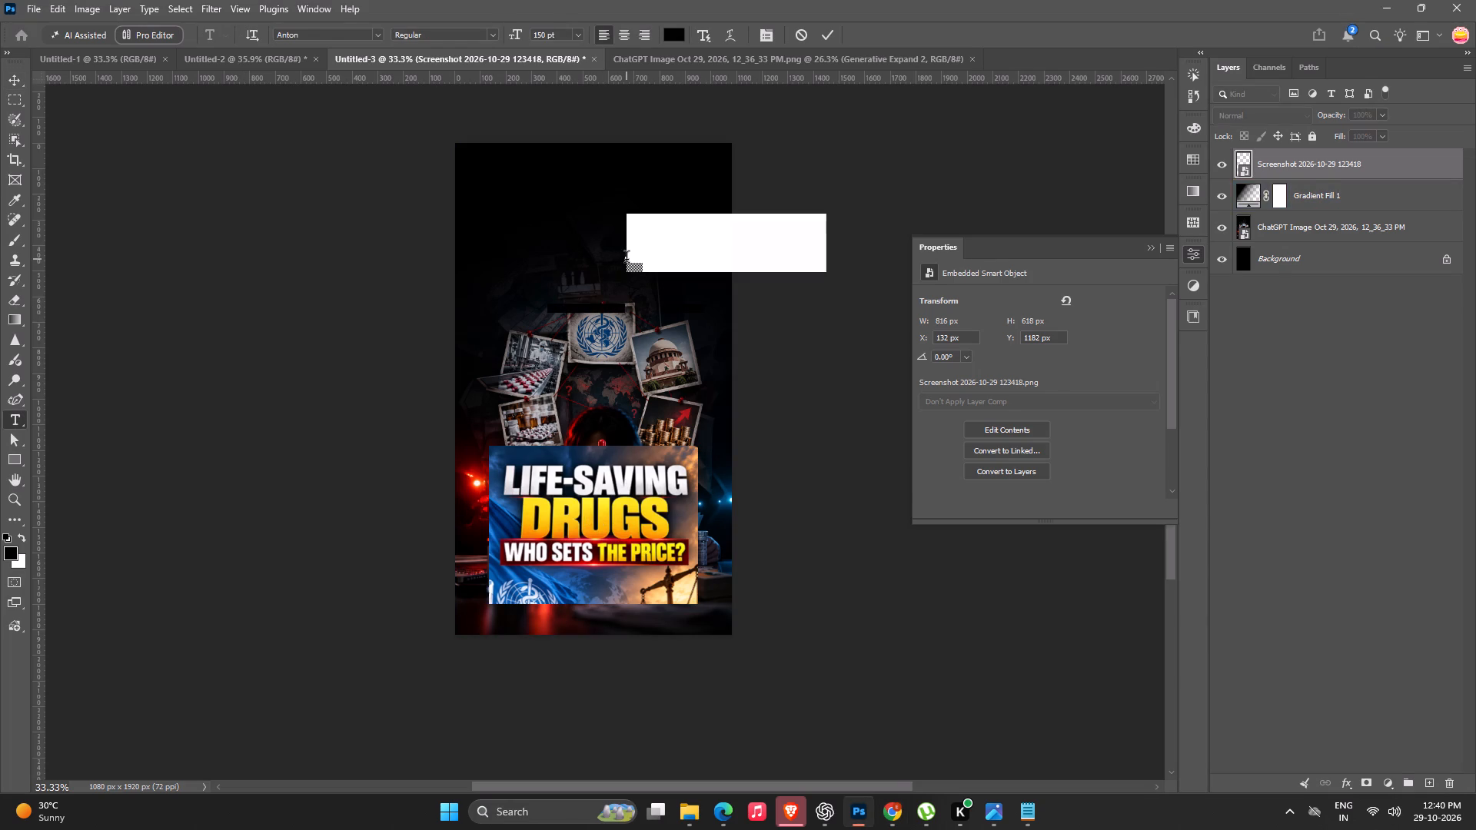
{"action": "key", "text": "ctrl+BackSpace"}
{"action": "key", "text": "ctrl+BackSpace"}
{"action": "key", "text": "ctrl+v"}
{"action": "key", "text": "Return"}
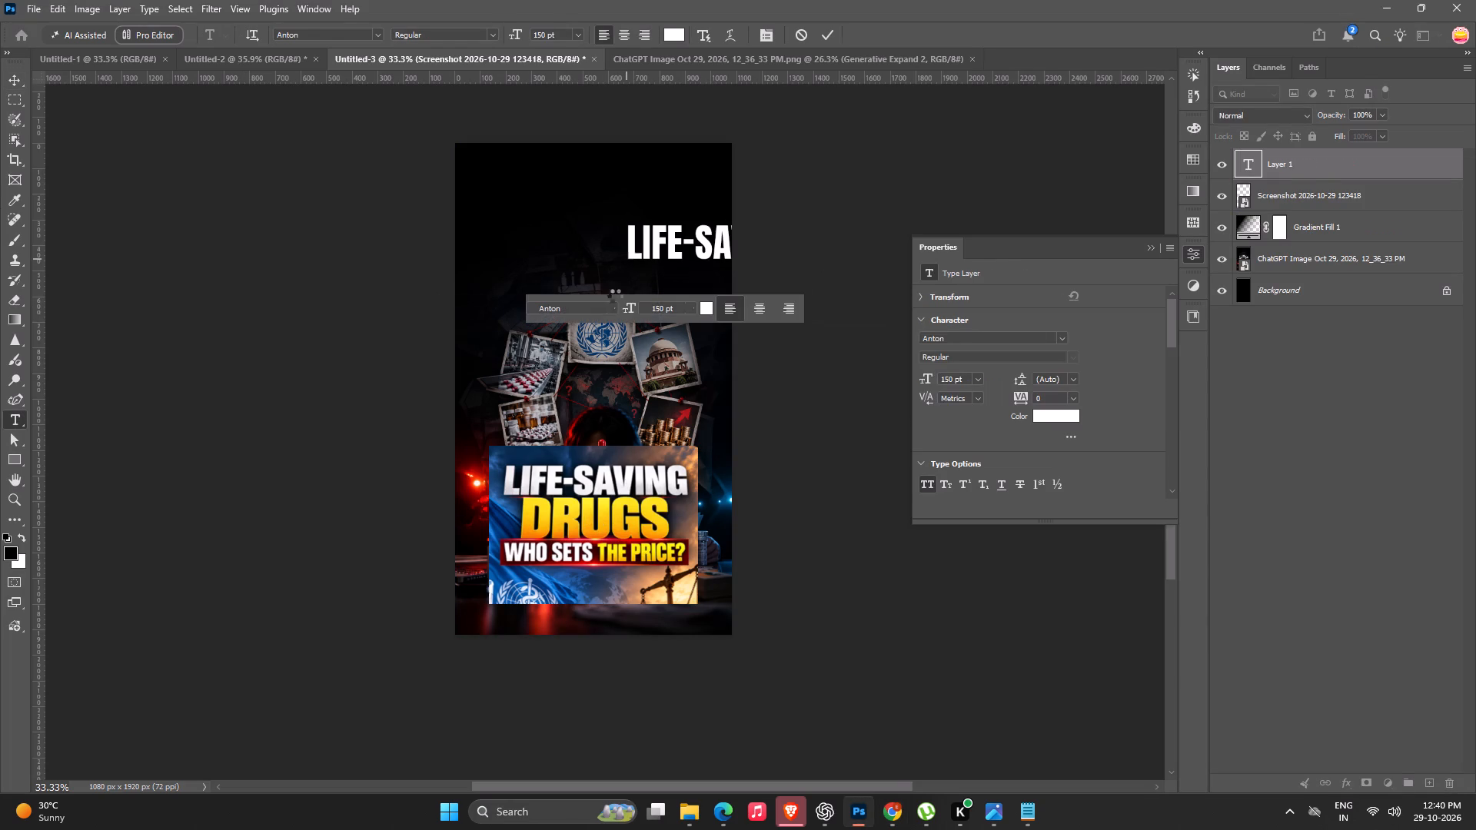
{"action": "left_click", "coordinate": [12, 84]}
{"action": "left_click_drag", "start_coordinate": [664, 236], "coordinate": [549, 217]}
{"action": "left_click", "coordinate": [796, 247]}
Switch to the design sheet in Chrome and copy "DRUGS" from topic cell B62.
{"action": "key", "text": "alt+Tab"}
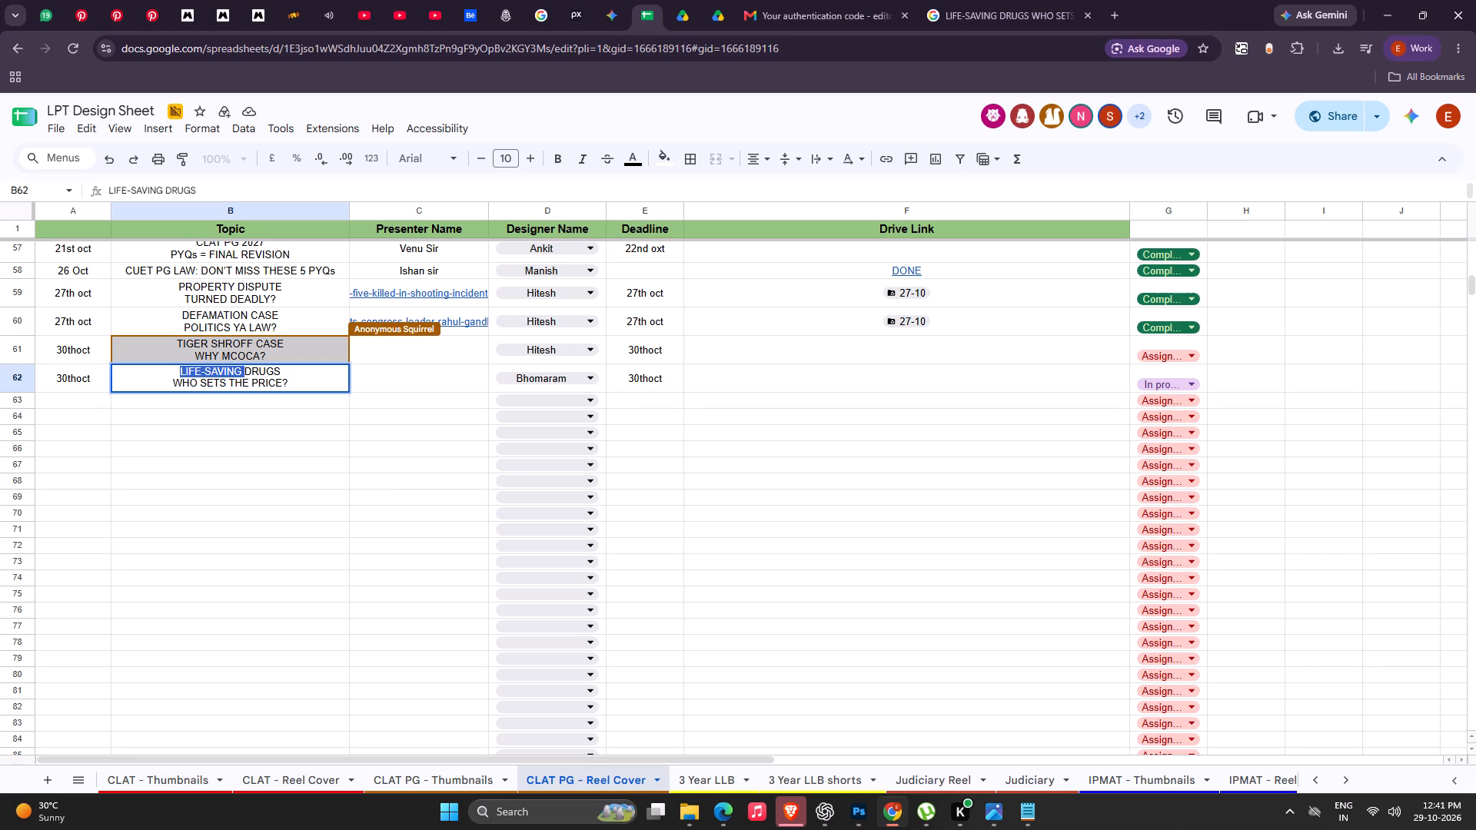
{"action": "left_click_drag", "start_coordinate": [284, 375], "coordinate": [245, 374]}
{"action": "key", "text": "ctrl+c"}
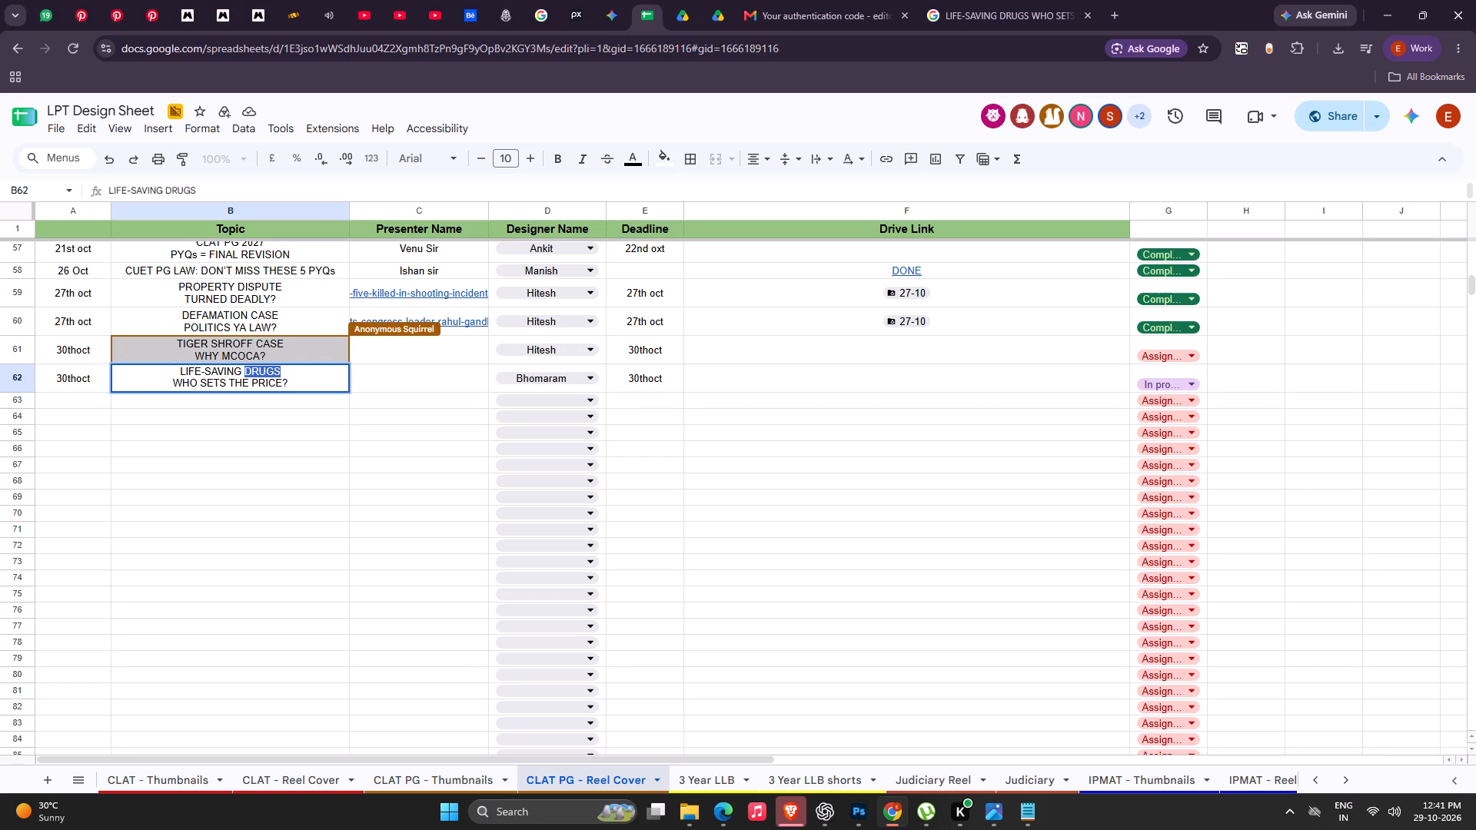
{"action": "key", "text": "ctrl+c"}
In Photoshop, duplicate the "LIFE-SAVING" text directly below itself and replace the copy's wording with "DRUGS".
{"action": "key", "text": "alt+Tab"}
{"action": "left_click", "coordinate": [799, 216]}
{"action": "left_click_drag", "start_coordinate": [614, 230], "coordinate": [616, 266], "text": "alt"}
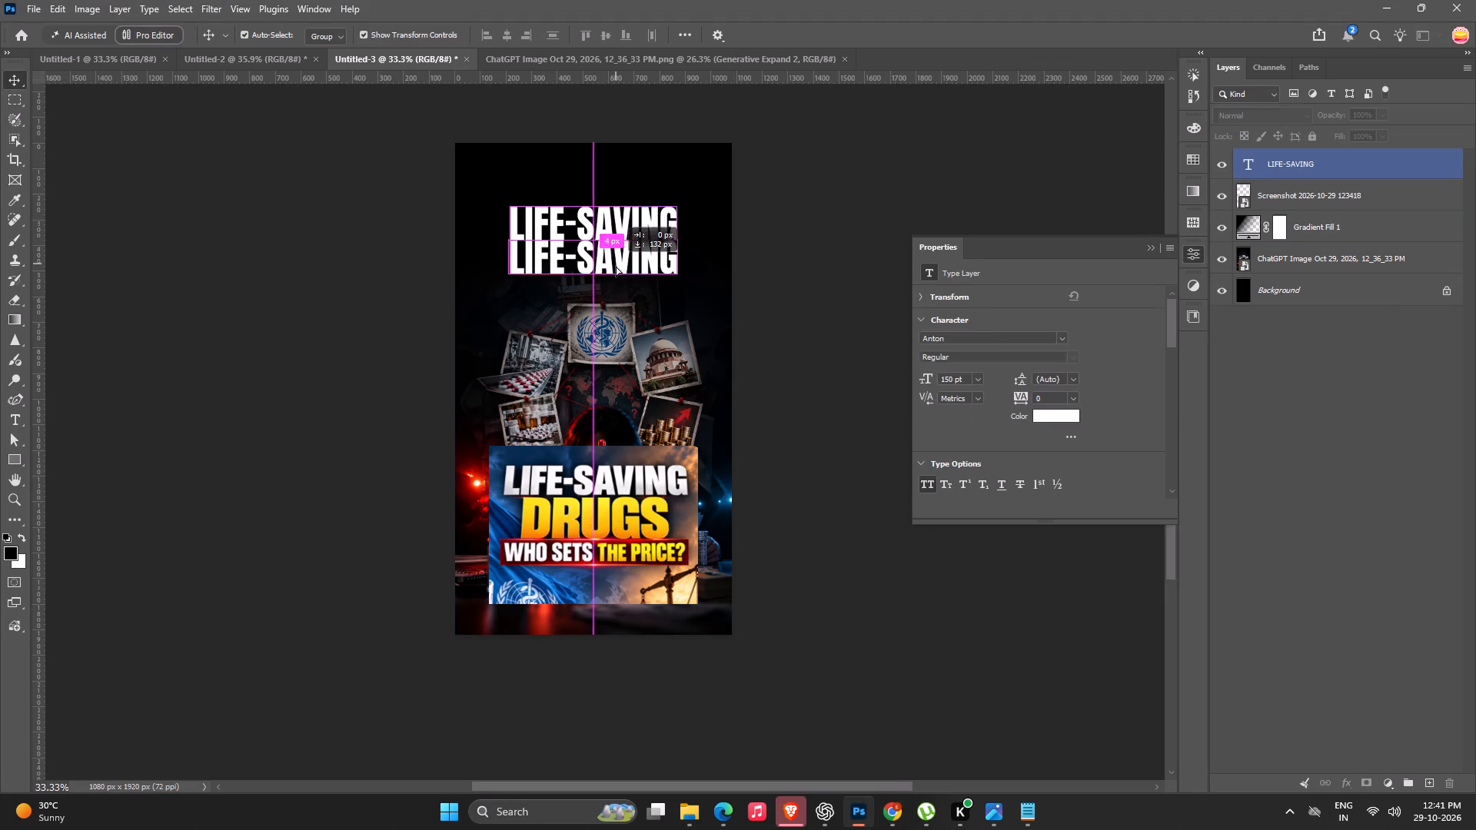
{"action": "left_click_drag", "start_coordinate": [616, 266], "coordinate": [616, 272], "text": "alt"}
{"action": "double_click", "coordinate": [616, 272]}
{"action": "key", "text": "ctrl+BackSpace"}
{"action": "key", "text": "ctrl+BackSpace"}
{"action": "key", "text": "ctrl+v"}
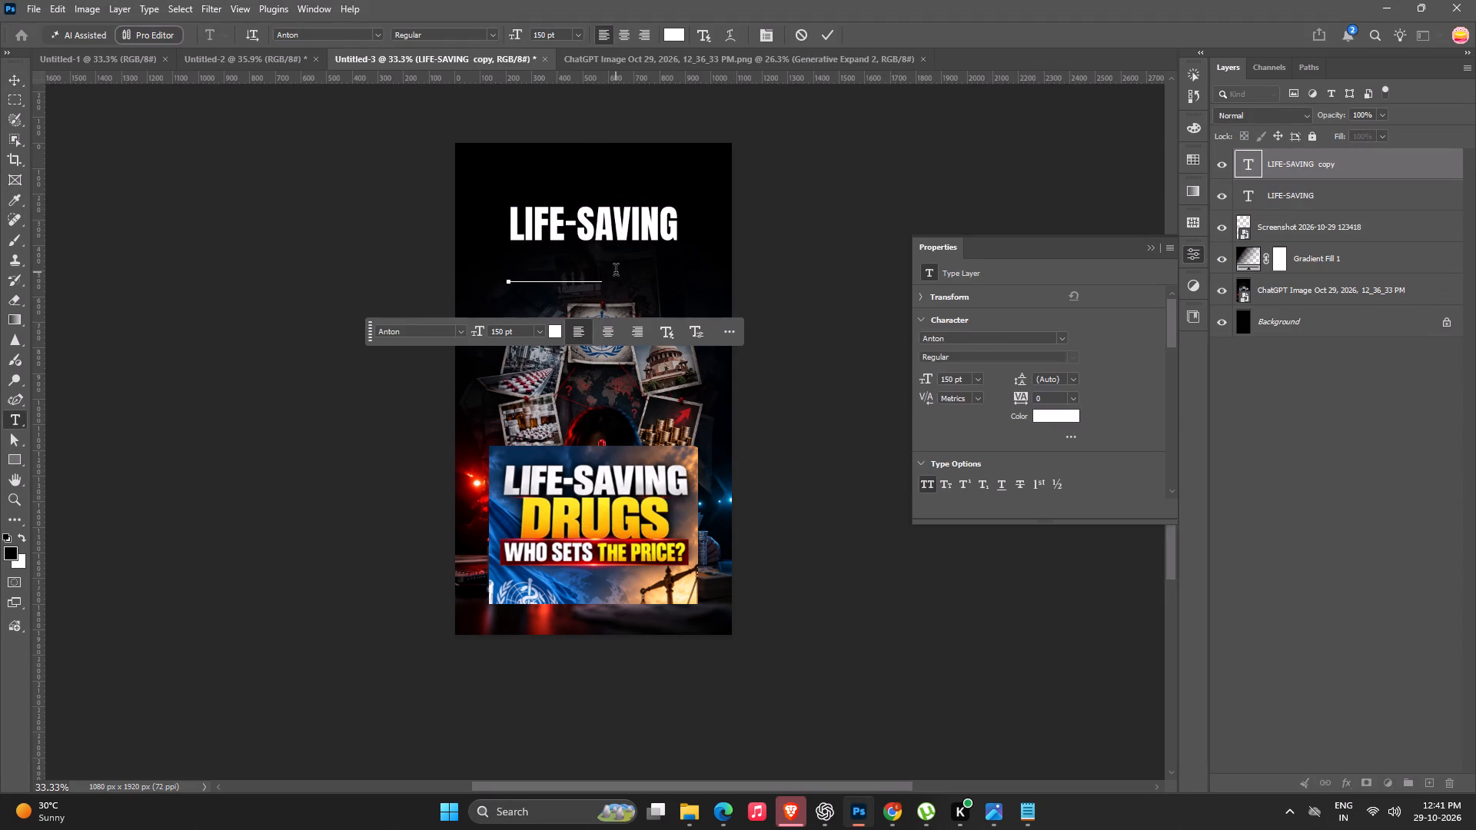
{"action": "key", "text": "Return"}
Copy "WHO SETS THE PRICE?" from topic cell B62 of the design sheet in Chrome and return to Photoshop.
{"action": "key", "text": "alt+Tab"}
{"action": "key", "text": "alt+Tab"}
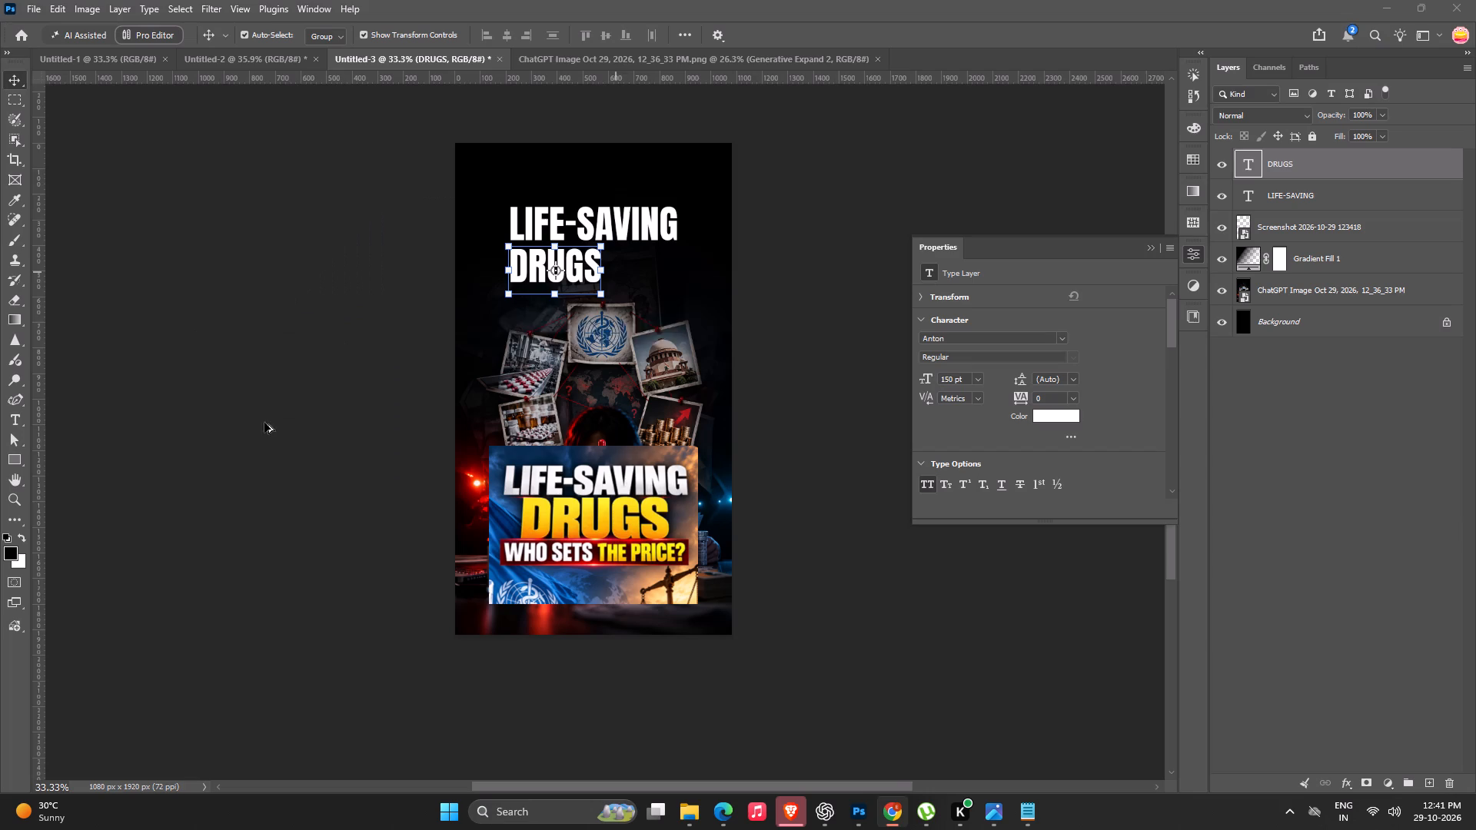
{"action": "key", "text": "alt+Tab"}
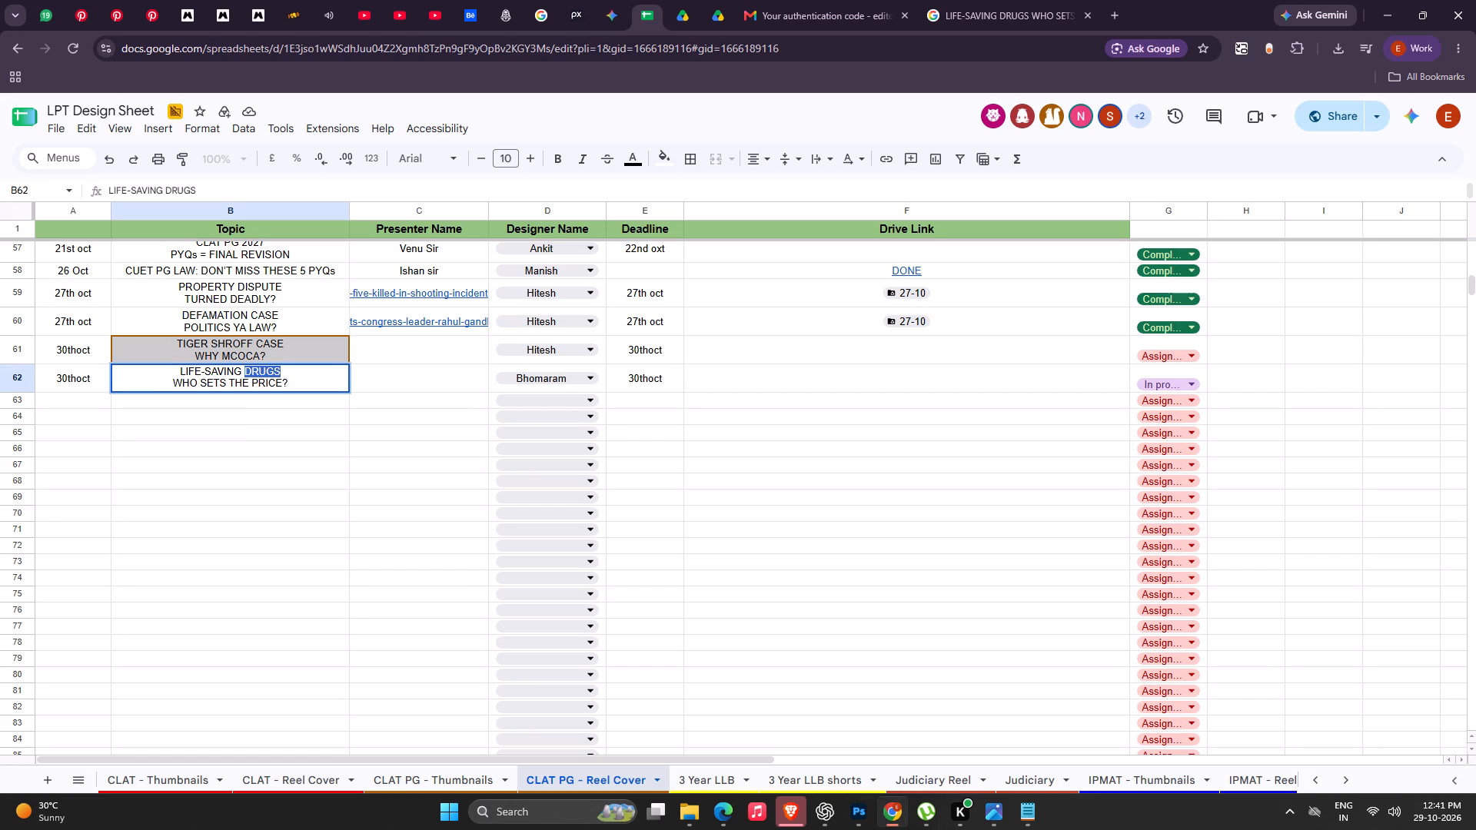
{"action": "left_click_drag", "start_coordinate": [163, 386], "coordinate": [344, 388]}
{"action": "key", "text": "ctrl+c"}
{"action": "key", "text": "ctrl+c"}
{"action": "key", "text": "alt+Tab"}
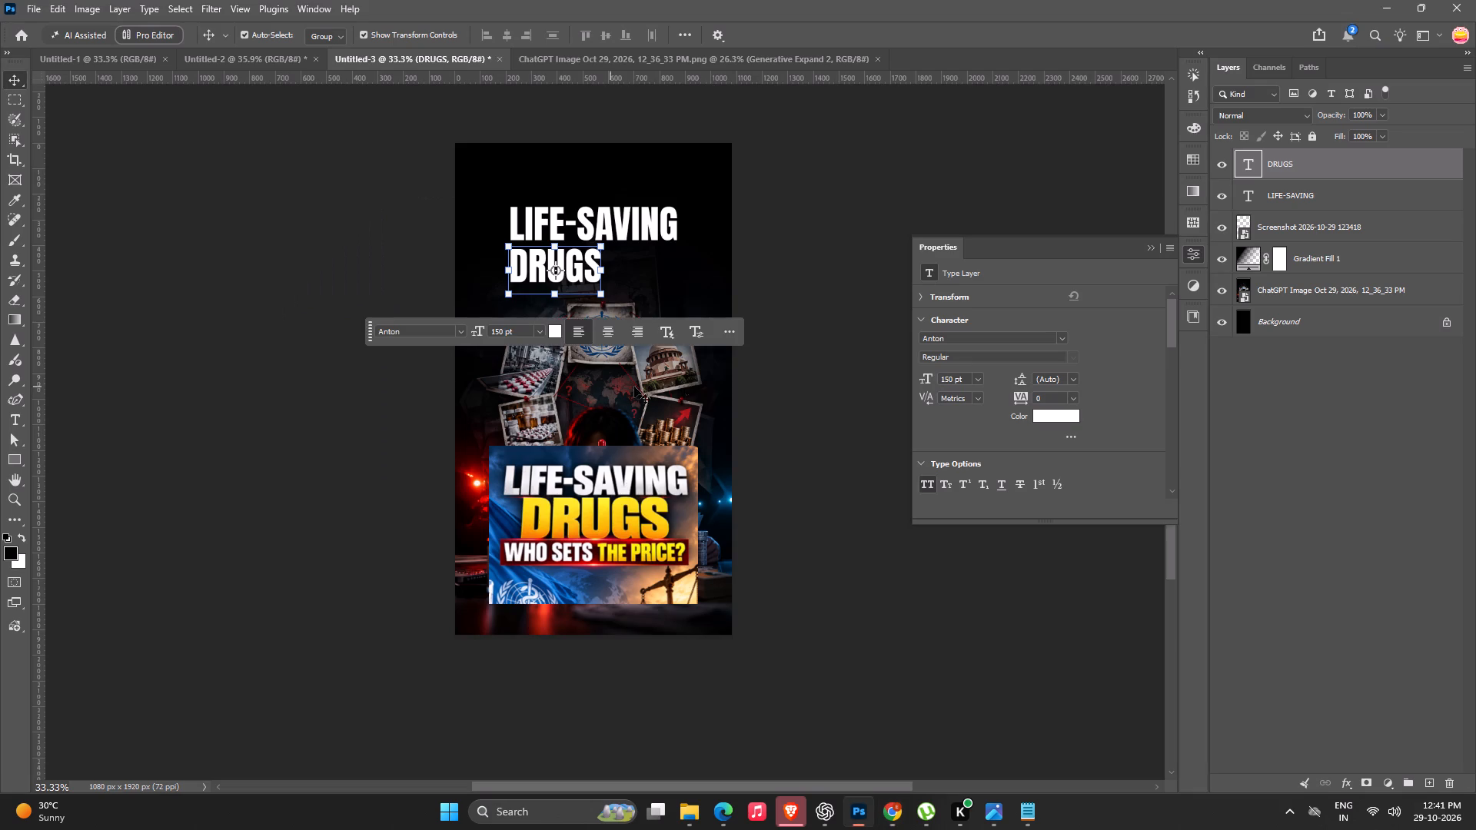
Duplicate the "DRUGS" text directly below itself and replace the copy's wording with the copied "WHO SETS THE PRICE?".
{"action": "left_click", "coordinate": [846, 209]}
{"action": "left_click_drag", "start_coordinate": [568, 259], "coordinate": [567, 308], "text": "alt"}
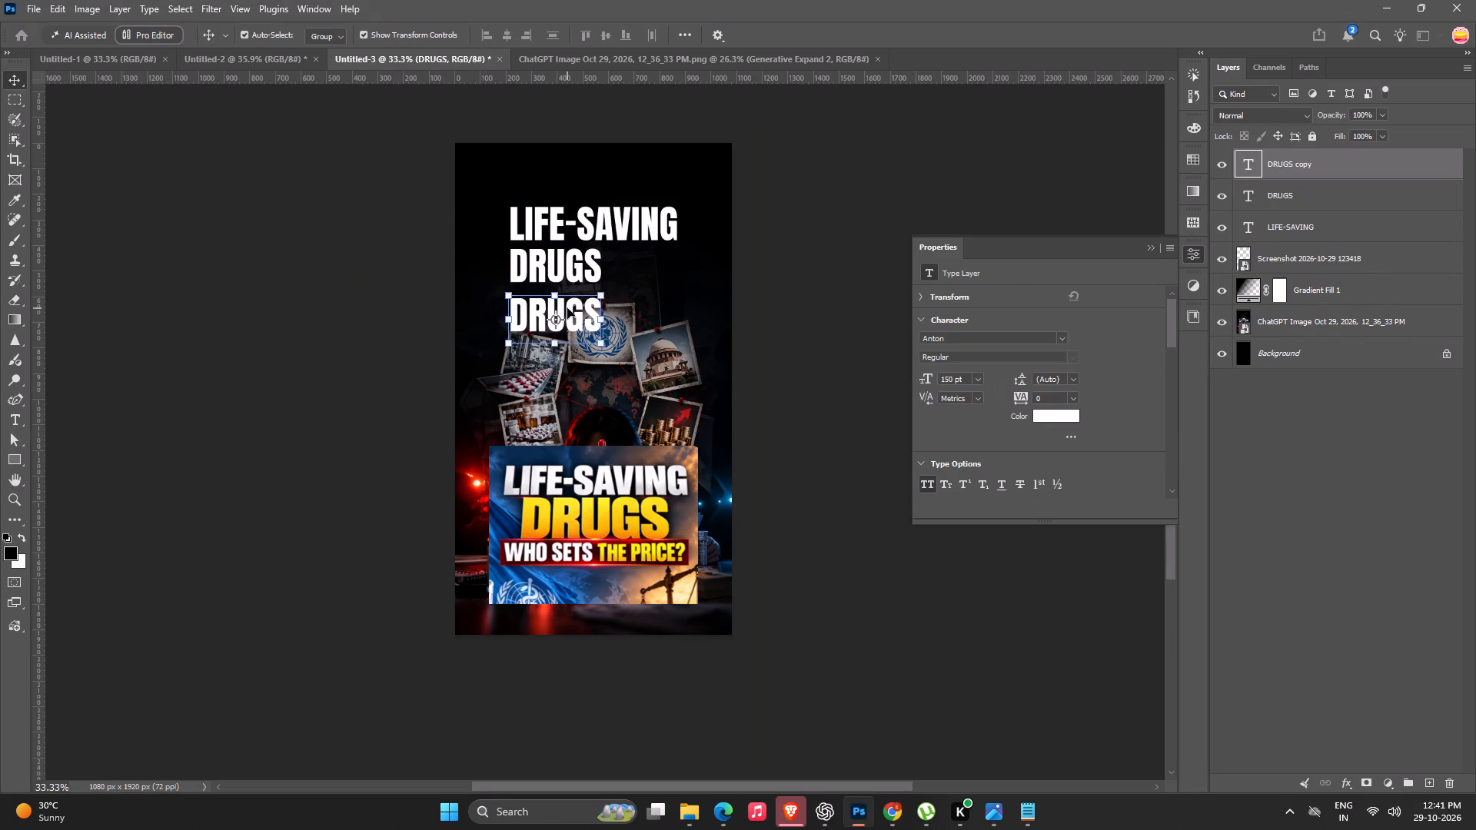
{"action": "double_click", "coordinate": [567, 308]}
{"action": "key", "text": "ctrl+BackSpace"}
{"action": "key", "text": "ctrl+BackSpace"}
{"action": "key", "text": "ctrl+v"}
{"action": "key", "text": "Return"}
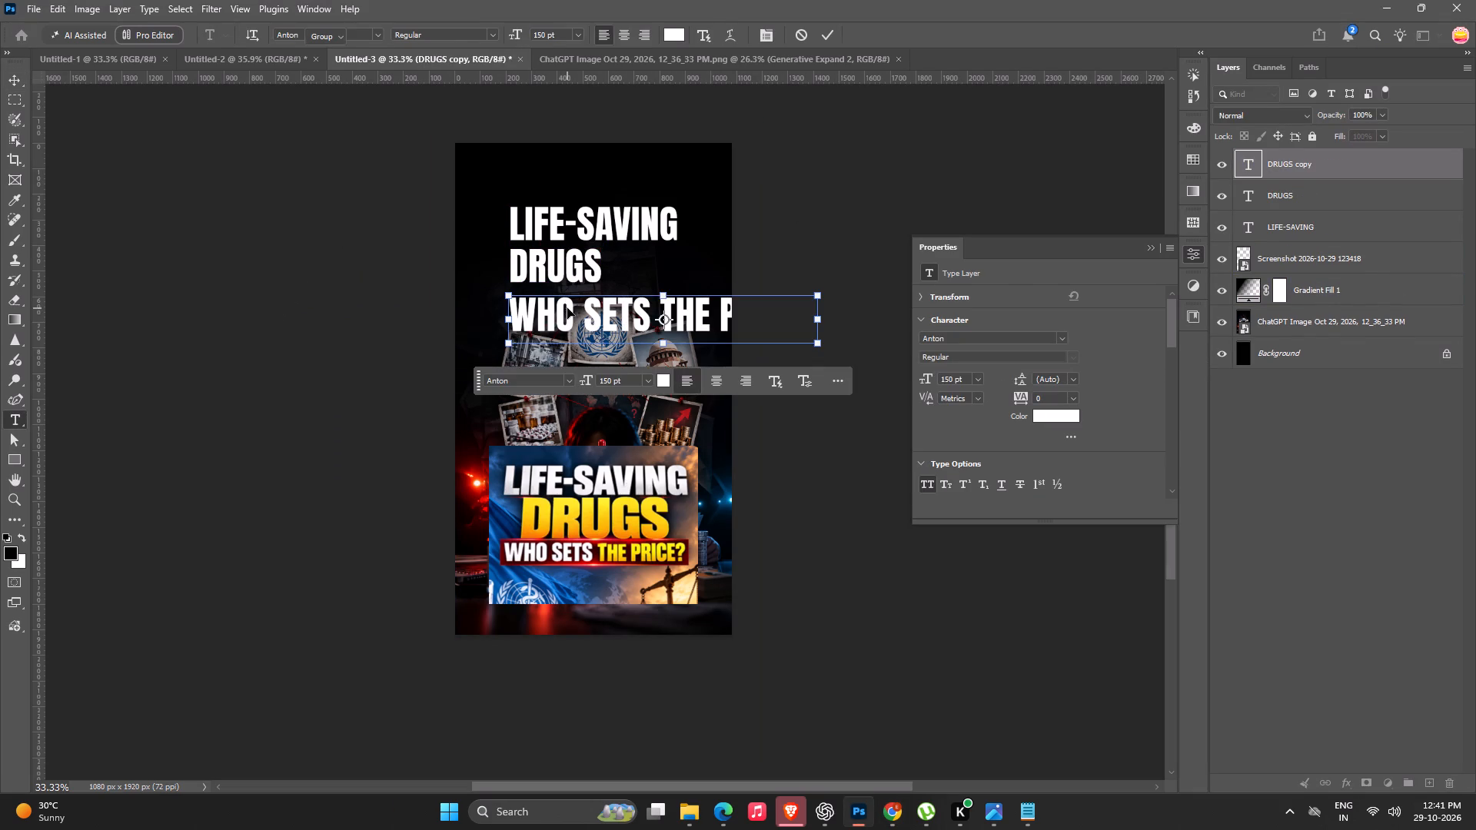
Centre the "WHO SETS THE PRICE?" text under "DRUGS" and scale it down to about 115 pt so it fits the cover width.
{"action": "left_click_drag", "start_coordinate": [698, 316], "coordinate": [643, 297]}
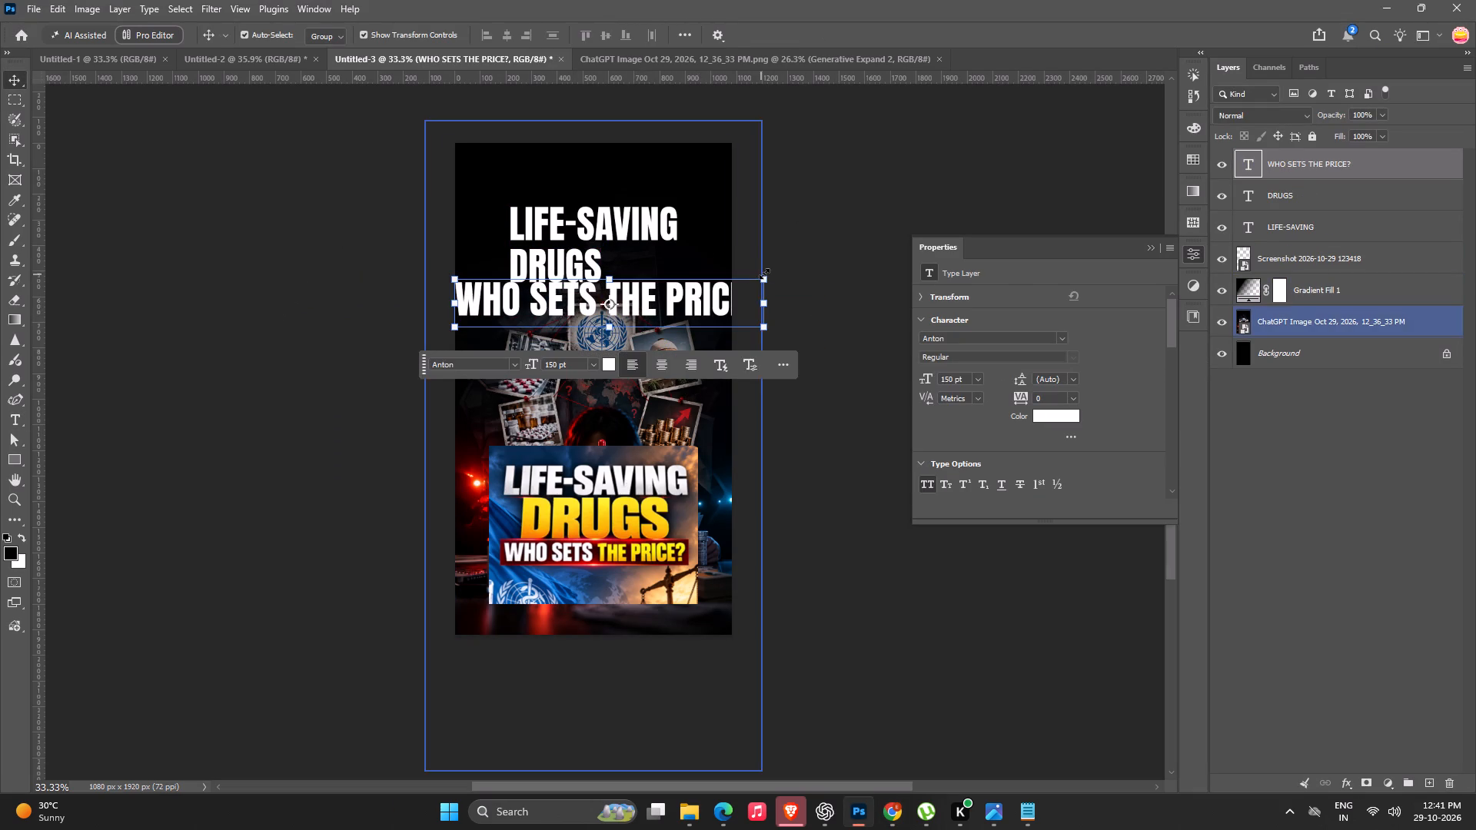
{"action": "left_click_drag", "start_coordinate": [766, 274], "coordinate": [727, 265], "text": "alt"}
{"action": "key", "text": "Return"}
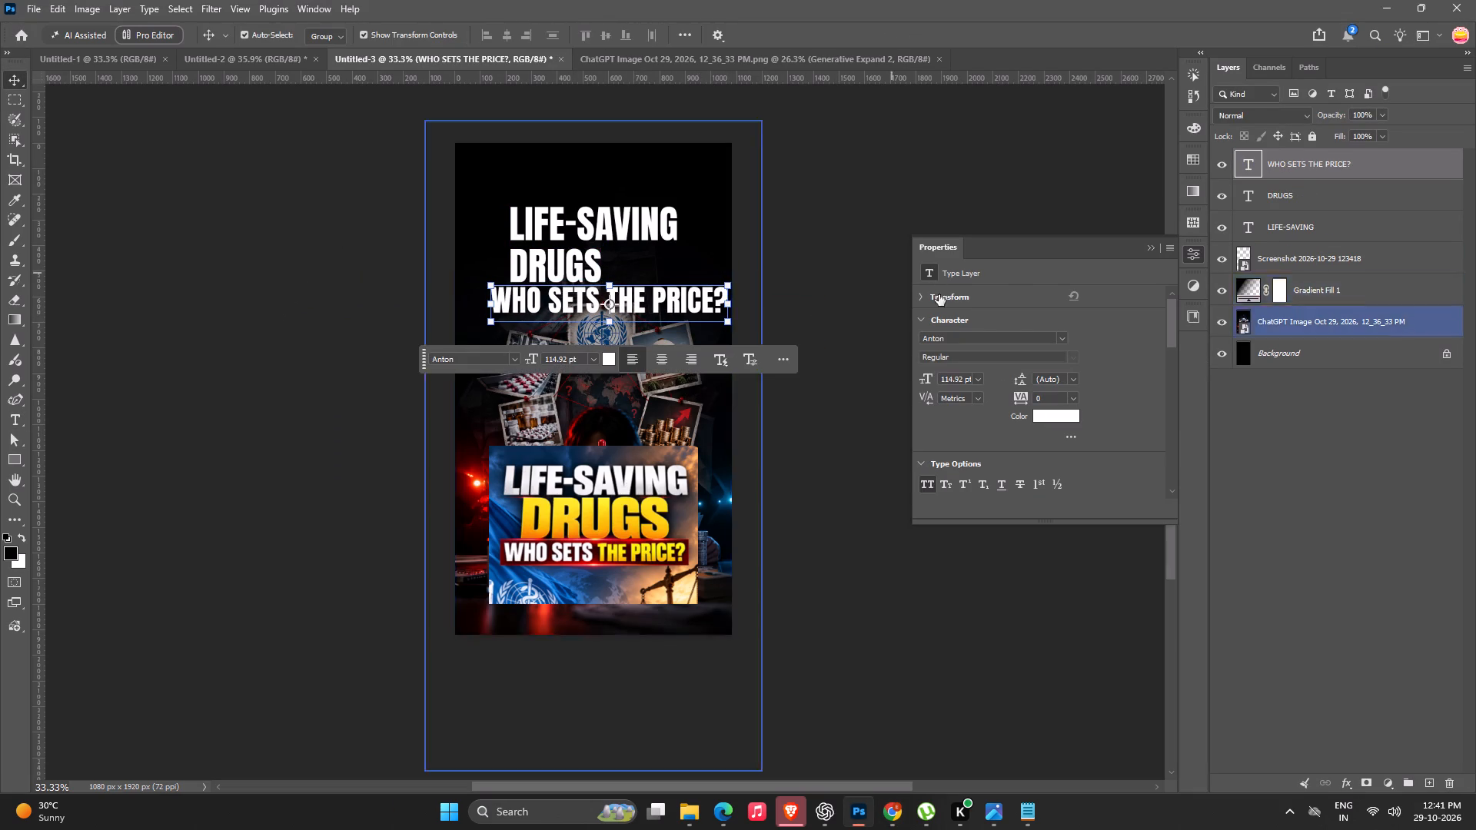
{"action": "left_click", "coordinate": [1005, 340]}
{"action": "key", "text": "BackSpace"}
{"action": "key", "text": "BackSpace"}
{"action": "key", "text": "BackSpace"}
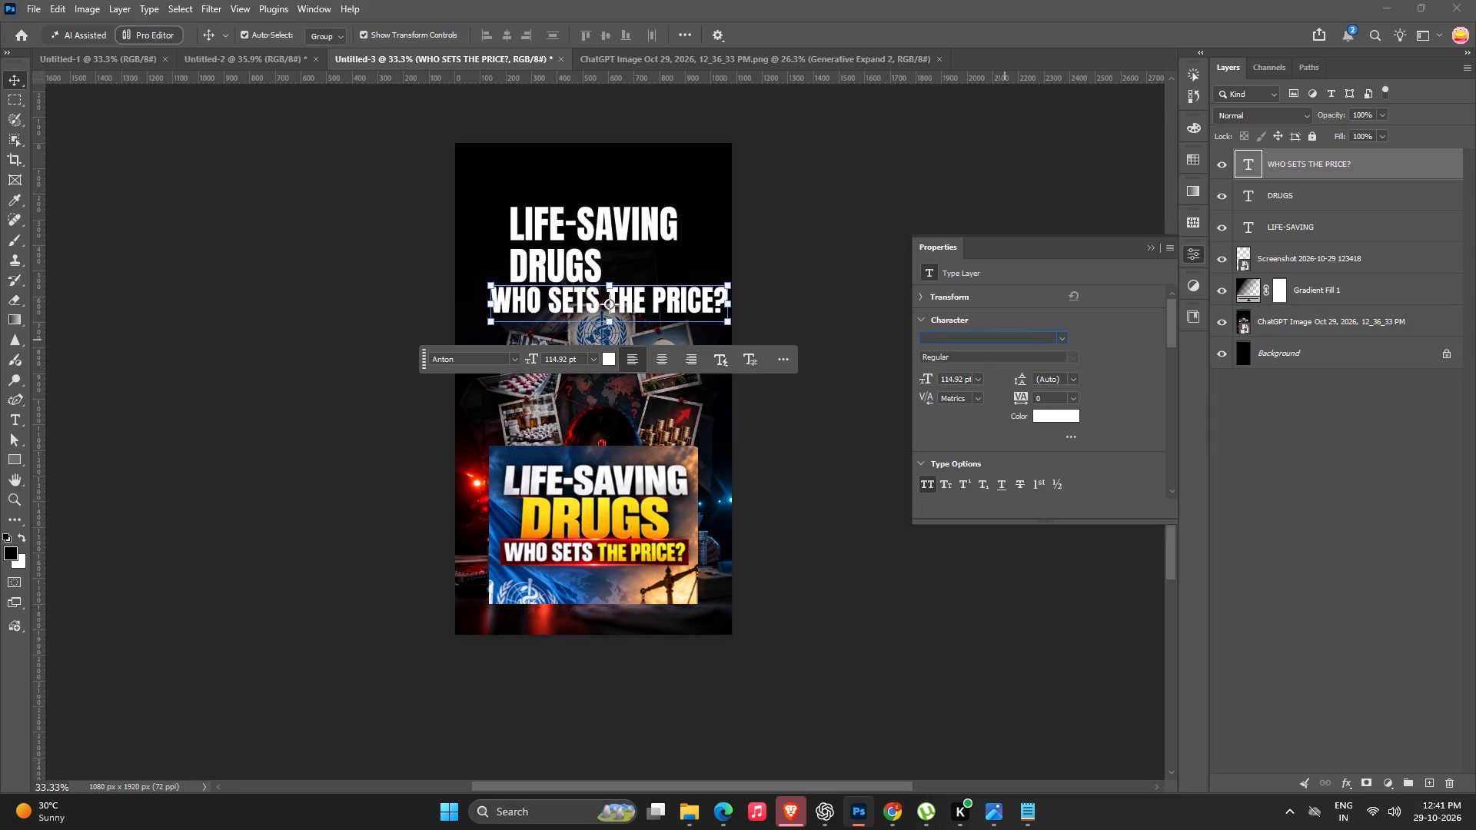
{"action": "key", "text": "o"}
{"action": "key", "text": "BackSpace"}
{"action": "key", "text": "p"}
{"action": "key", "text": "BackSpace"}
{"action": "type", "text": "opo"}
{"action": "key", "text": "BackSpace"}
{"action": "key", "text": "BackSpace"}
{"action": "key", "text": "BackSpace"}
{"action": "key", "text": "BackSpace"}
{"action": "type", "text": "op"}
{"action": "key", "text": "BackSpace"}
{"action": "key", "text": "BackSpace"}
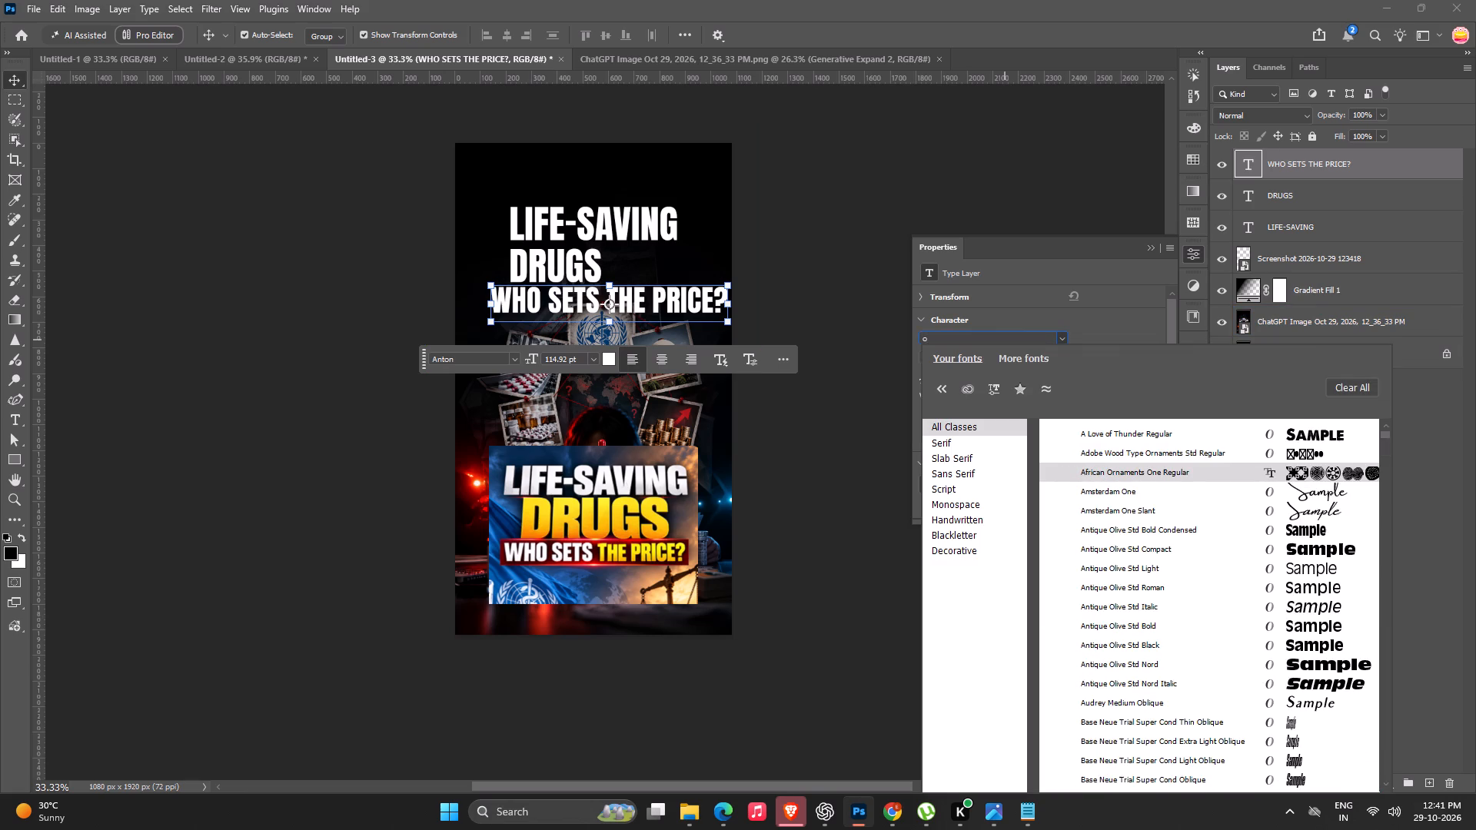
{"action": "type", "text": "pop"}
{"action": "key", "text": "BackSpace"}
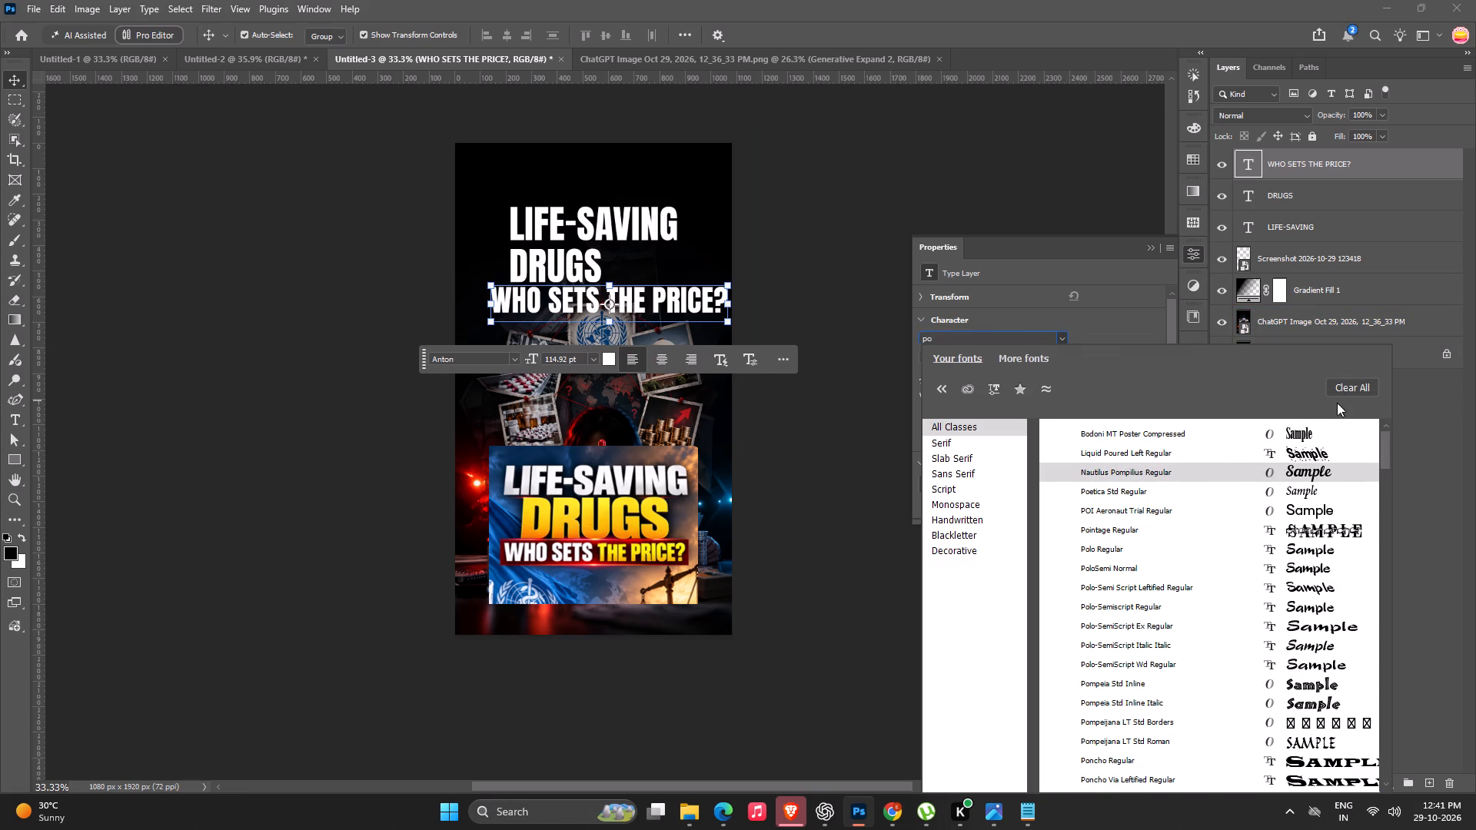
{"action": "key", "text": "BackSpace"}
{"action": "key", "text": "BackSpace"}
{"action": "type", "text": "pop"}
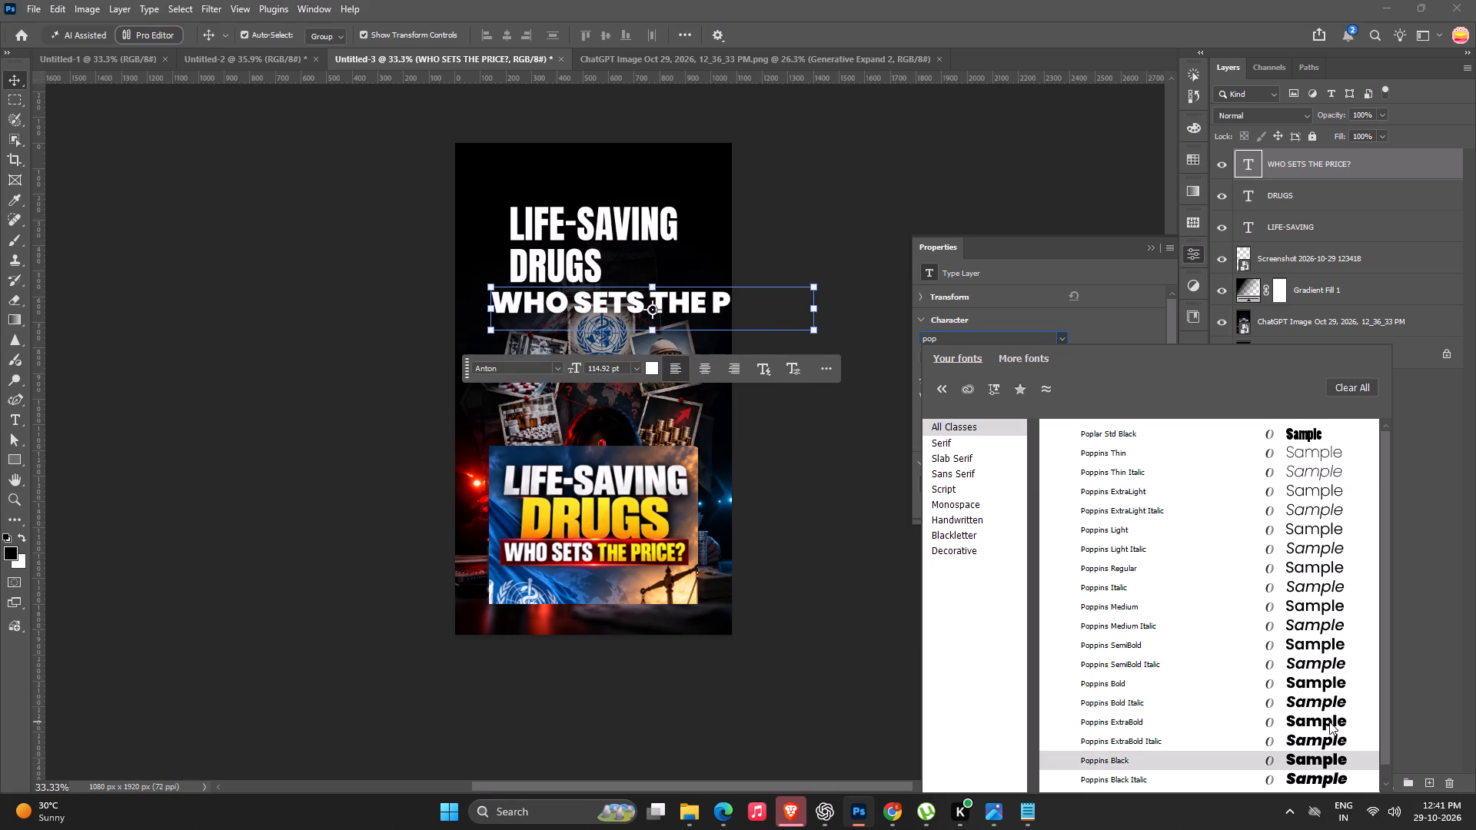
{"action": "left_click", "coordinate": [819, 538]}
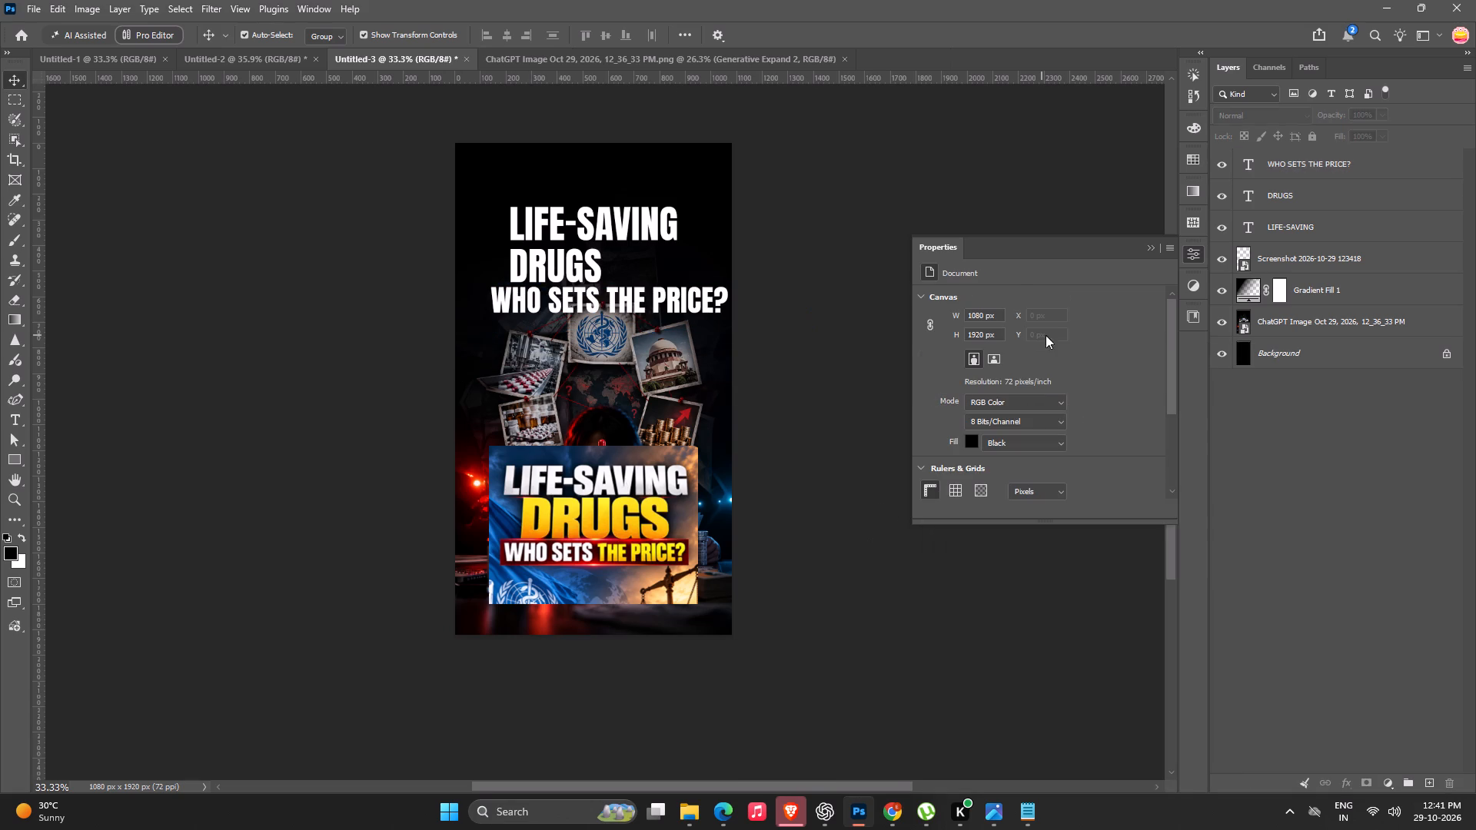
Change the font of the "WHO SETS THE PRICE?" text to Headlines Semi Bold.
{"action": "left_click", "coordinate": [617, 300]}
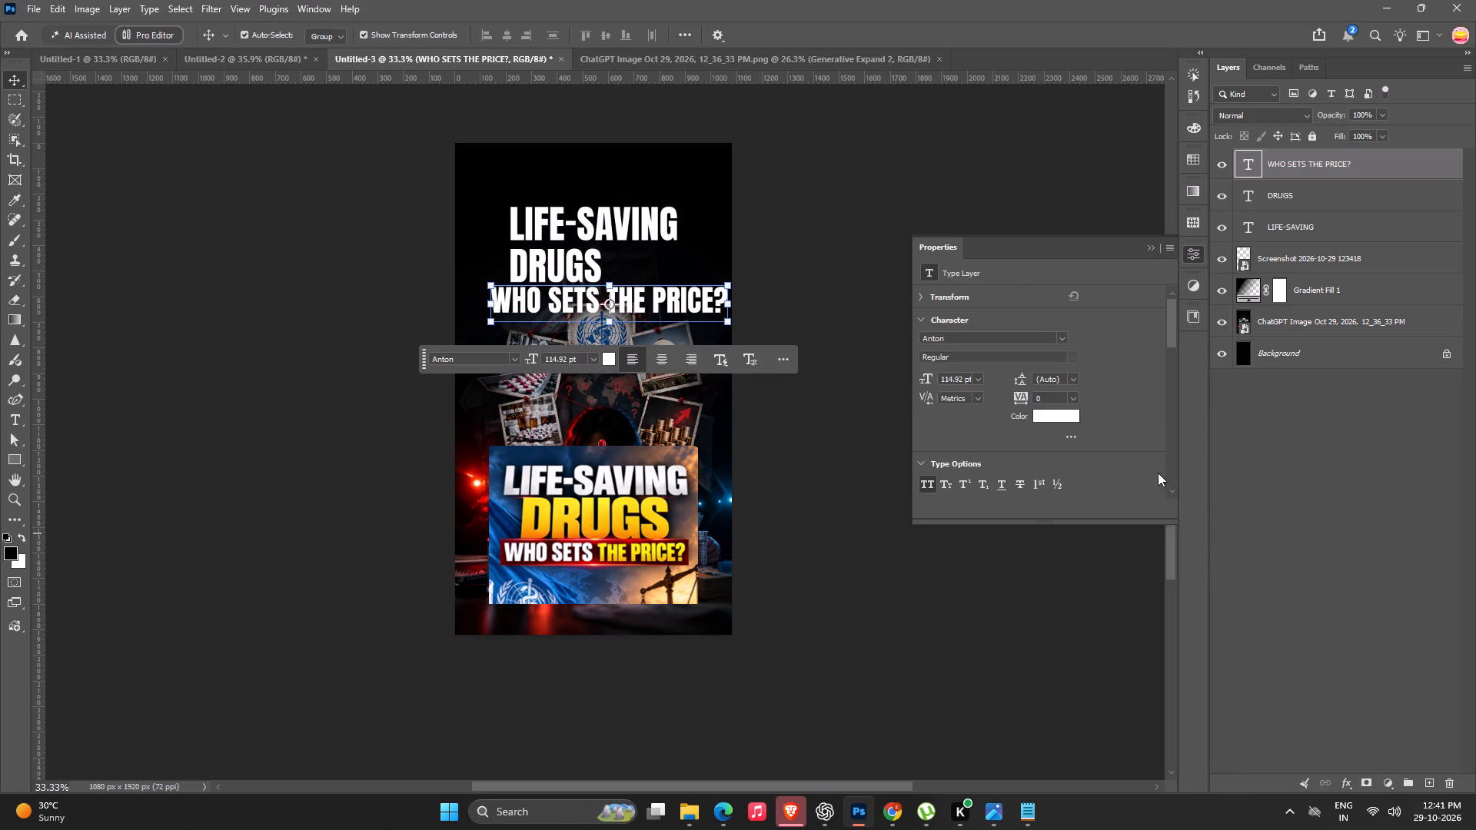
{"action": "left_click", "coordinate": [1061, 344]}
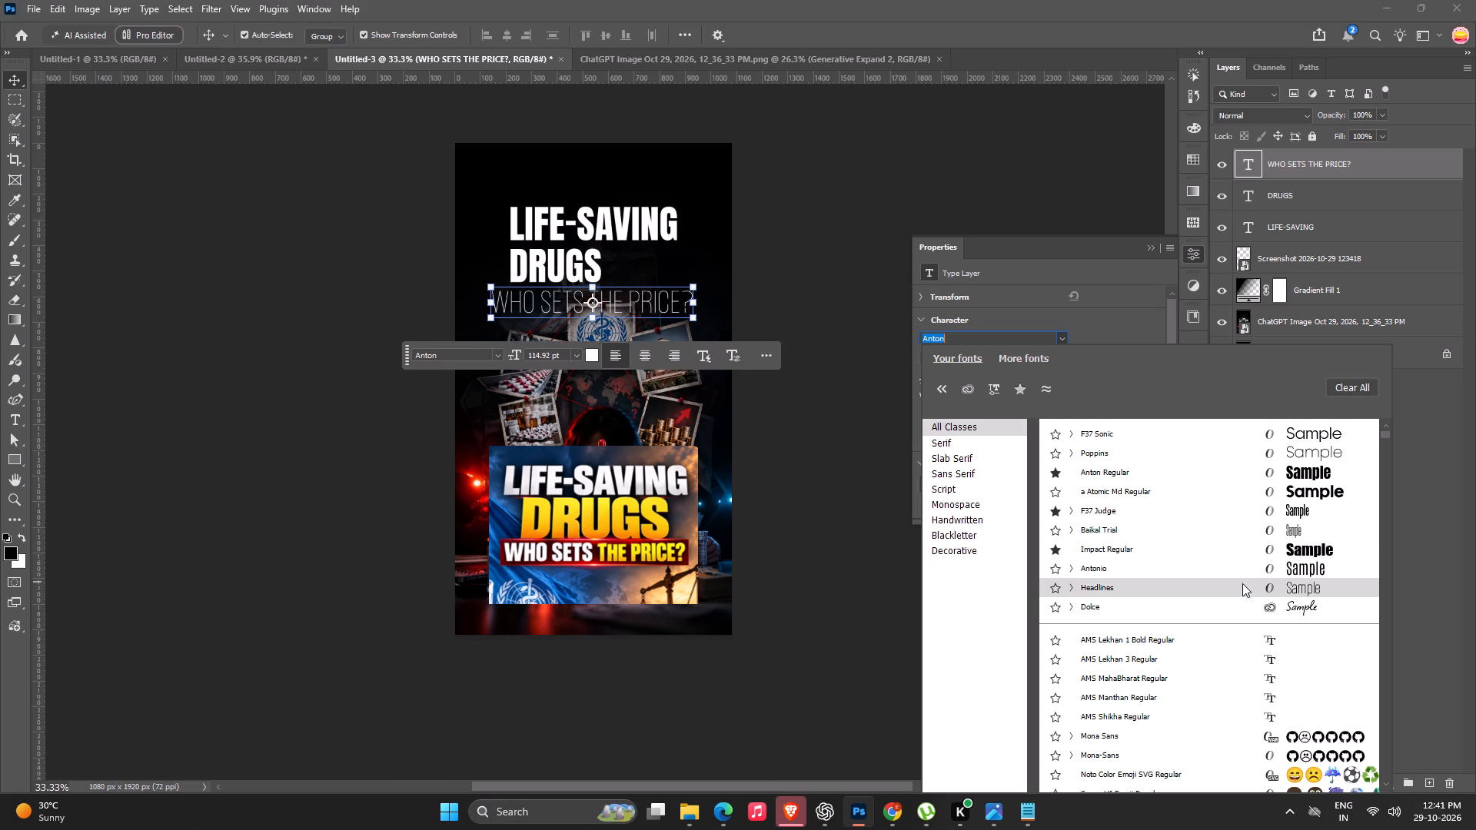
{"action": "left_click", "coordinate": [1071, 590]}
{"action": "scroll", "coordinate": [1339, 696], "scroll_direction": "down", "scroll_amount": 3}
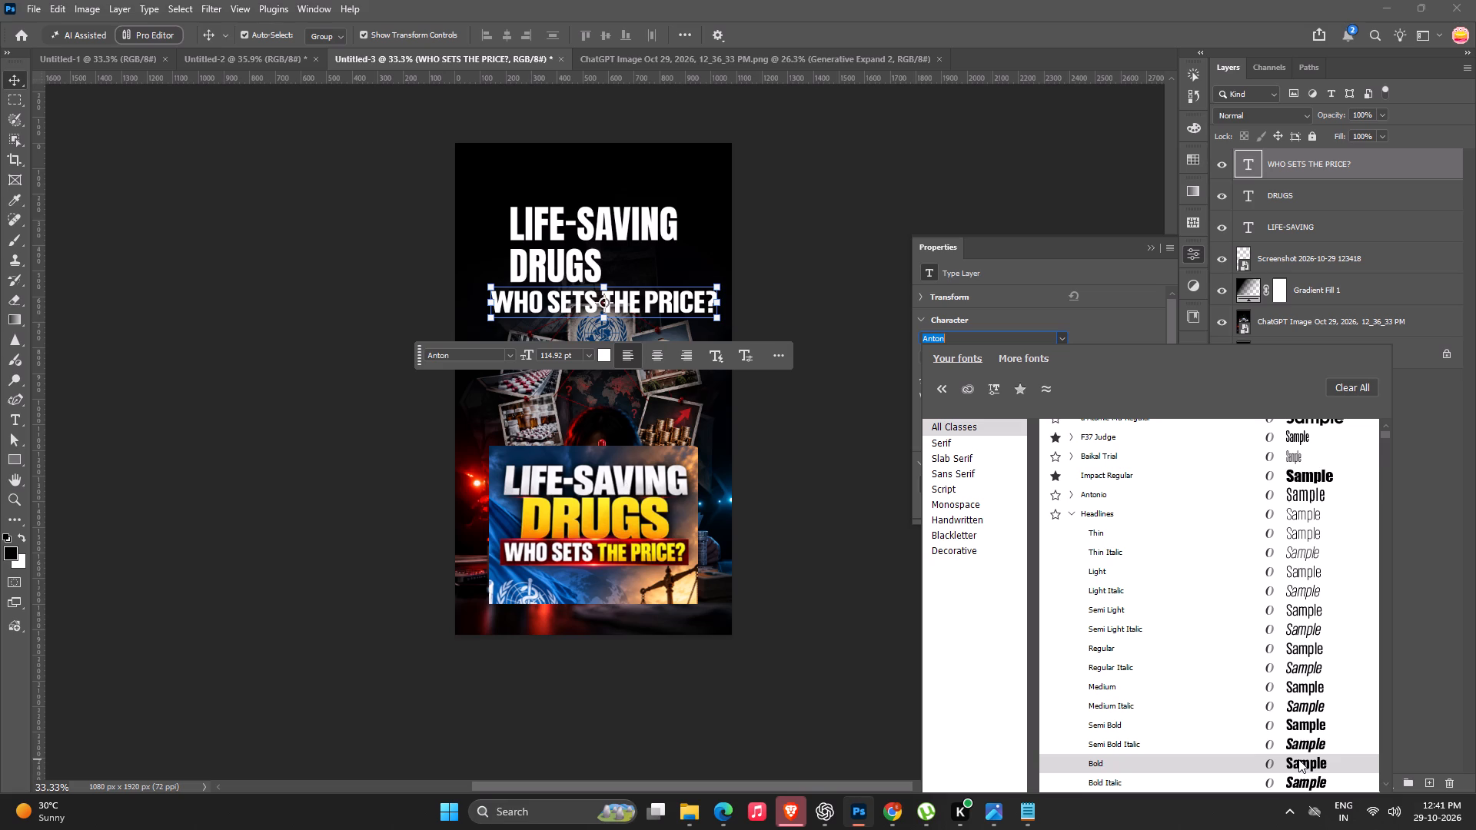
{"action": "left_click", "coordinate": [1301, 725]}
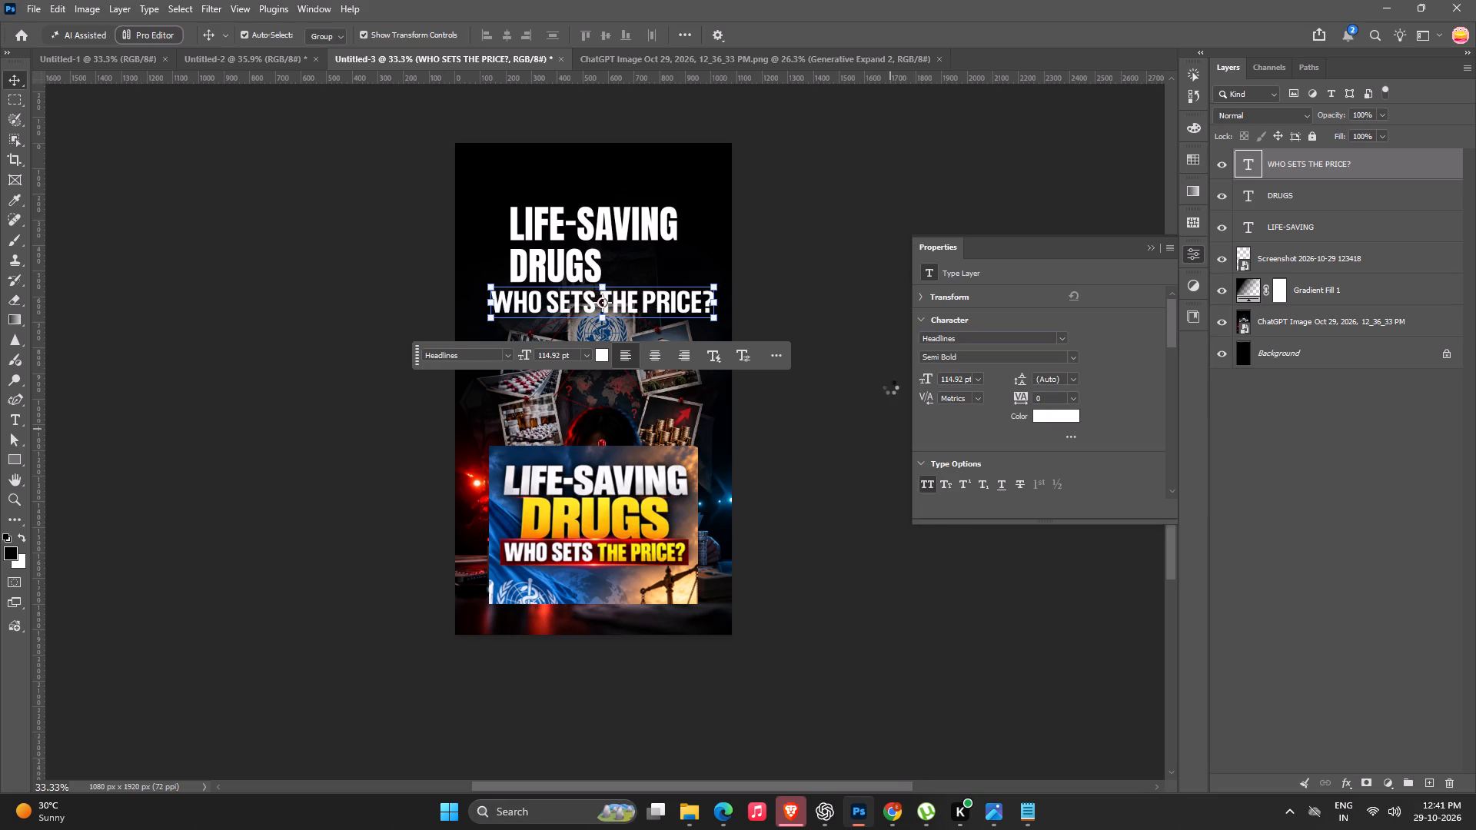
{"action": "left_click", "coordinate": [909, 247]}
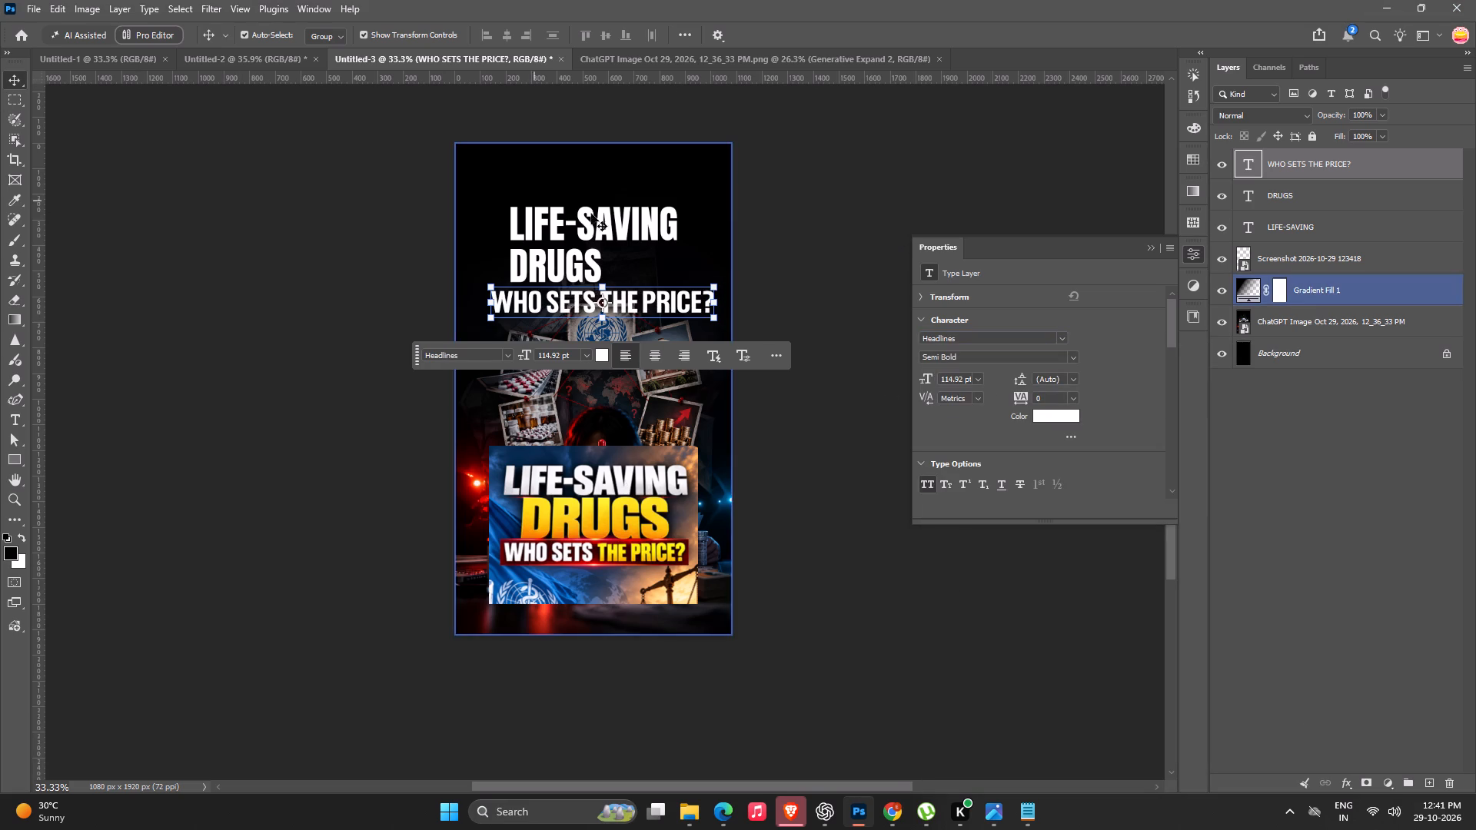
Move the ChatGPT image layer down 30 px, to Y -58 px.
{"action": "left_click", "coordinate": [769, 163]}
{"action": "left_click", "coordinate": [637, 393]}
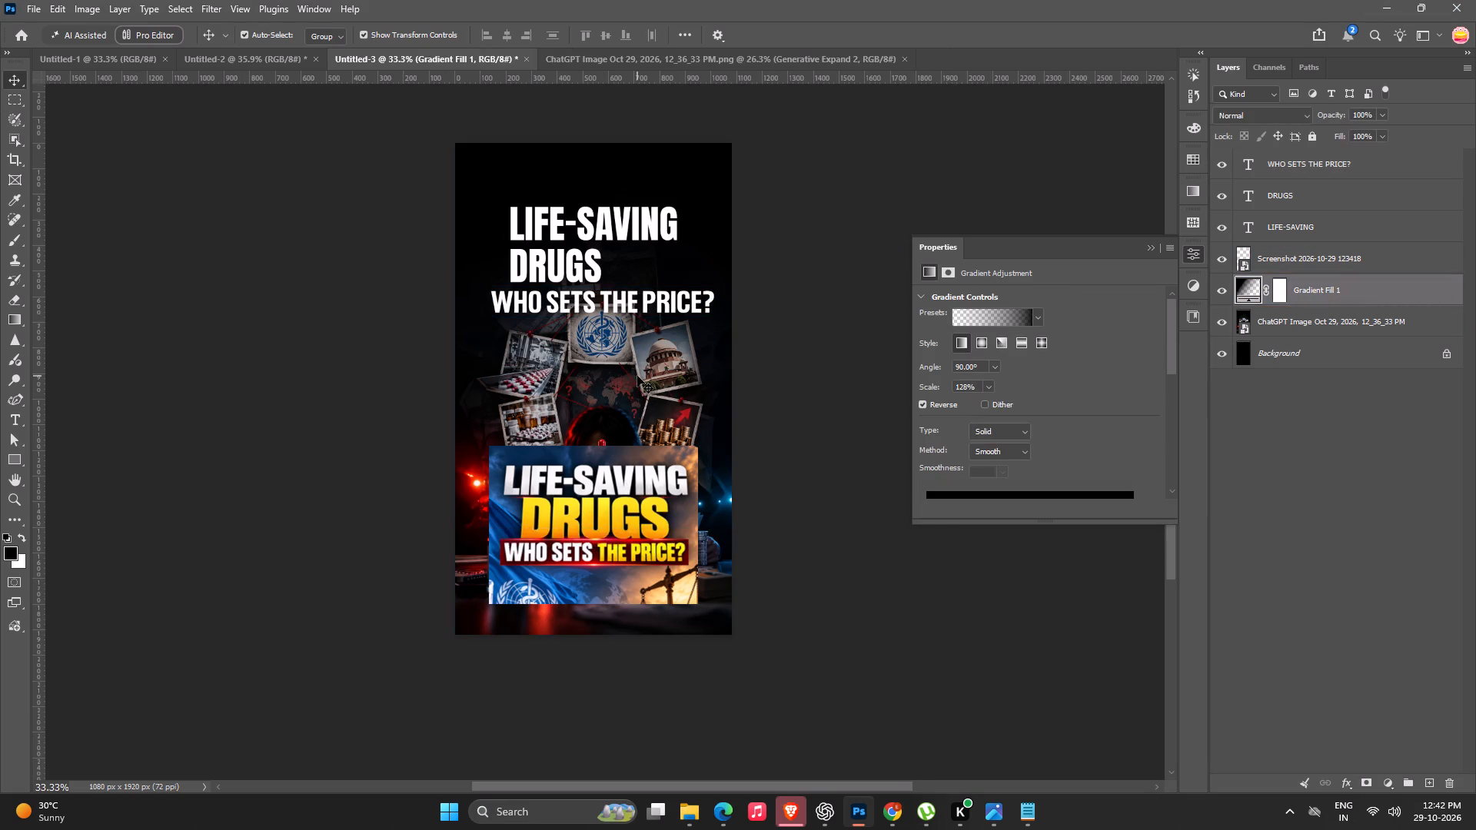
{"action": "left_click", "coordinate": [637, 376]}
{"action": "left_click", "coordinate": [661, 371]}
{"action": "left_click", "coordinate": [1291, 319]}
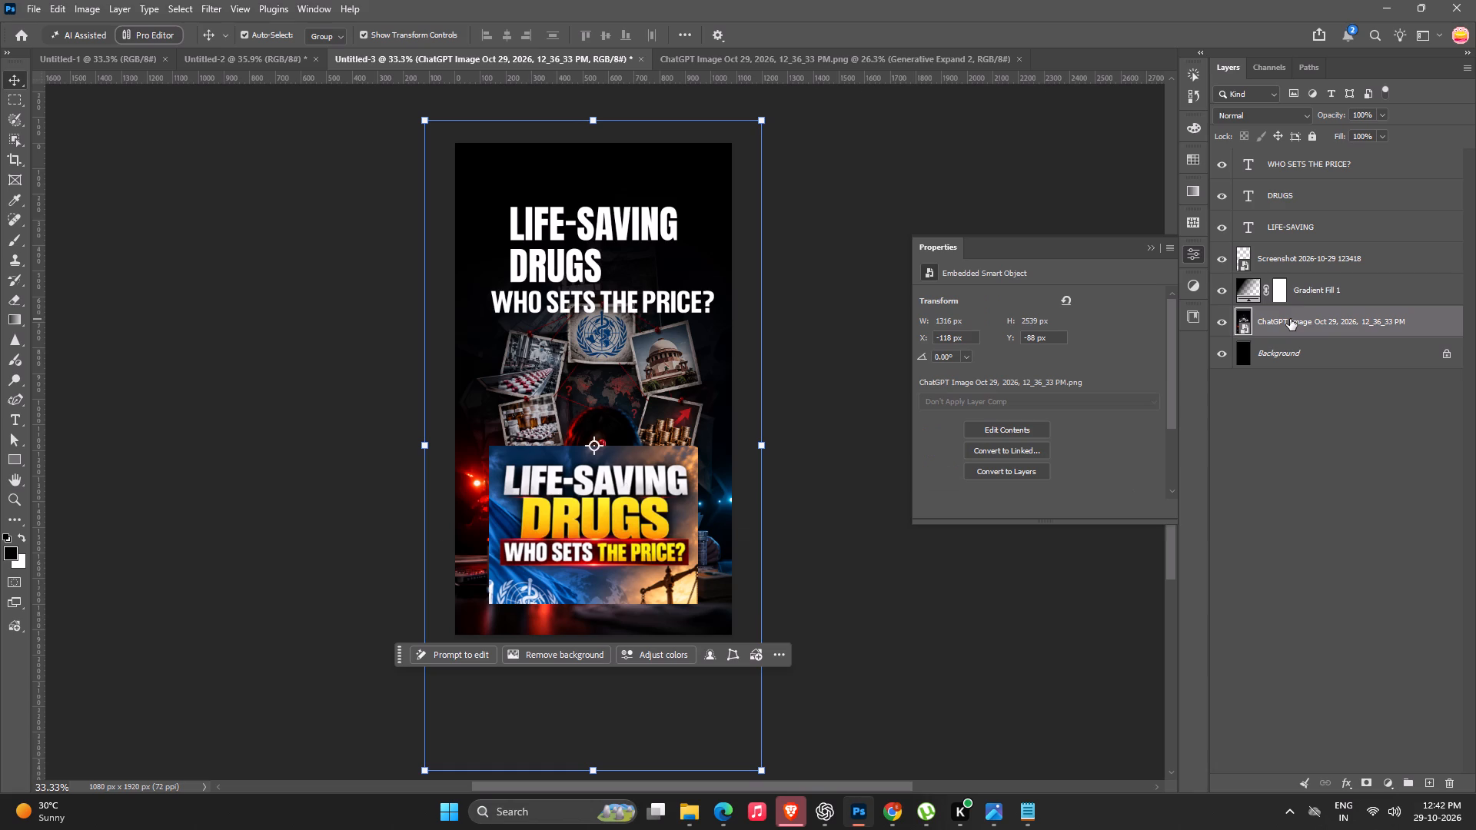
{"action": "key", "text": "shift+Down"}
{"action": "key", "text": "shift+Down"}
{"action": "key", "text": "shift+Down"}
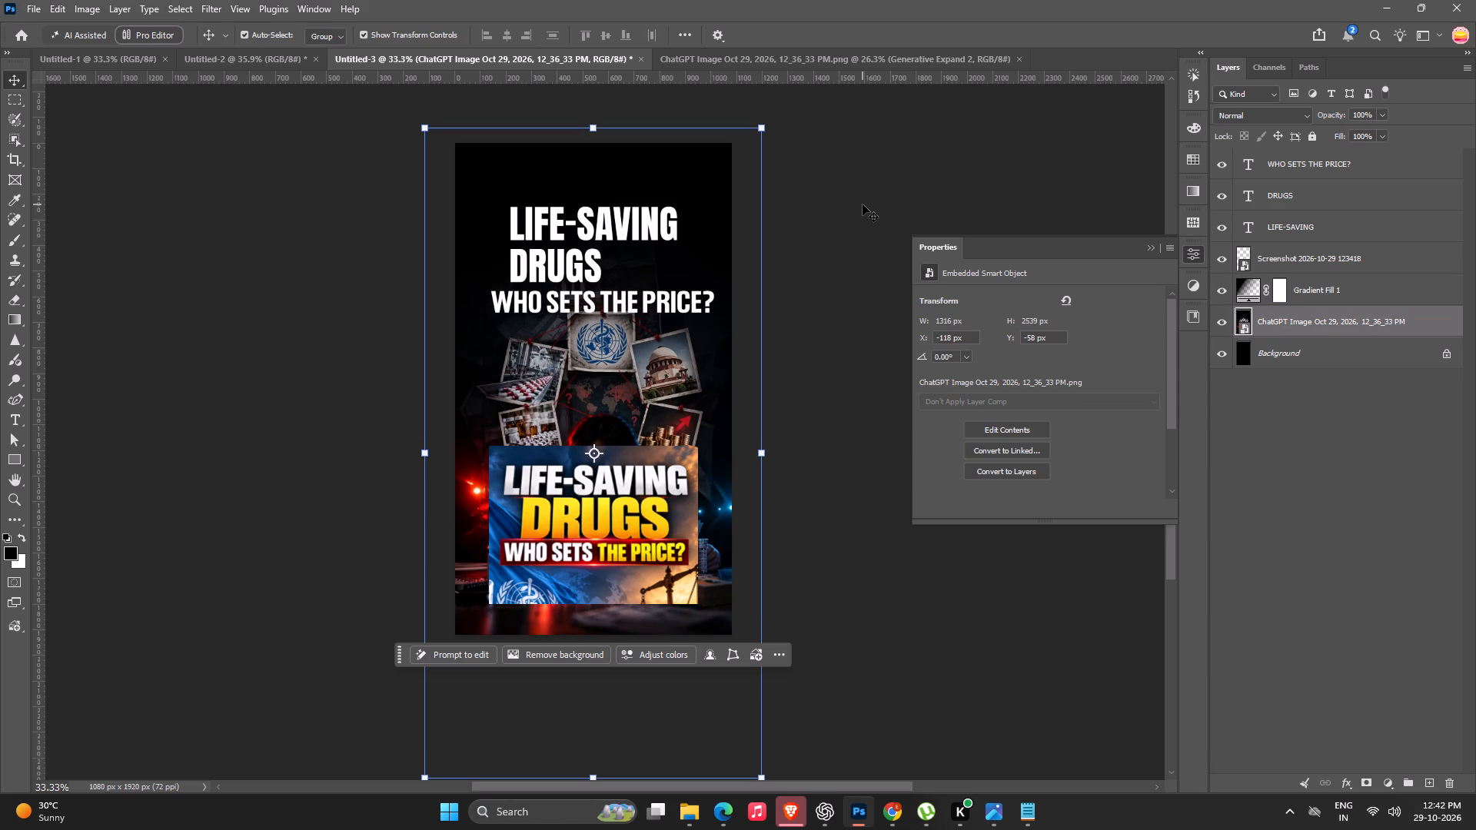
{"action": "left_click", "coordinate": [836, 197]}
Draw a rectangle of about 923 x 133 px around the "WHO SETS THE PRICE?" line.
{"action": "scroll", "coordinate": [583, 340], "scroll_direction": "up", "scroll_amount": 2, "text": "alt"}
{"action": "left_click", "coordinate": [649, 317]}
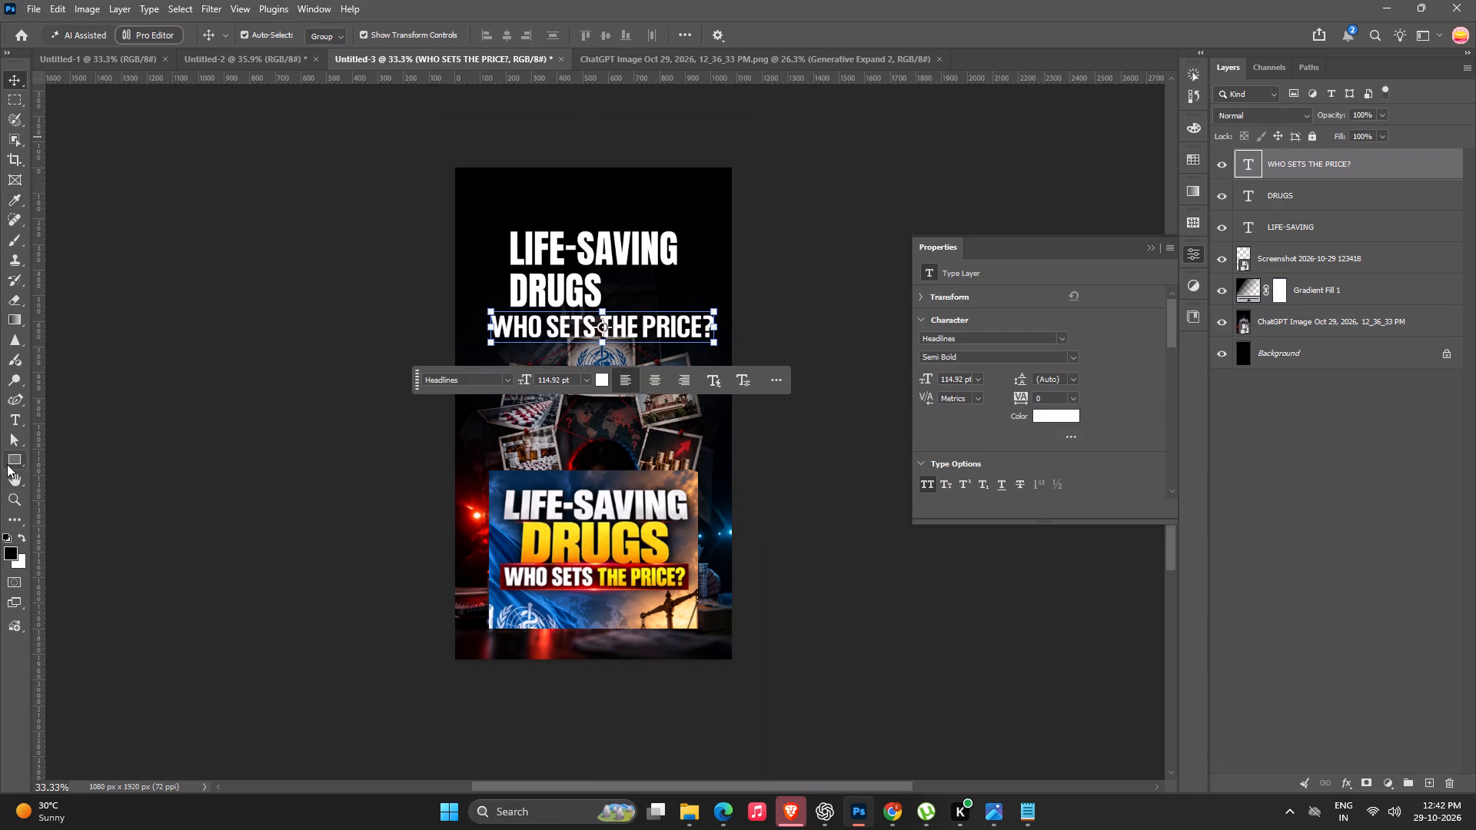
{"action": "left_click", "coordinate": [7, 464]}
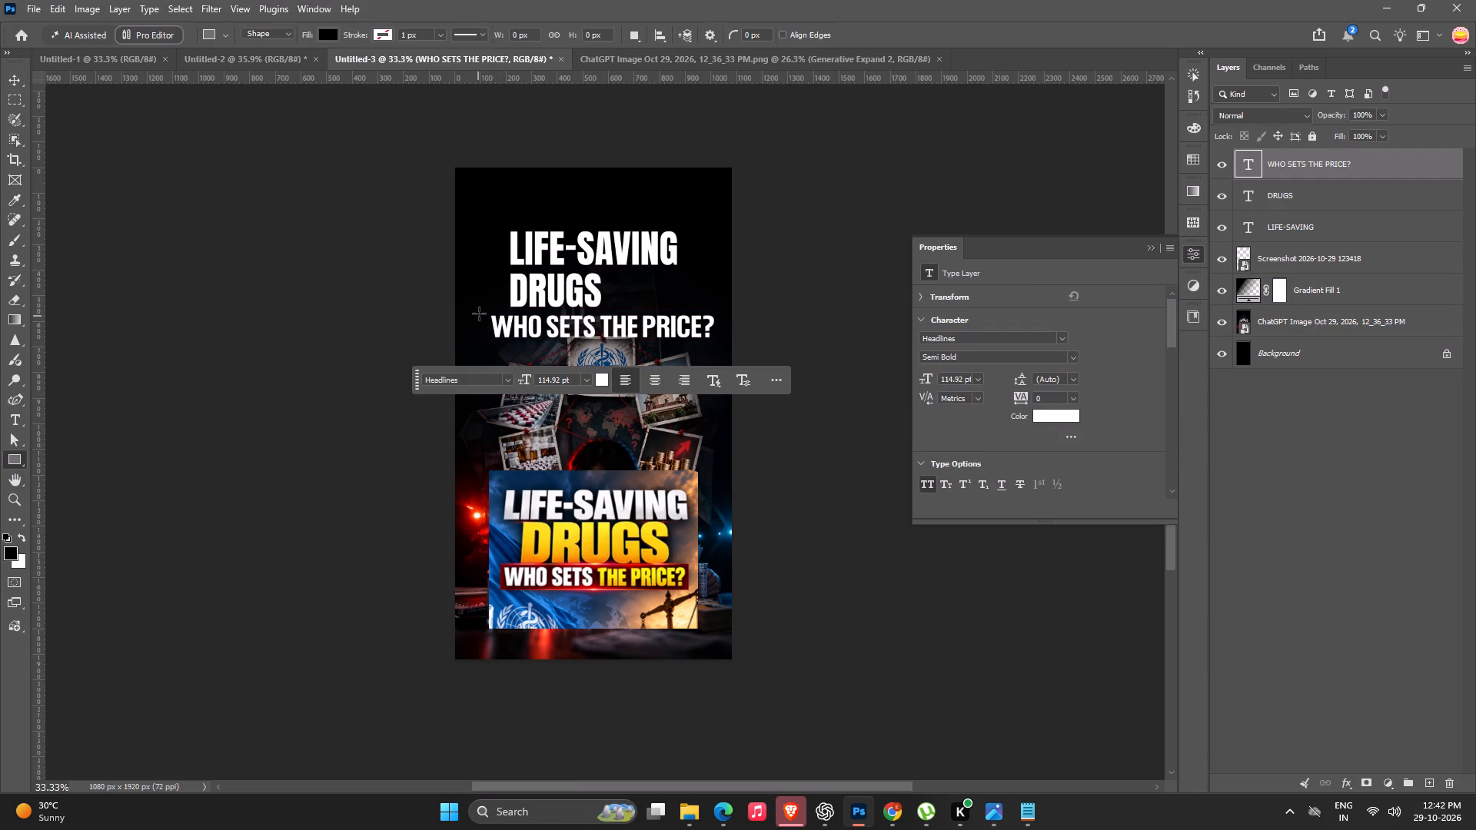
{"action": "left_click_drag", "start_coordinate": [481, 310], "coordinate": [717, 342]}
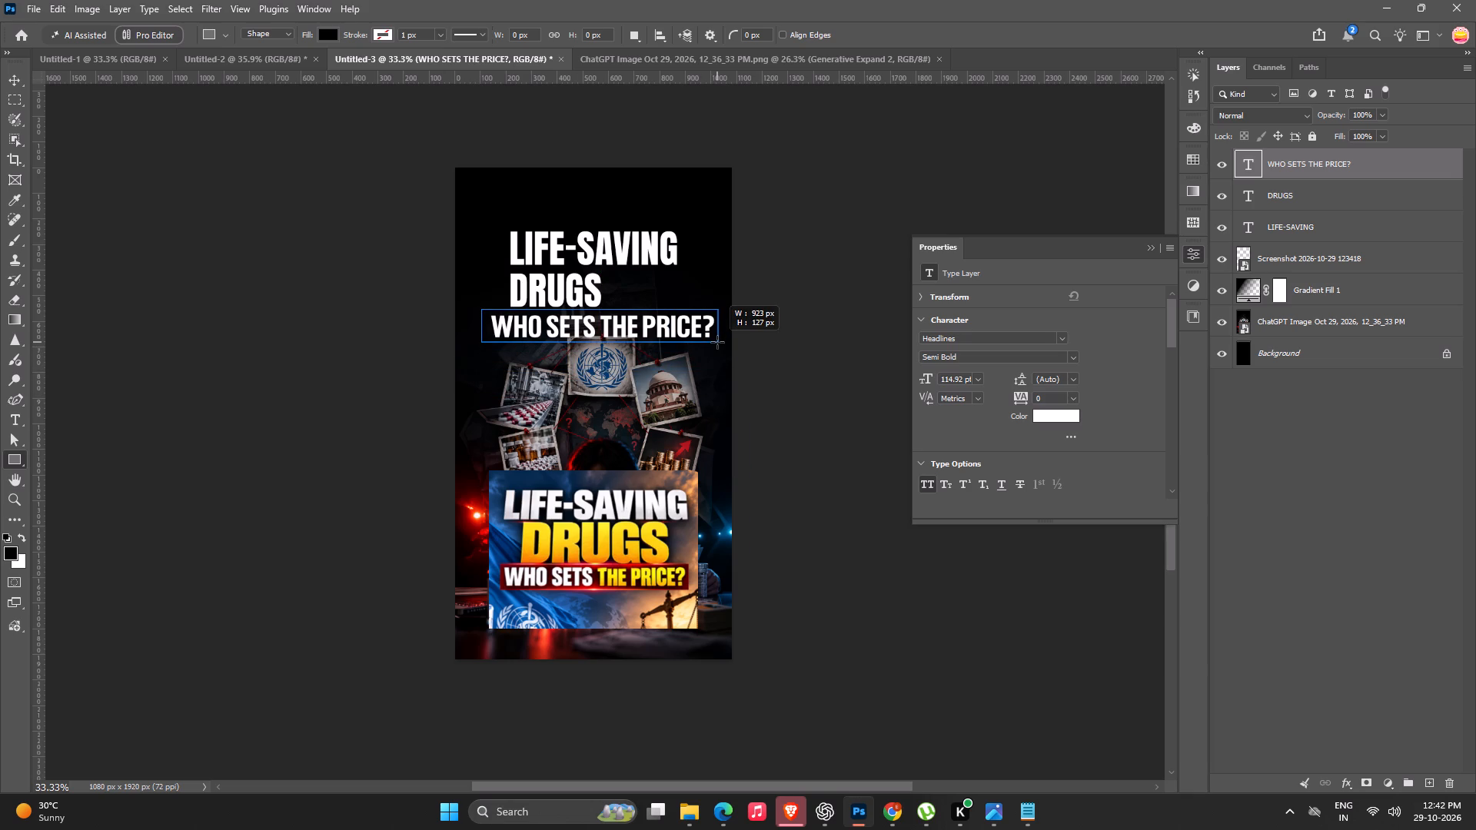
{"action": "left_click_drag", "start_coordinate": [717, 342], "coordinate": [717, 344]}
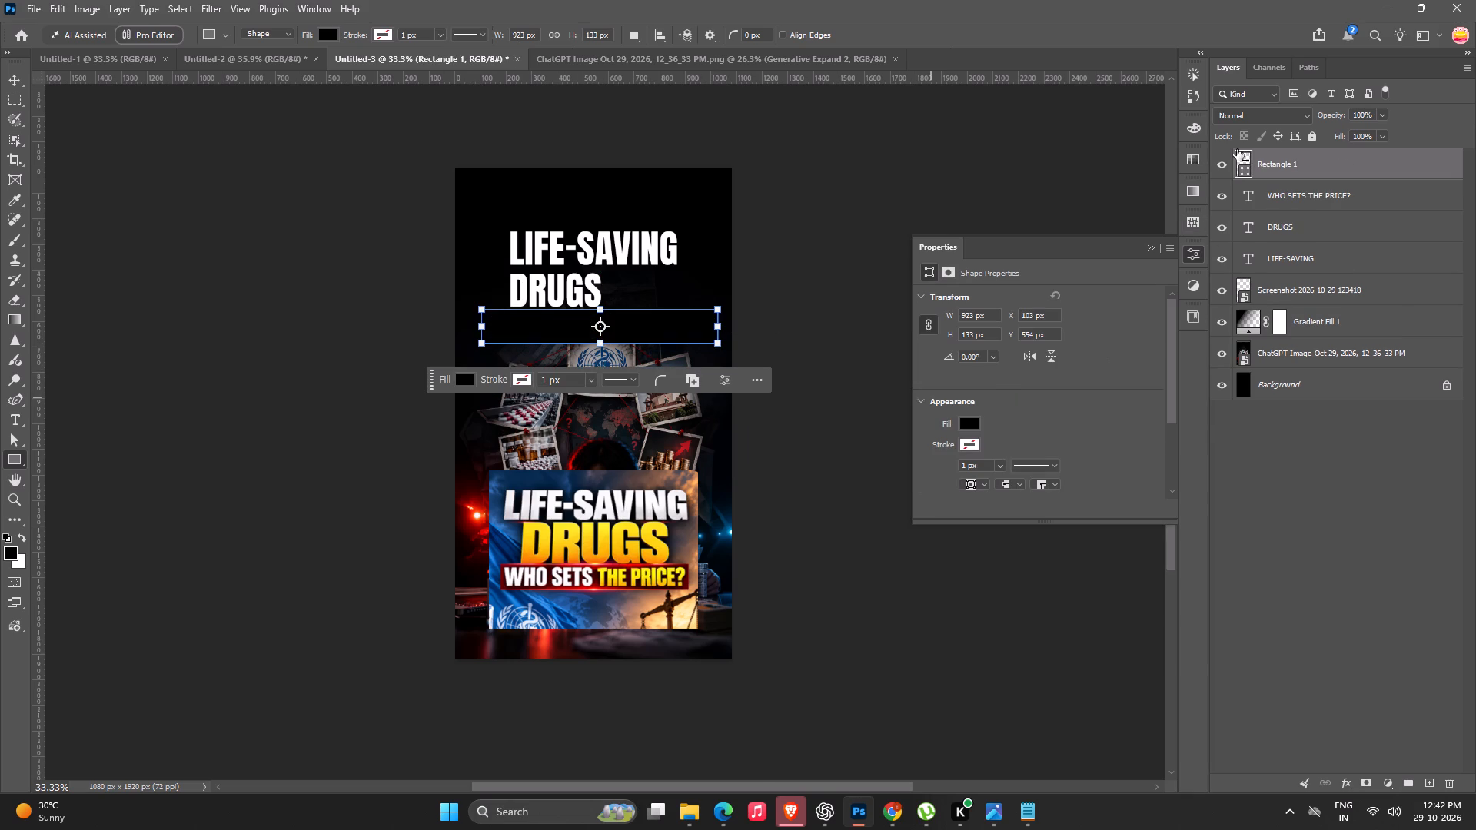
Fill the rectangle with bright red and place its layer beneath the "WHO SETS THE PRICE?" and "DRUGS" text layers.
{"action": "double_click", "coordinate": [1237, 158]}
{"action": "left_click_drag", "start_coordinate": [1022, 542], "coordinate": [1161, 484]}
{"action": "left_click", "coordinate": [1255, 485]}
{"action": "key", "text": "ctrl+bracketleft"}
{"action": "key", "text": "ctrl+bracketleft"}
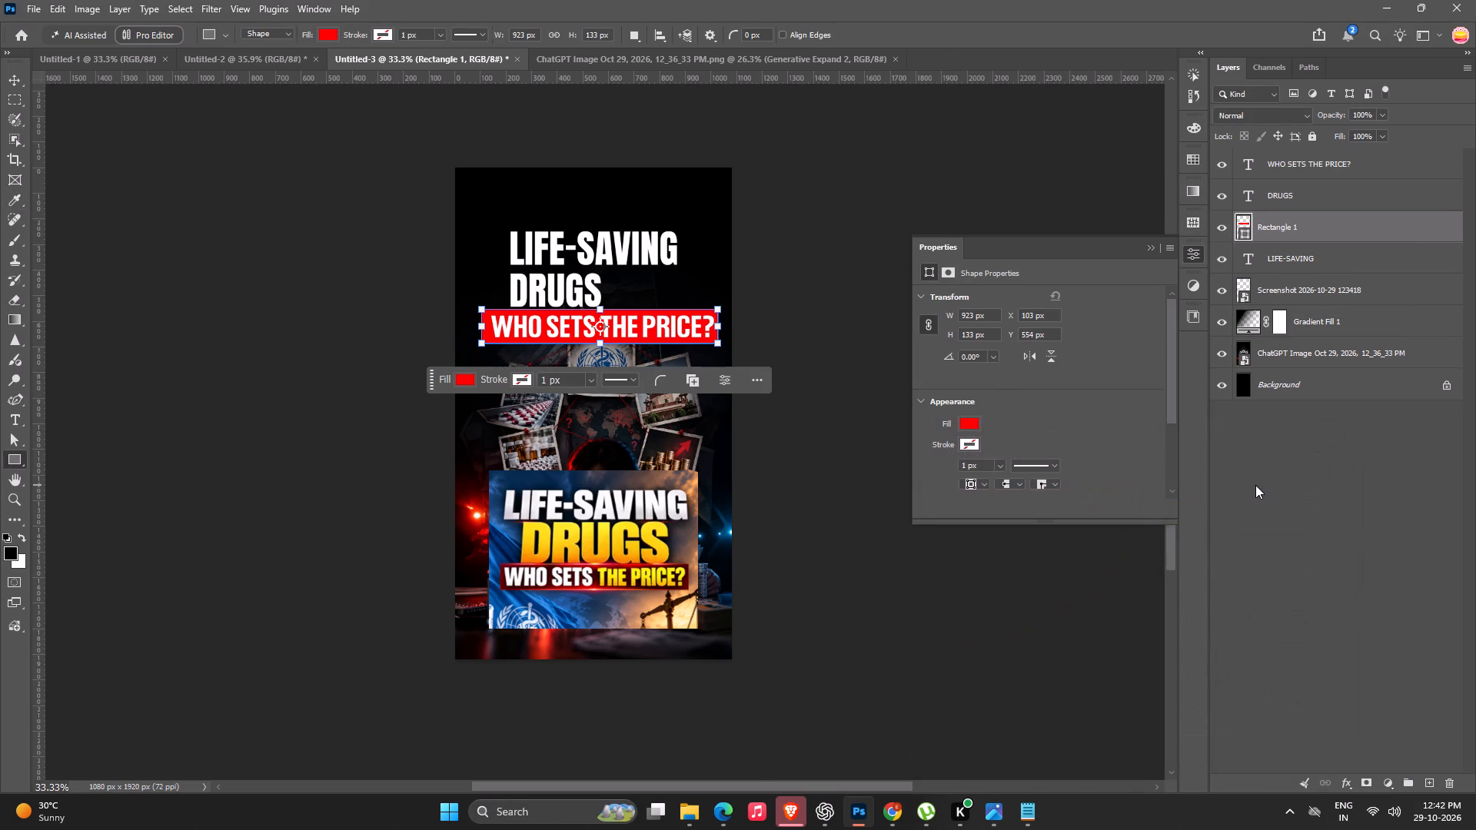
{"action": "key", "text": "Return"}
Enlarge the "DRUGS" text to about 306 pt and centre it horizontally above the red bar.
{"action": "left_click", "coordinate": [15, 75]}
{"action": "left_click_drag", "start_coordinate": [303, 421], "coordinate": [320, 421]}
{"action": "scroll", "coordinate": [590, 377], "scroll_direction": "up", "scroll_amount": 4}
{"action": "key", "text": "space"}
{"action": "left_click_drag", "start_coordinate": [632, 433], "coordinate": [638, 447]}
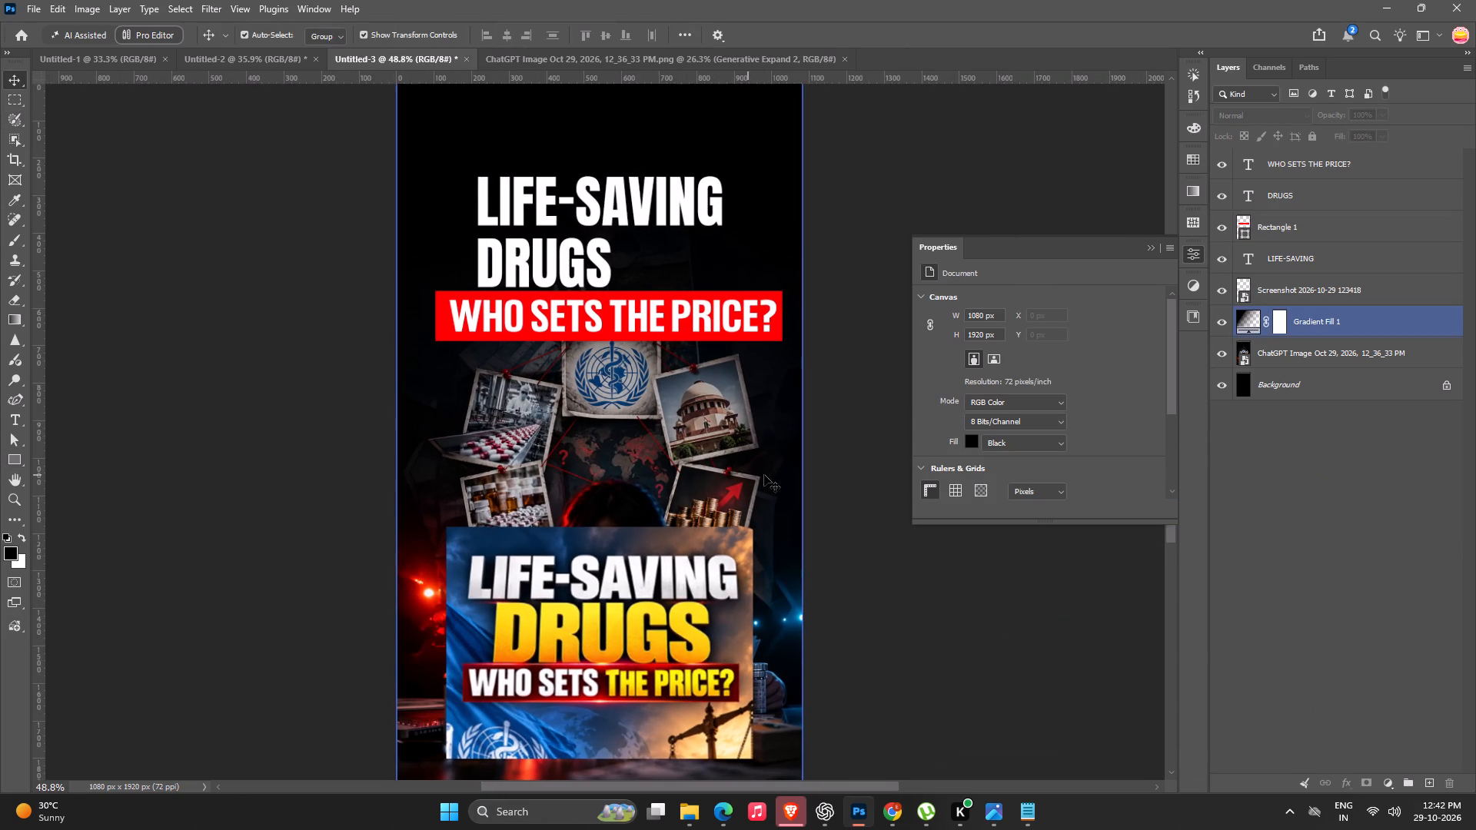
{"action": "key", "text": "space"}
{"action": "left_click_drag", "start_coordinate": [663, 512], "coordinate": [642, 546]}
{"action": "left_click", "coordinate": [574, 317]}
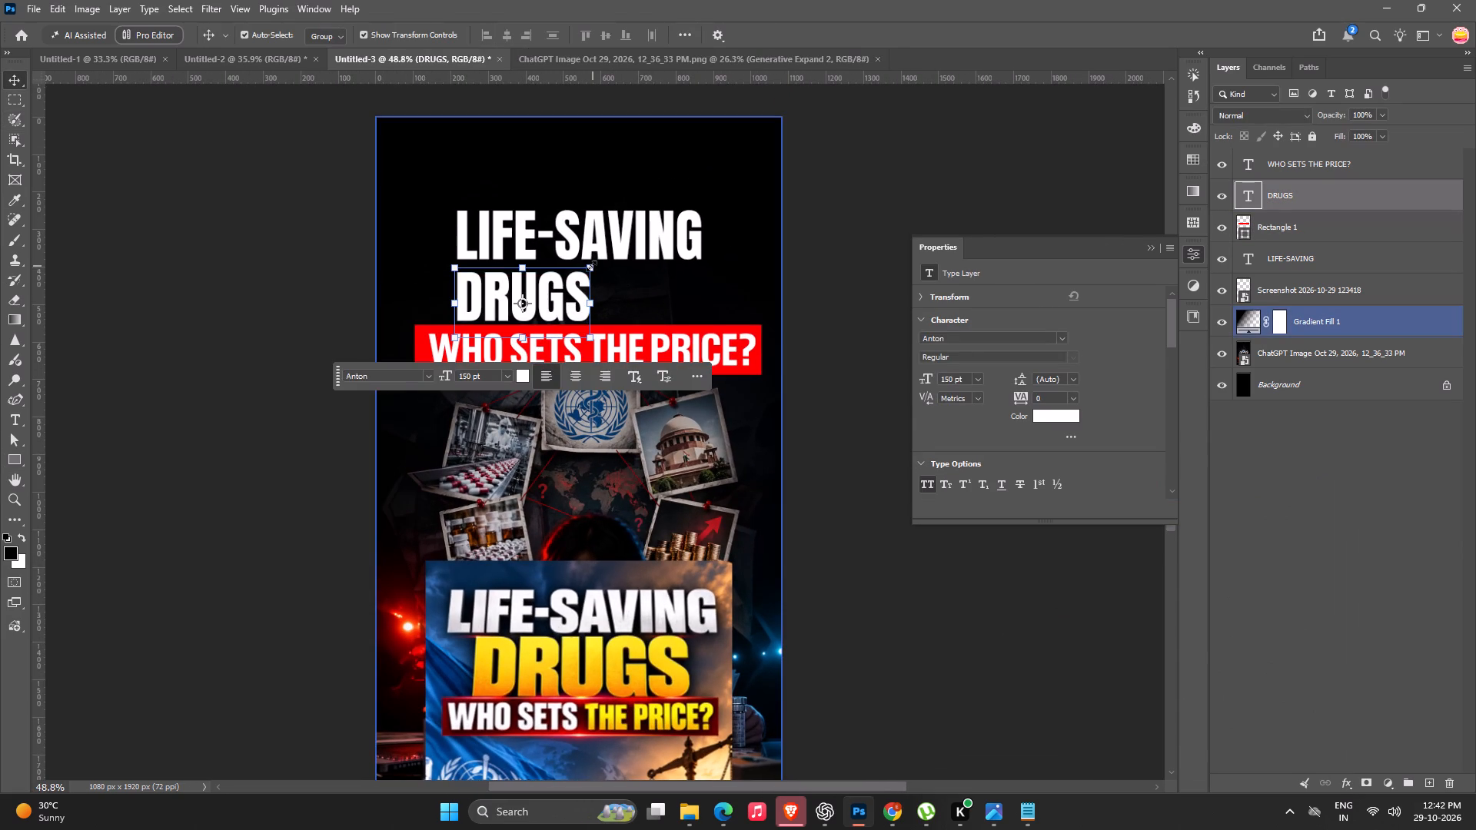
{"action": "left_click_drag", "start_coordinate": [591, 266], "coordinate": [672, 248], "text": "alt"}
{"action": "left_click_drag", "start_coordinate": [597, 290], "coordinate": [660, 275]}
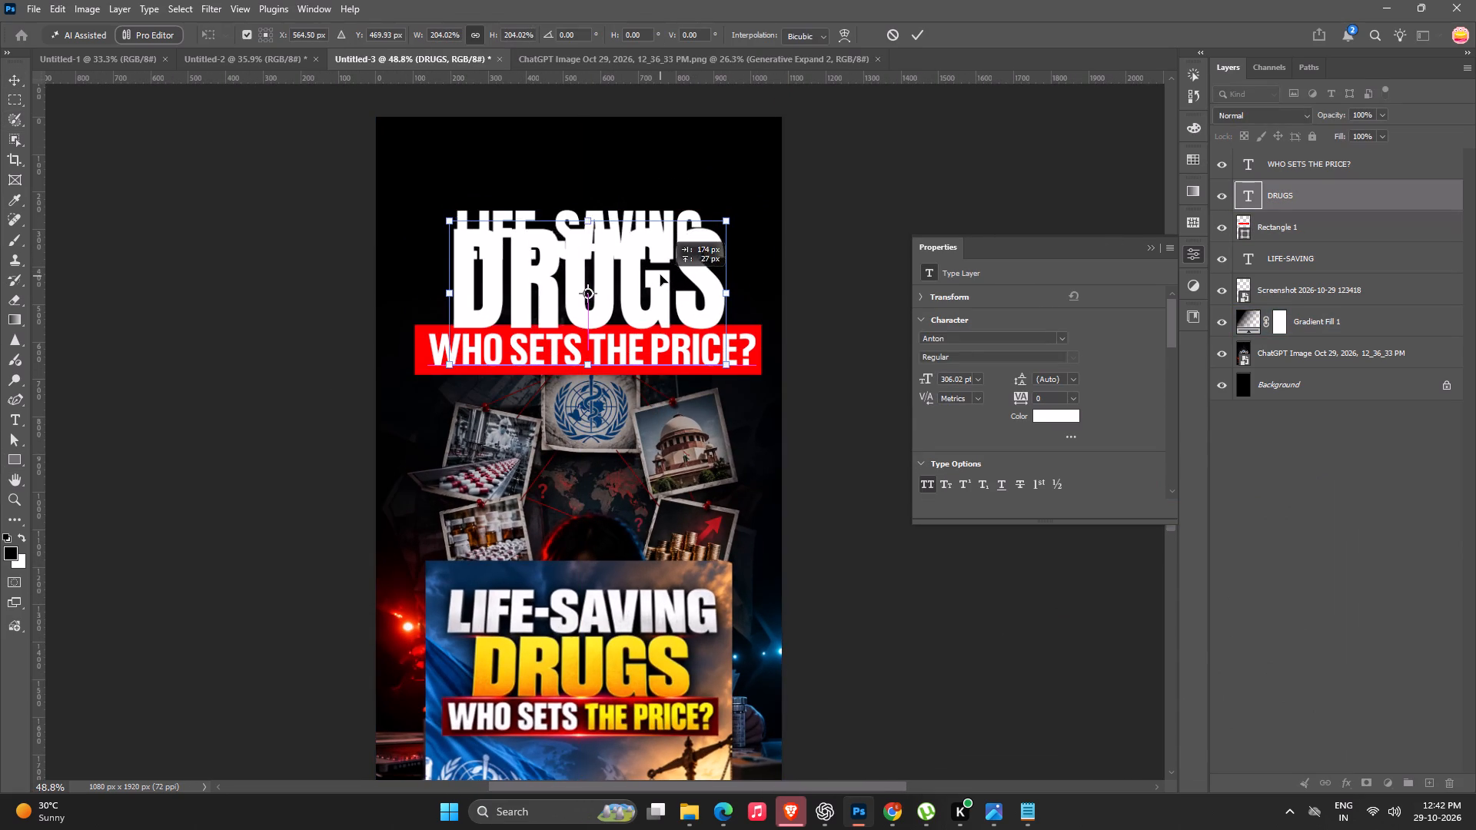
{"action": "left_click_drag", "start_coordinate": [660, 275], "coordinate": [660, 267]}
{"action": "key", "text": "Return"}
{"action": "left_click_drag", "start_coordinate": [869, 201], "coordinate": [861, 201]}
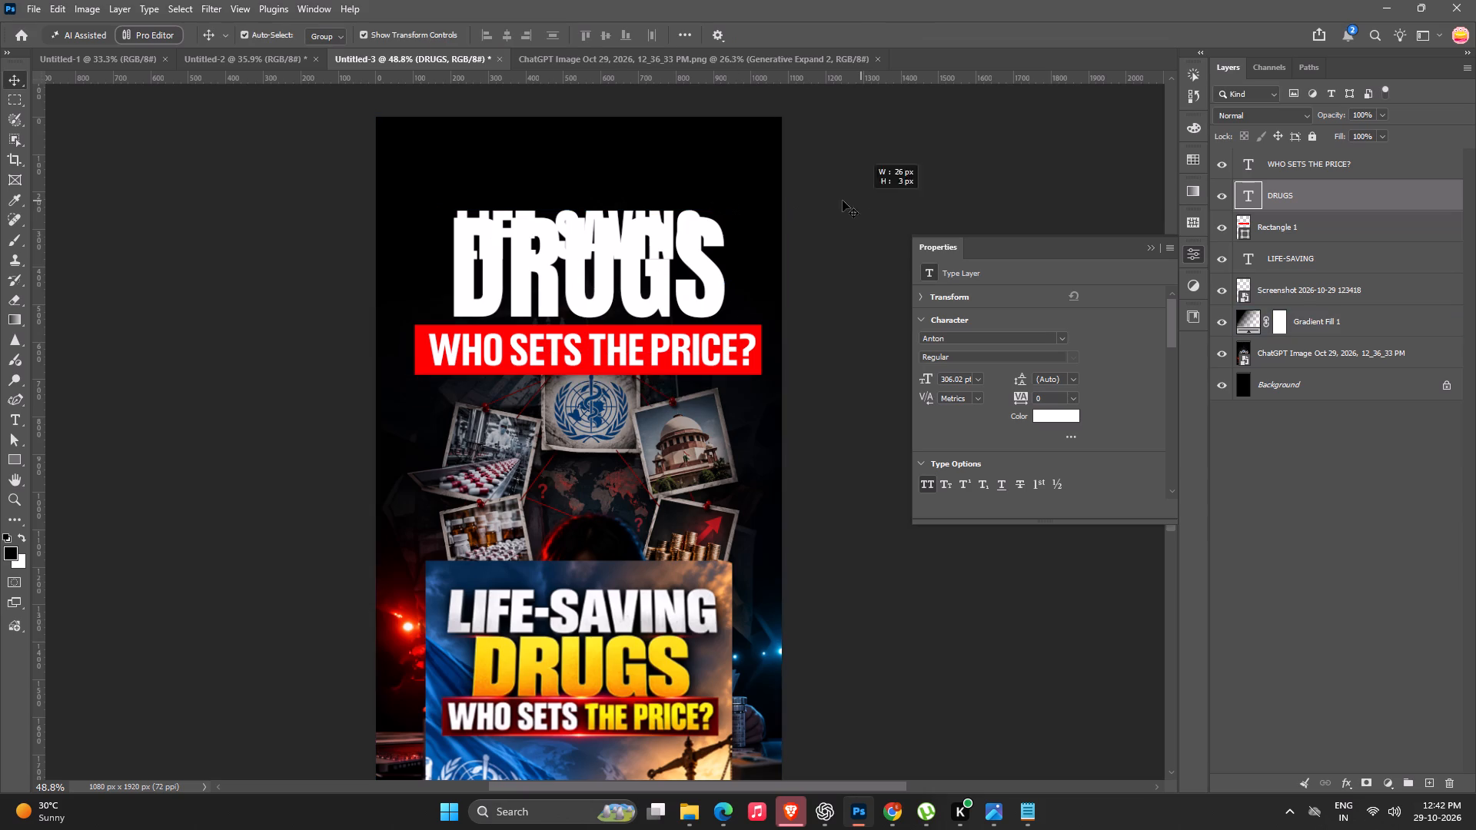
Move "LIFE-SAVING" up near the cover's top and fit the enlarged "DRUGS" between it and the red bar, both roughly centred.
{"action": "left_click_drag", "start_coordinate": [590, 244], "coordinate": [591, 310]}
{"action": "left_click", "coordinate": [817, 221]}
{"action": "left_click_drag", "start_coordinate": [631, 221], "coordinate": [640, 170]}
{"action": "left_click", "coordinate": [953, 91]}
{"action": "left_click_drag", "start_coordinate": [641, 306], "coordinate": [642, 228]}
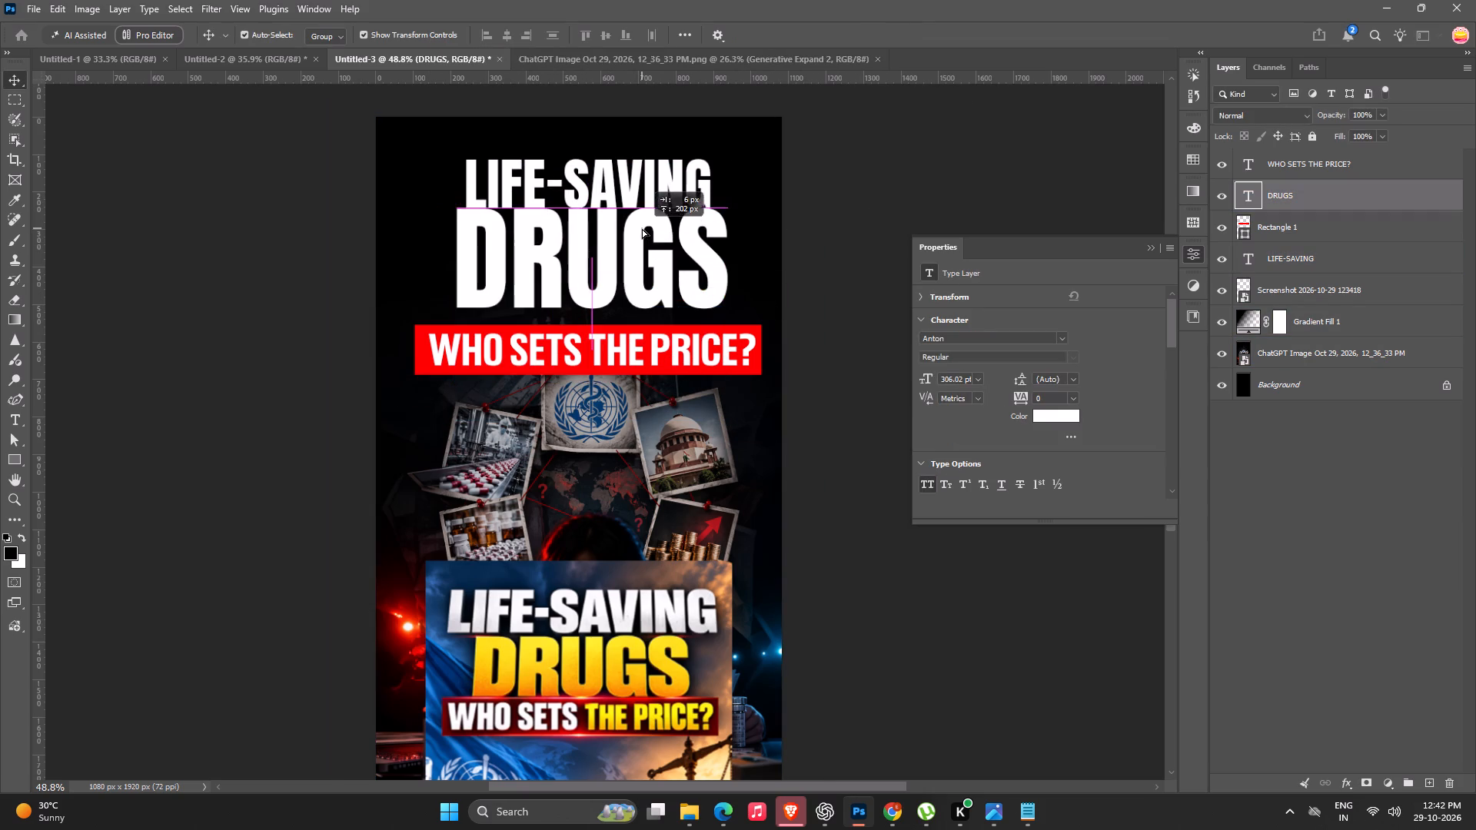
{"action": "left_click_drag", "start_coordinate": [642, 228], "coordinate": [640, 238]}
{"action": "left_click", "coordinate": [970, 191]}
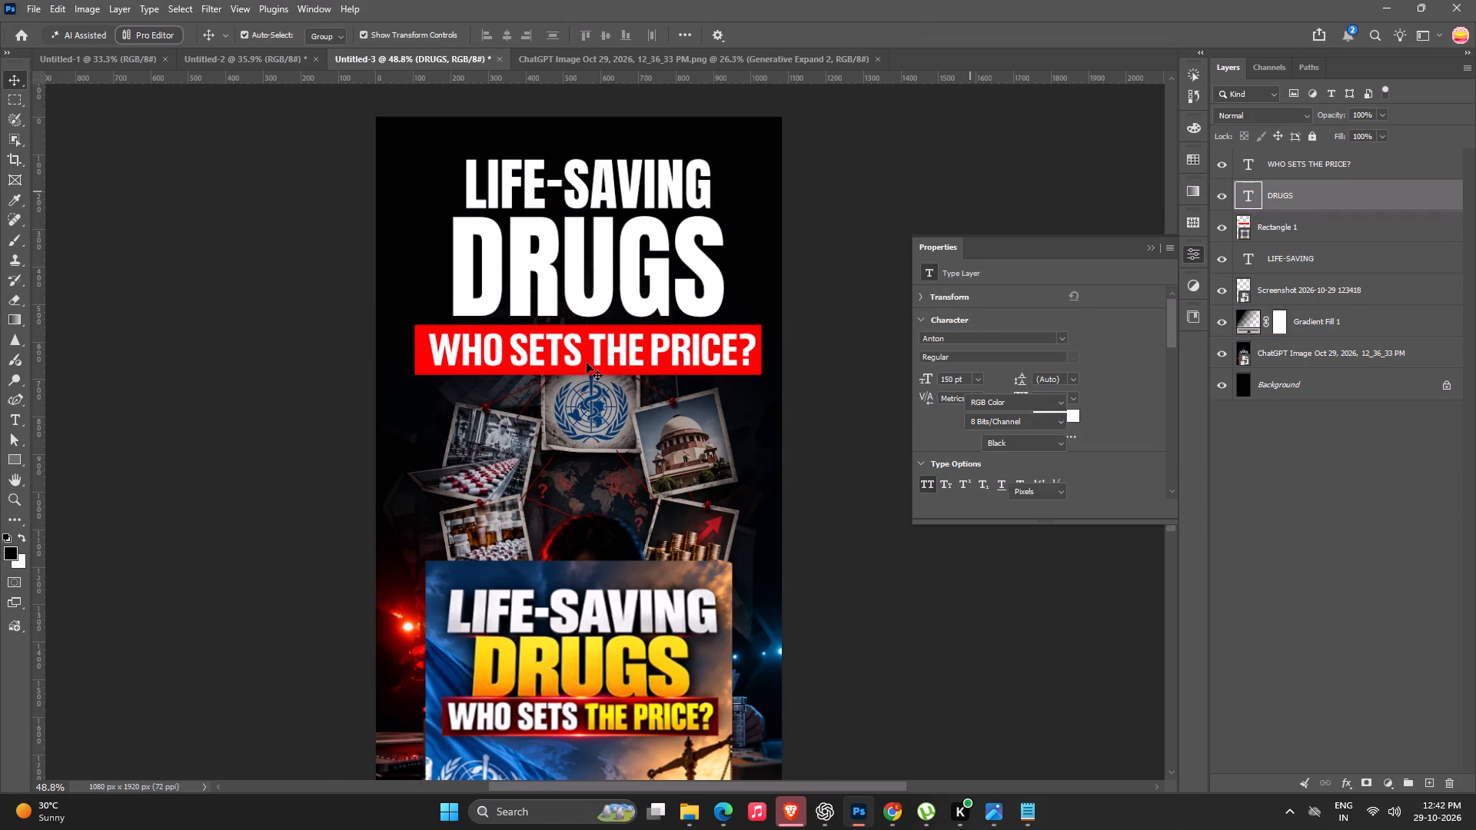
Recolour the words "THE PRICE?" in the red bar's text to yellow #ffe303, sampled from the same words in the reference thumbnail.
{"action": "scroll", "coordinate": [653, 493], "scroll_direction": "down", "scroll_amount": 6, "text": "ctrl"}
{"action": "key", "text": "space"}
{"action": "key", "text": "space"}
{"action": "left_click_drag", "start_coordinate": [648, 496], "coordinate": [653, 438]}
{"action": "scroll", "coordinate": [653, 420], "scroll_direction": "up", "scroll_amount": 3, "text": "ctrl"}
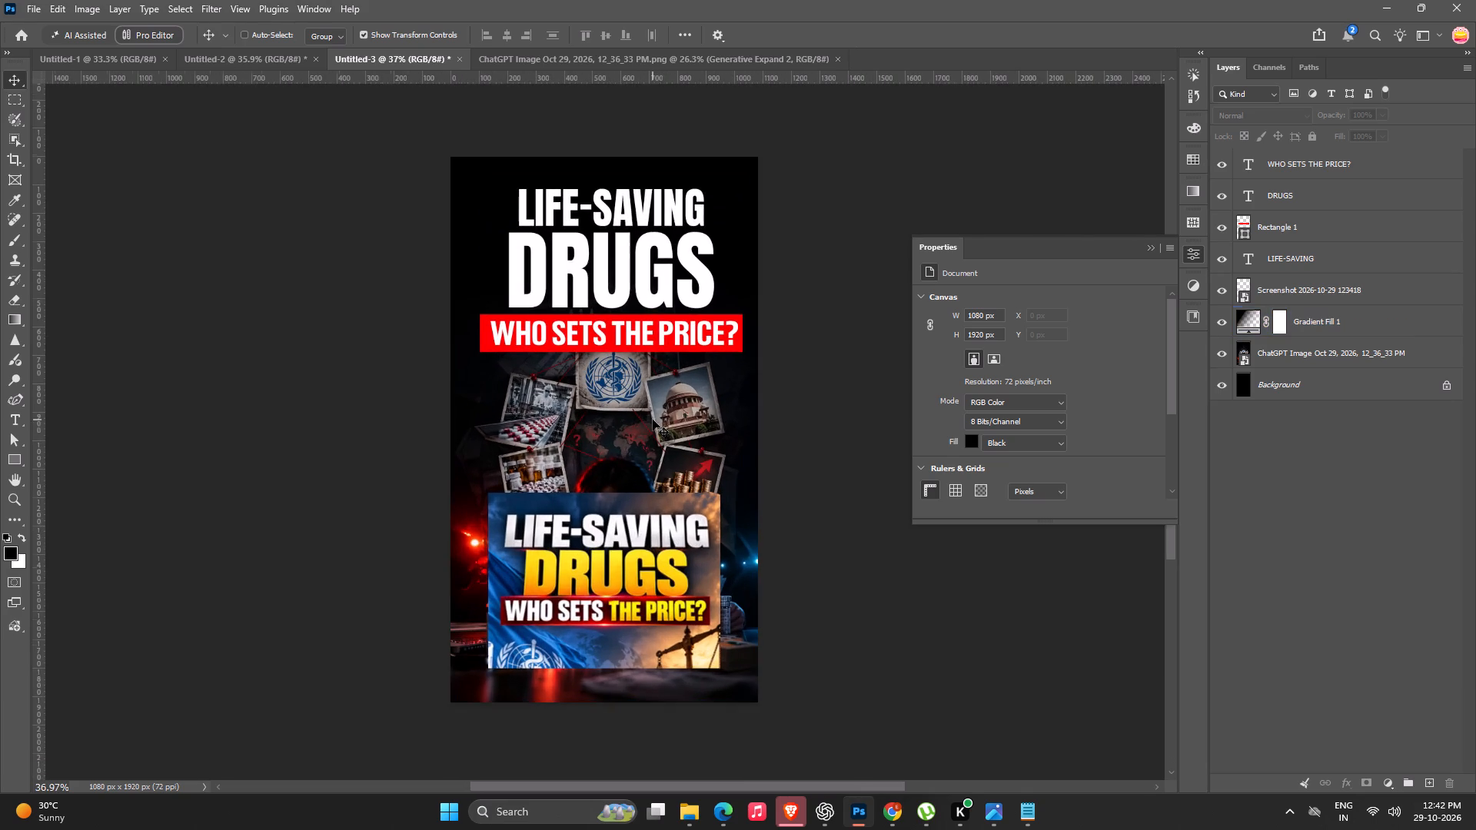
{"action": "key", "text": "space"}
{"action": "left_click_drag", "start_coordinate": [656, 438], "coordinate": [644, 443]}
{"action": "scroll", "coordinate": [668, 397], "scroll_direction": "up", "scroll_amount": 2, "text": "ctrl"}
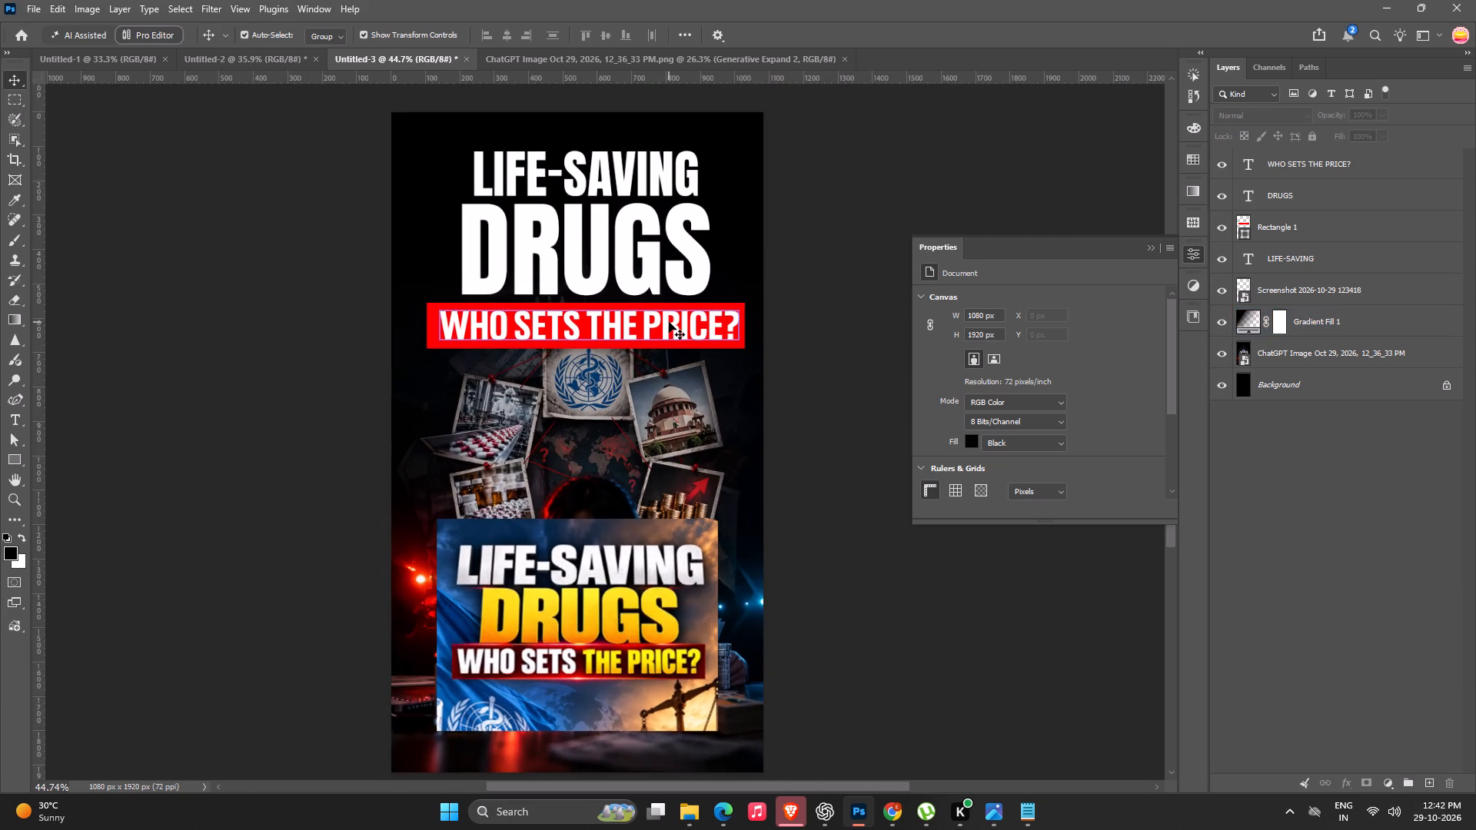
{"action": "triple_click", "coordinate": [669, 322]}
{"action": "left_click_drag", "start_coordinate": [587, 330], "coordinate": [800, 327]}
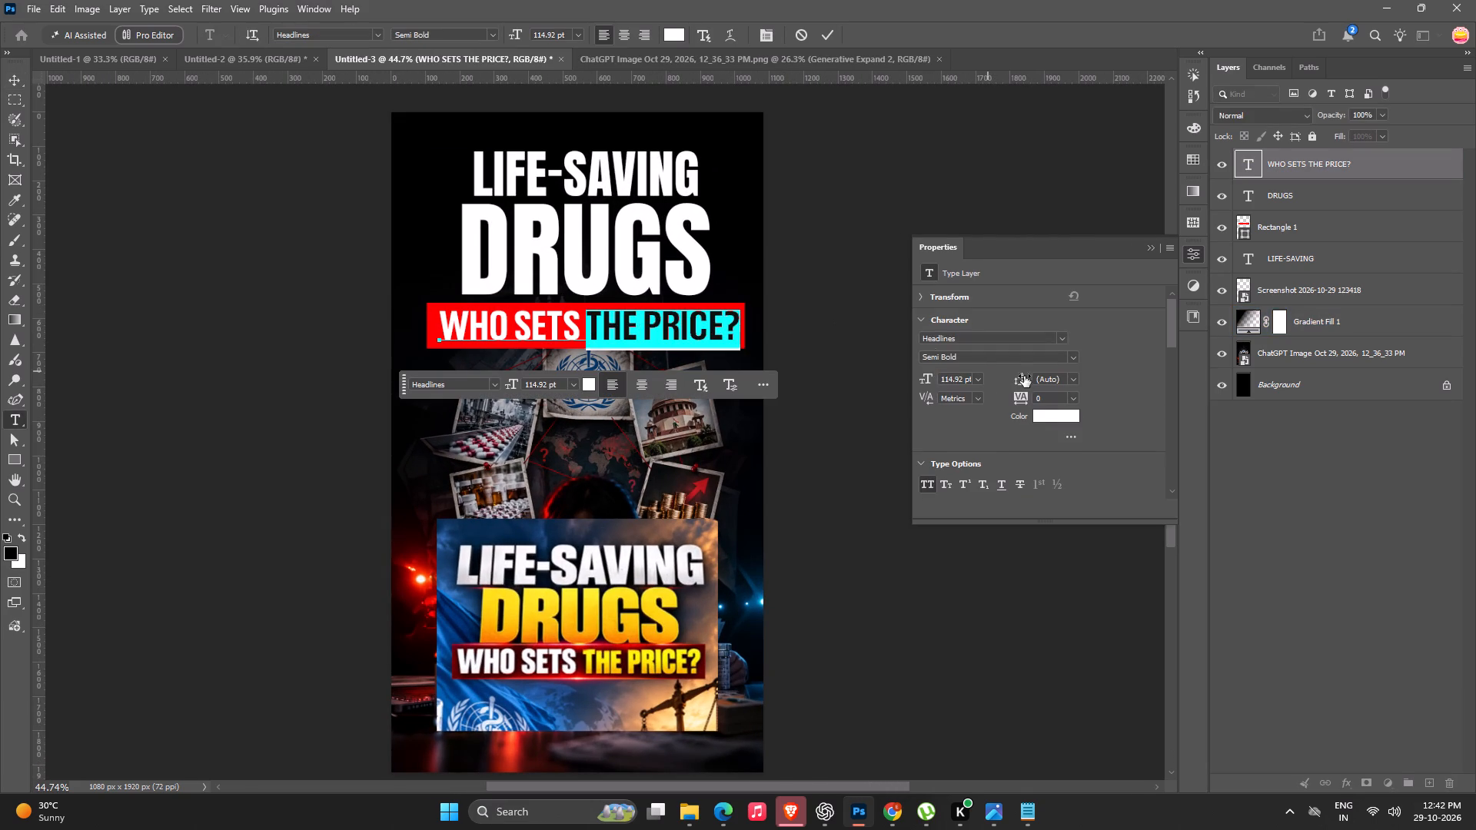
{"action": "left_click_drag", "start_coordinate": [1037, 418], "coordinate": [1026, 419]}
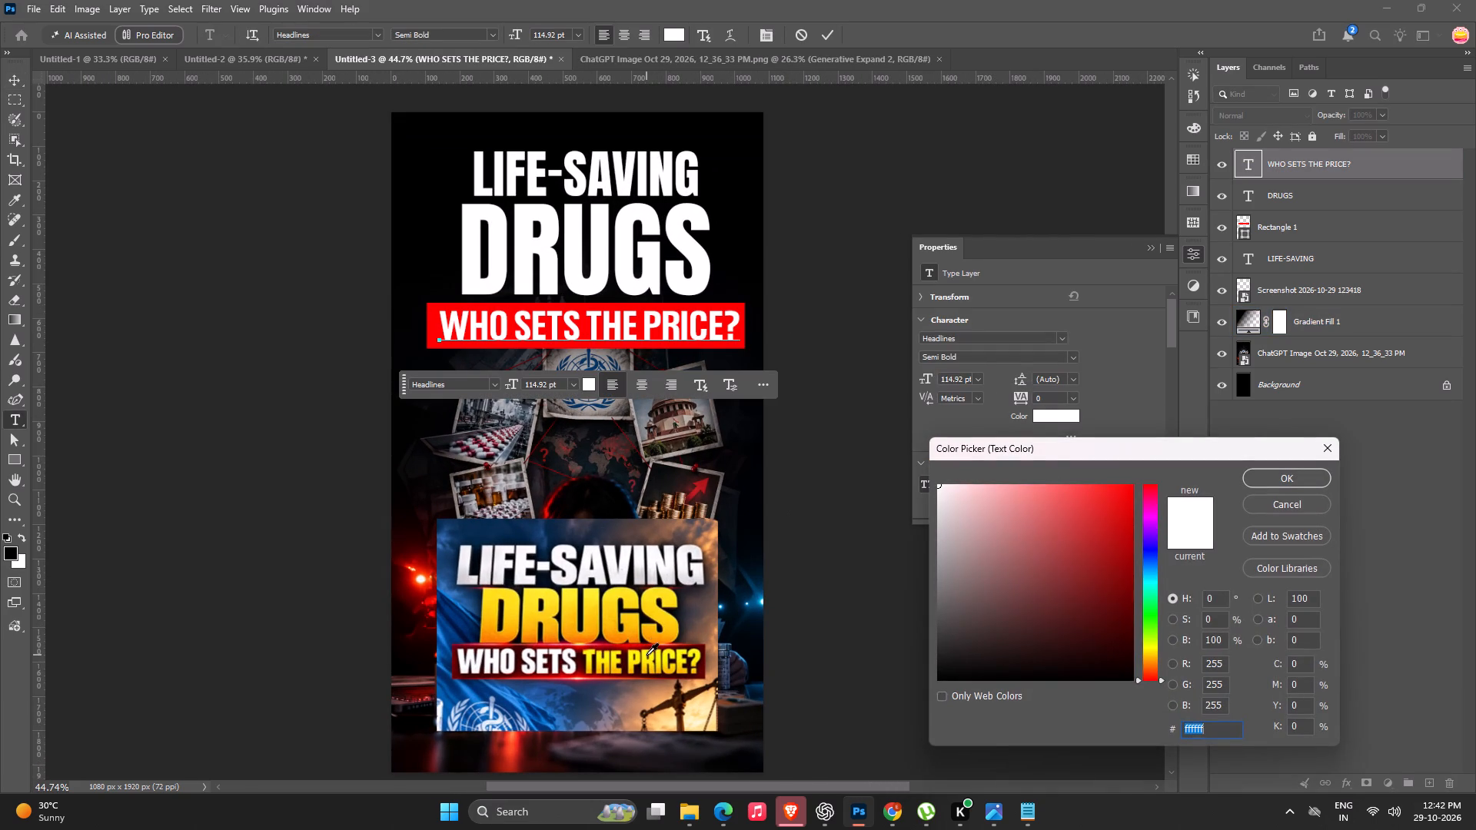
{"action": "left_click", "coordinate": [643, 656]}
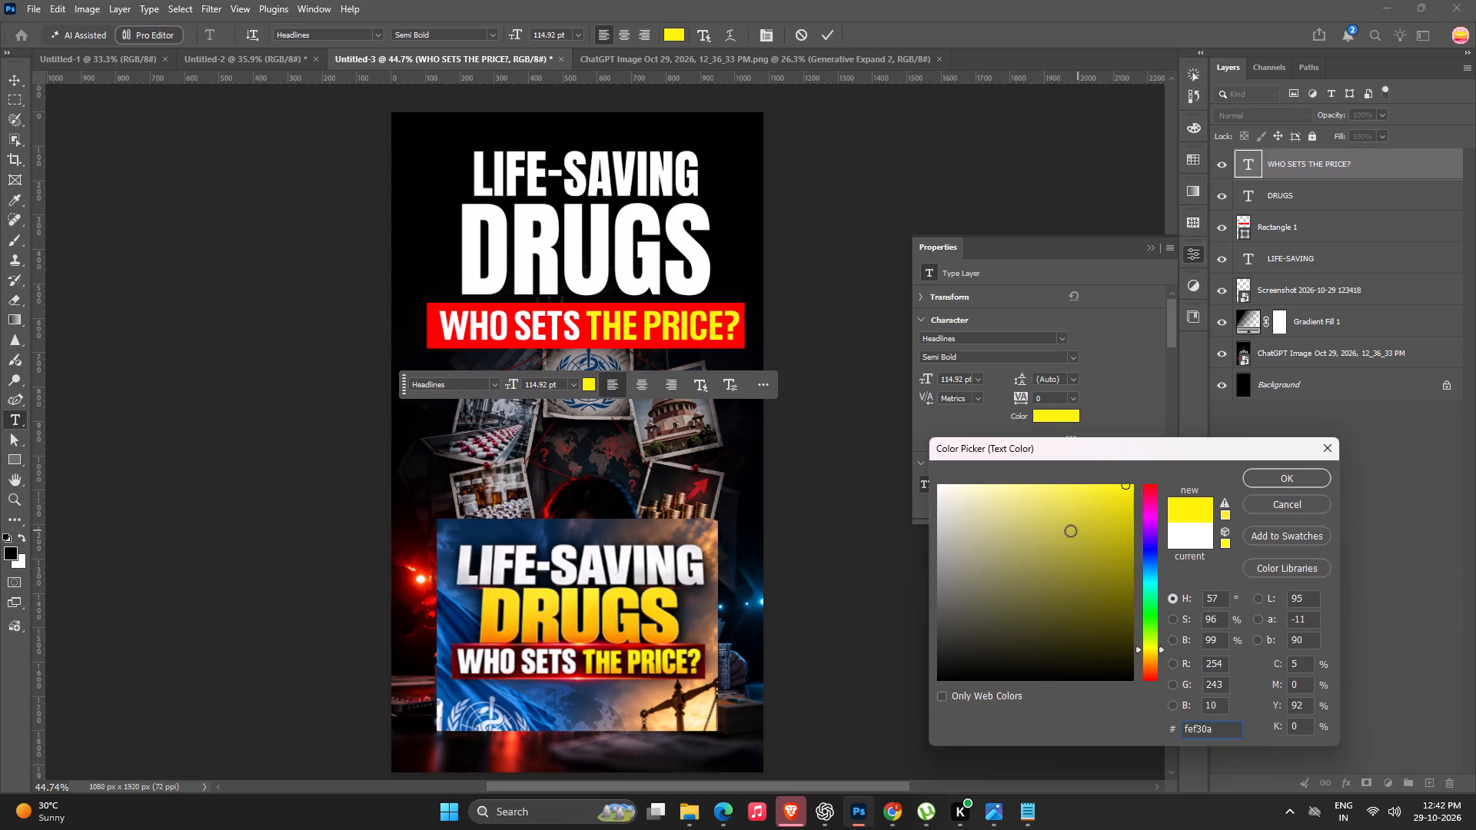
{"action": "left_click_drag", "start_coordinate": [1045, 533], "coordinate": [757, 792]}
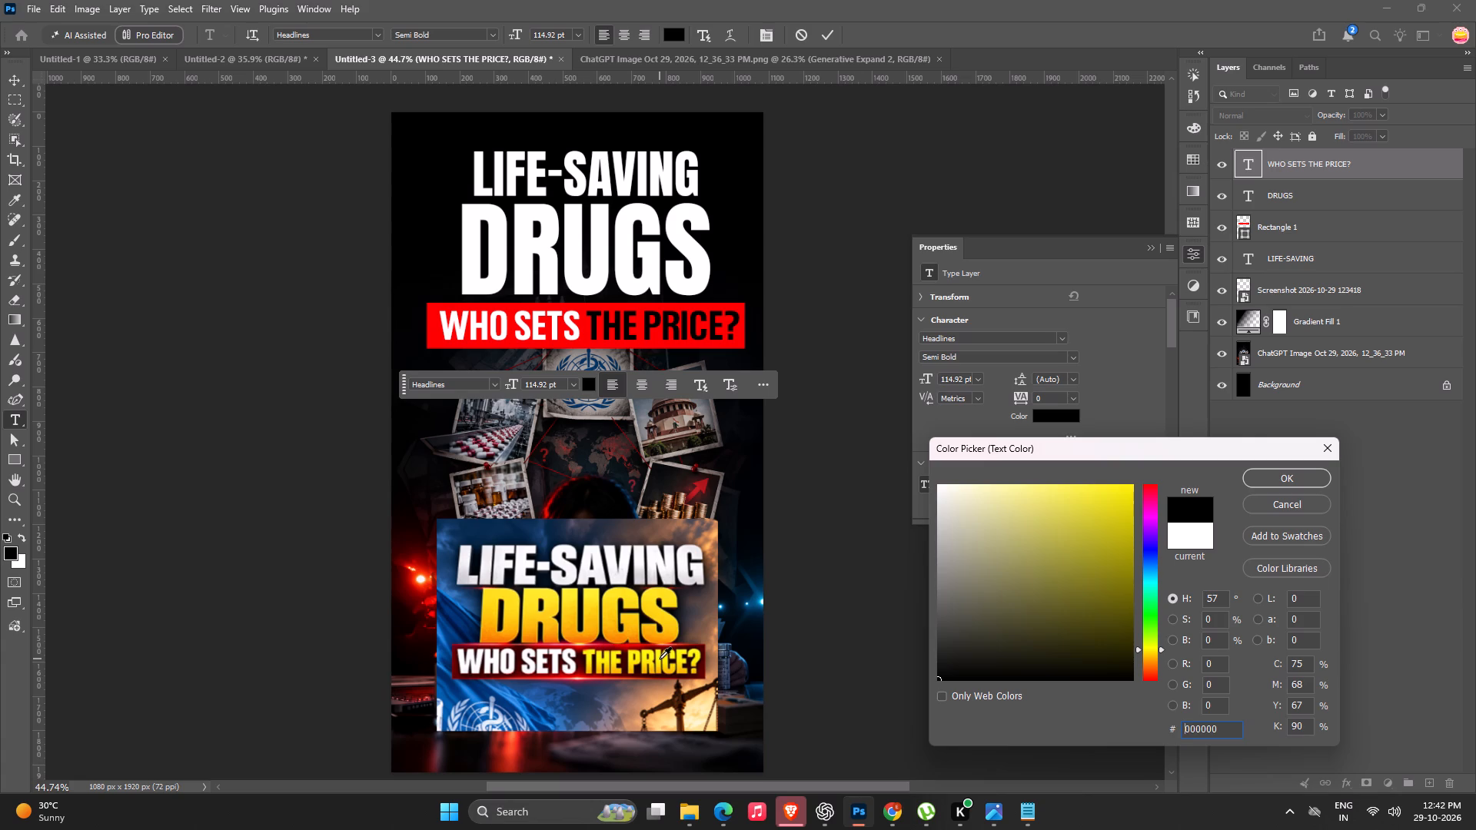
{"action": "left_click", "coordinate": [605, 662]}
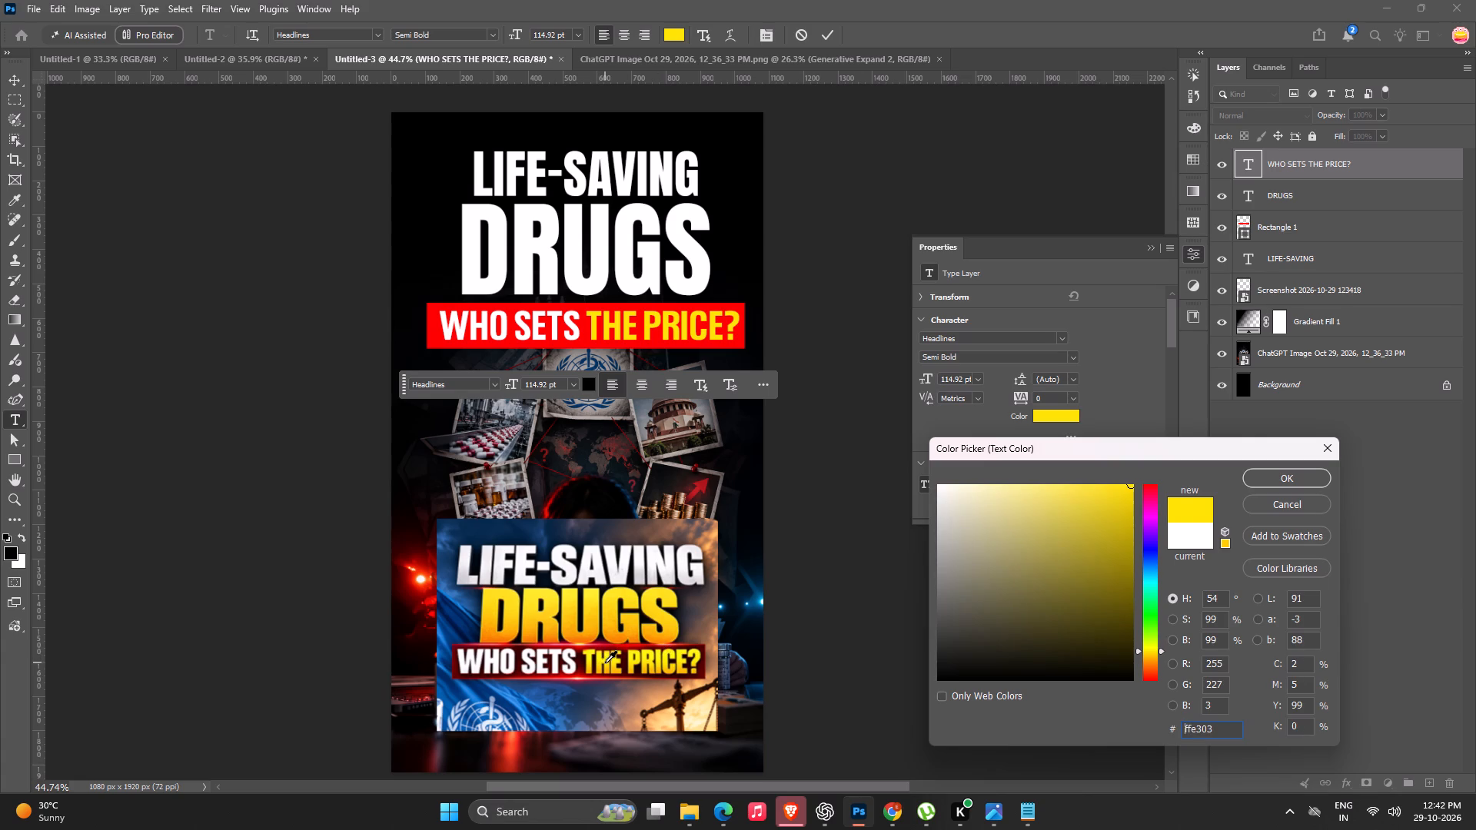
{"action": "left_click", "coordinate": [1298, 480]}
{"action": "left_click", "coordinate": [1042, 142]}
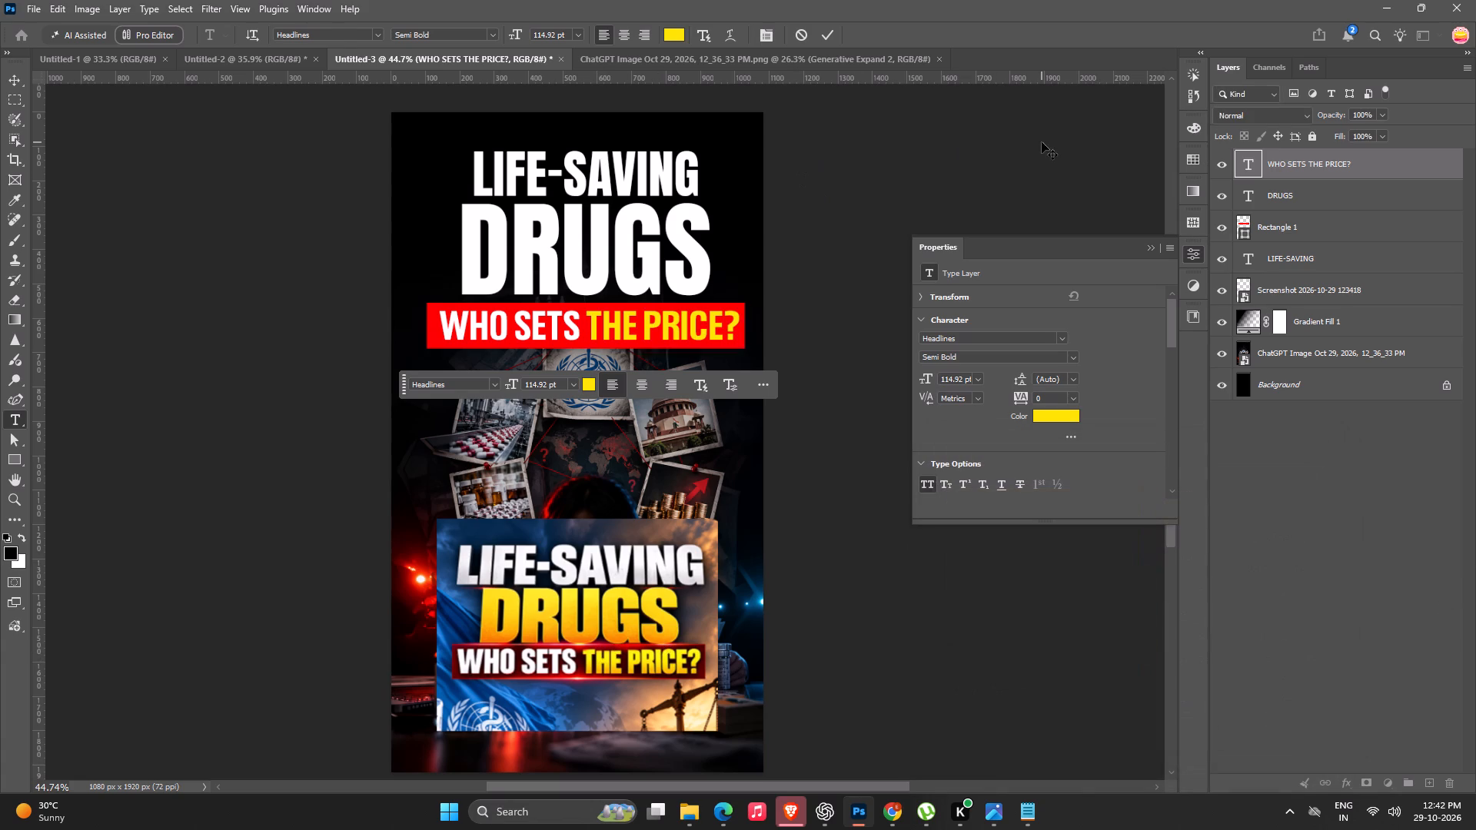
Add a black Multiply drop shadow to the "WHO SETS THE PRICE?" text with 32% opacity, 3 px distance, 44% spread and 4 px size.
{"action": "double_click", "coordinate": [1398, 164]}
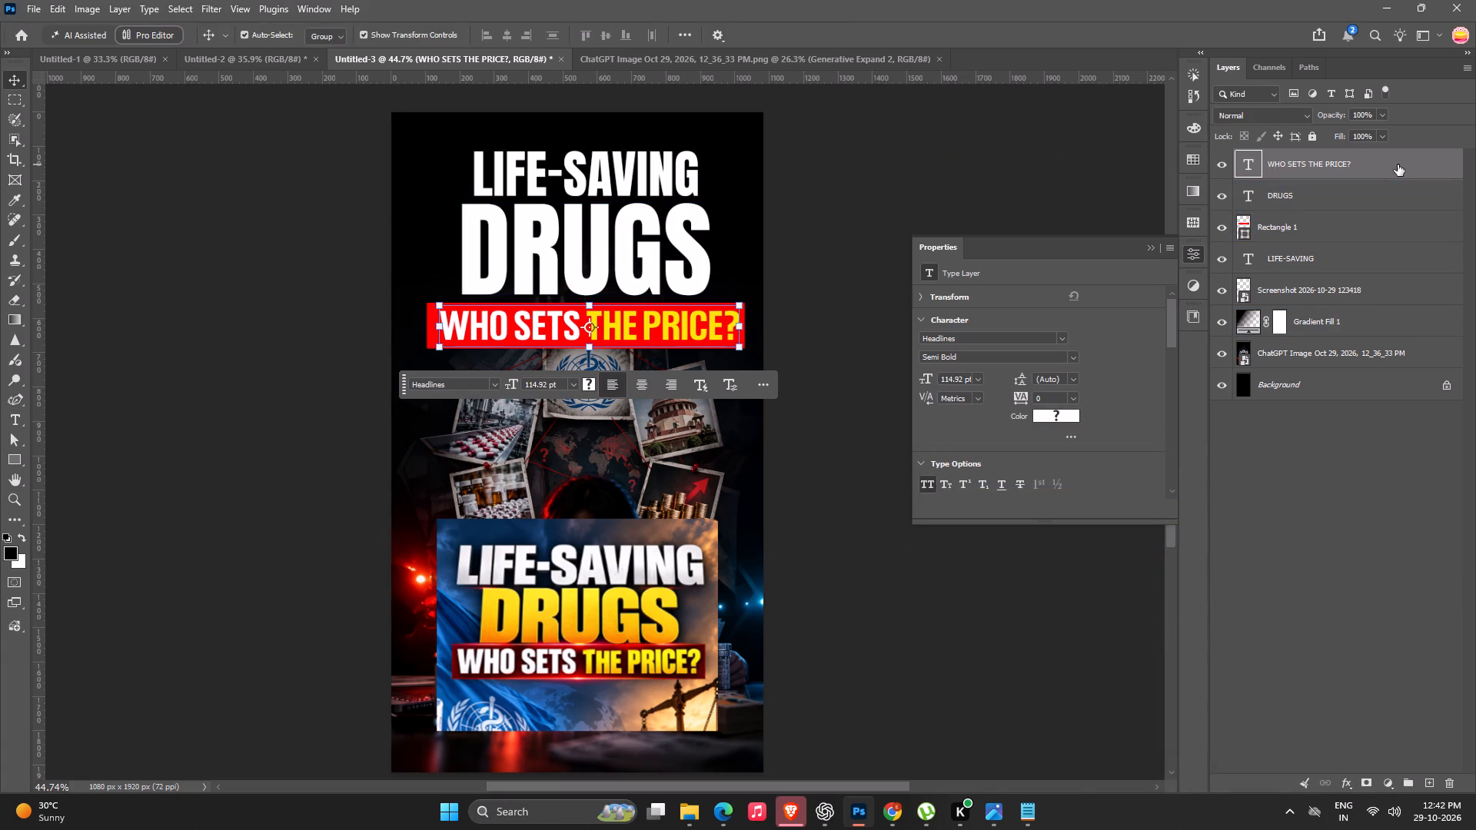
{"action": "left_click", "coordinate": [936, 730]}
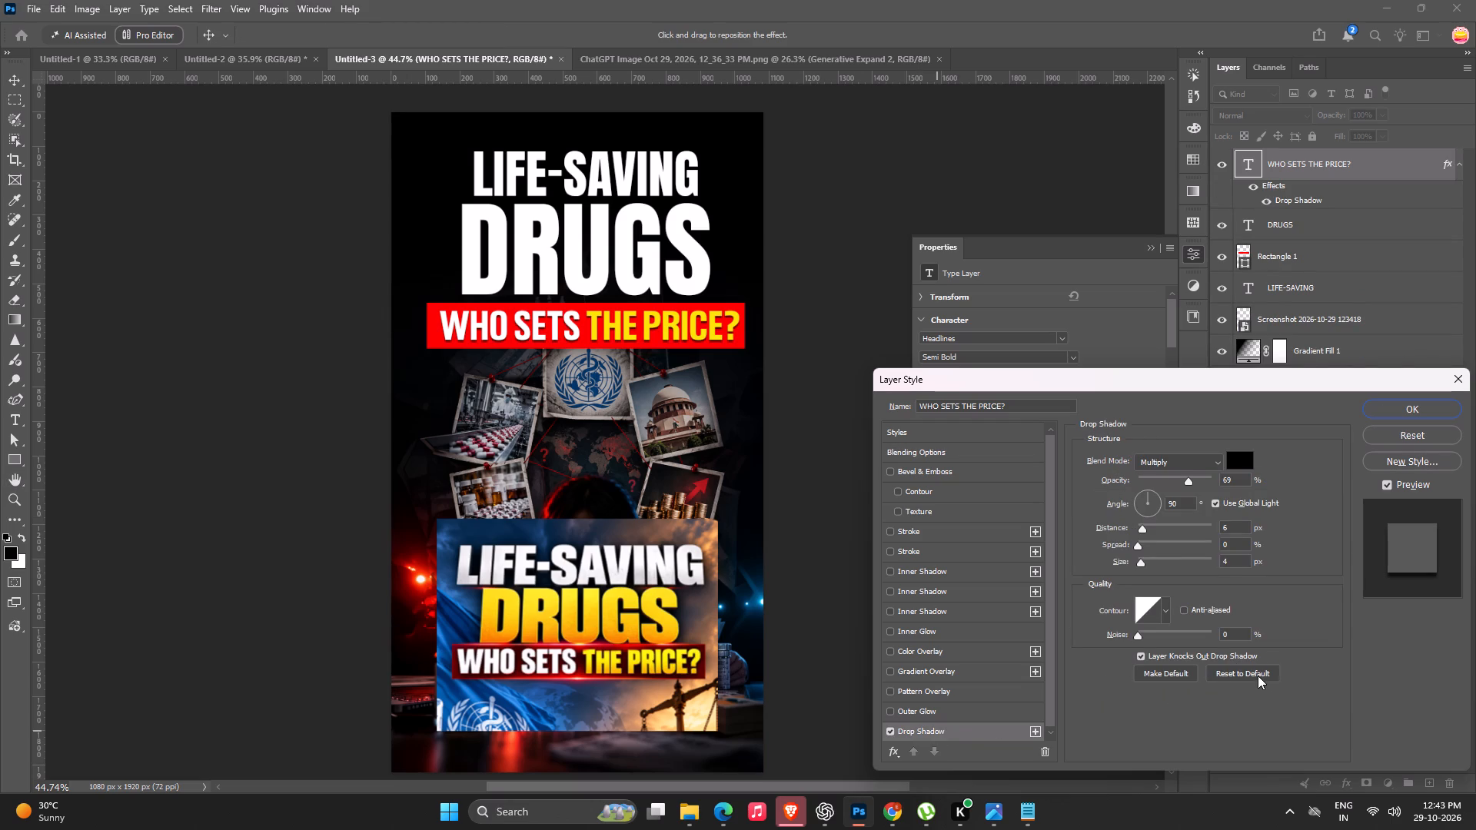
{"action": "left_click", "coordinate": [1256, 675], "text": "alt"}
{"action": "left_click", "coordinate": [1138, 526]}
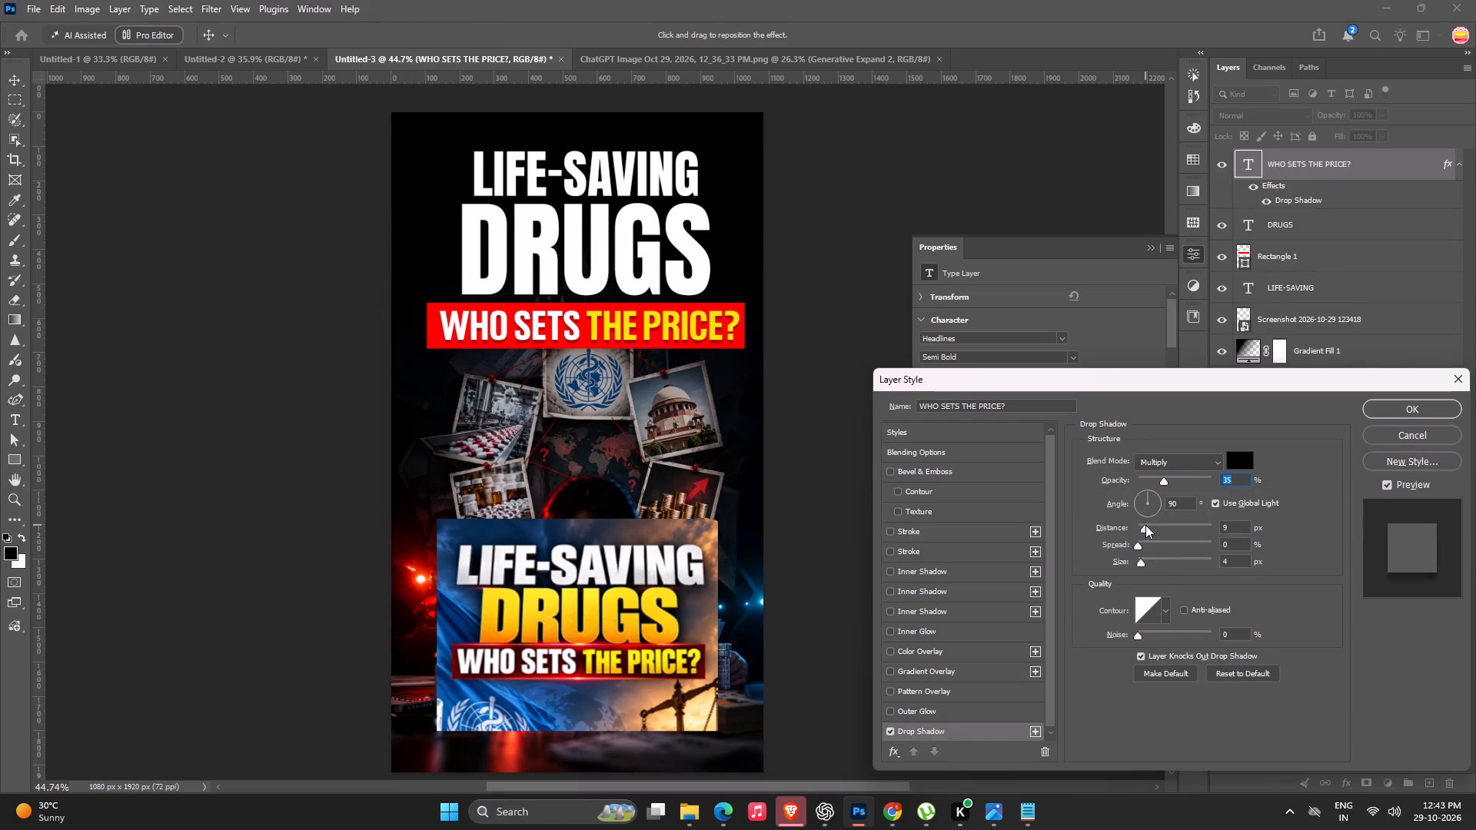
{"action": "left_click_drag", "start_coordinate": [1138, 543], "coordinate": [1168, 536]}
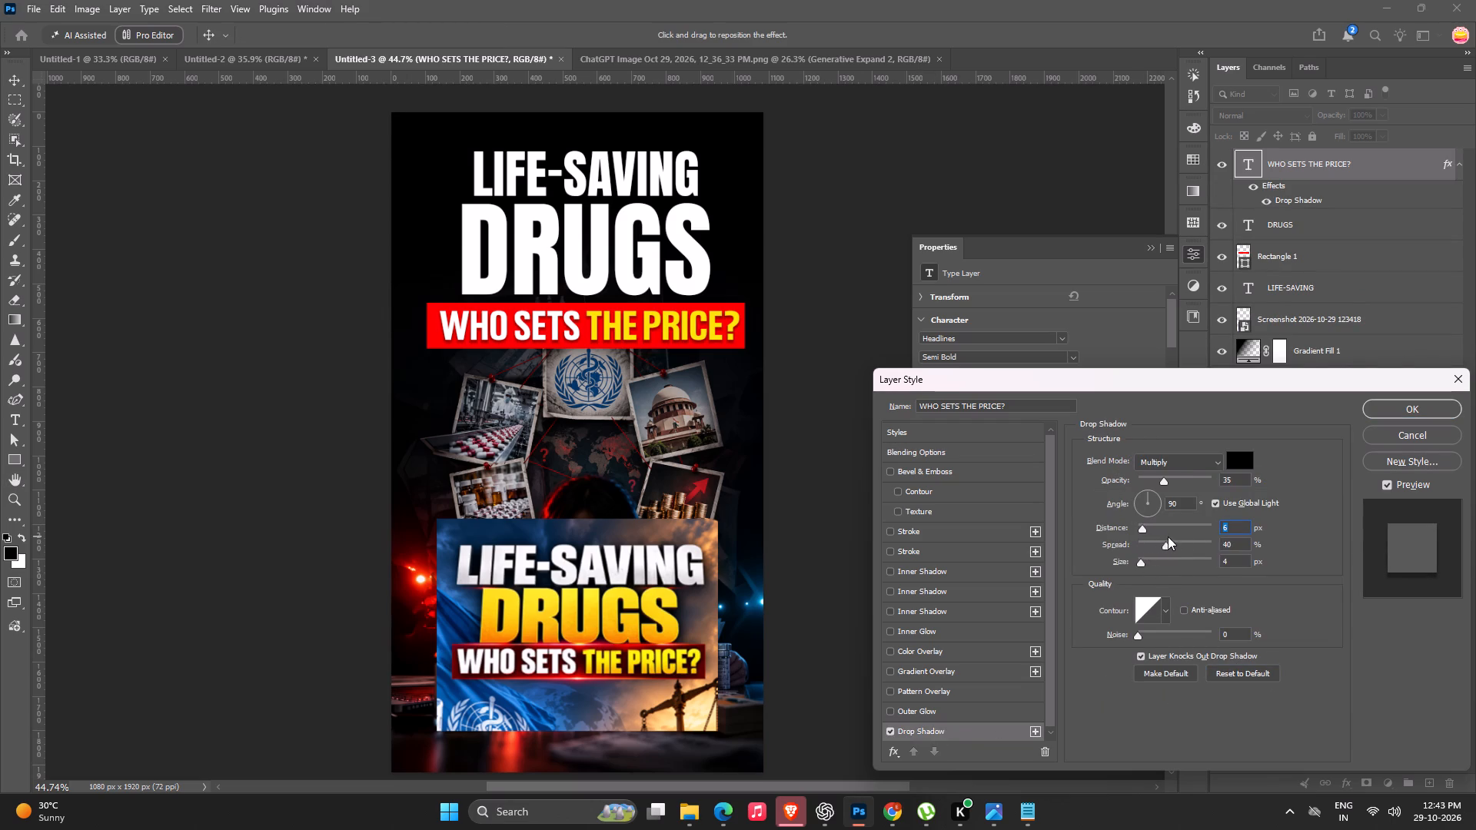
{"action": "left_click_drag", "start_coordinate": [1168, 536], "coordinate": [1182, 537]}
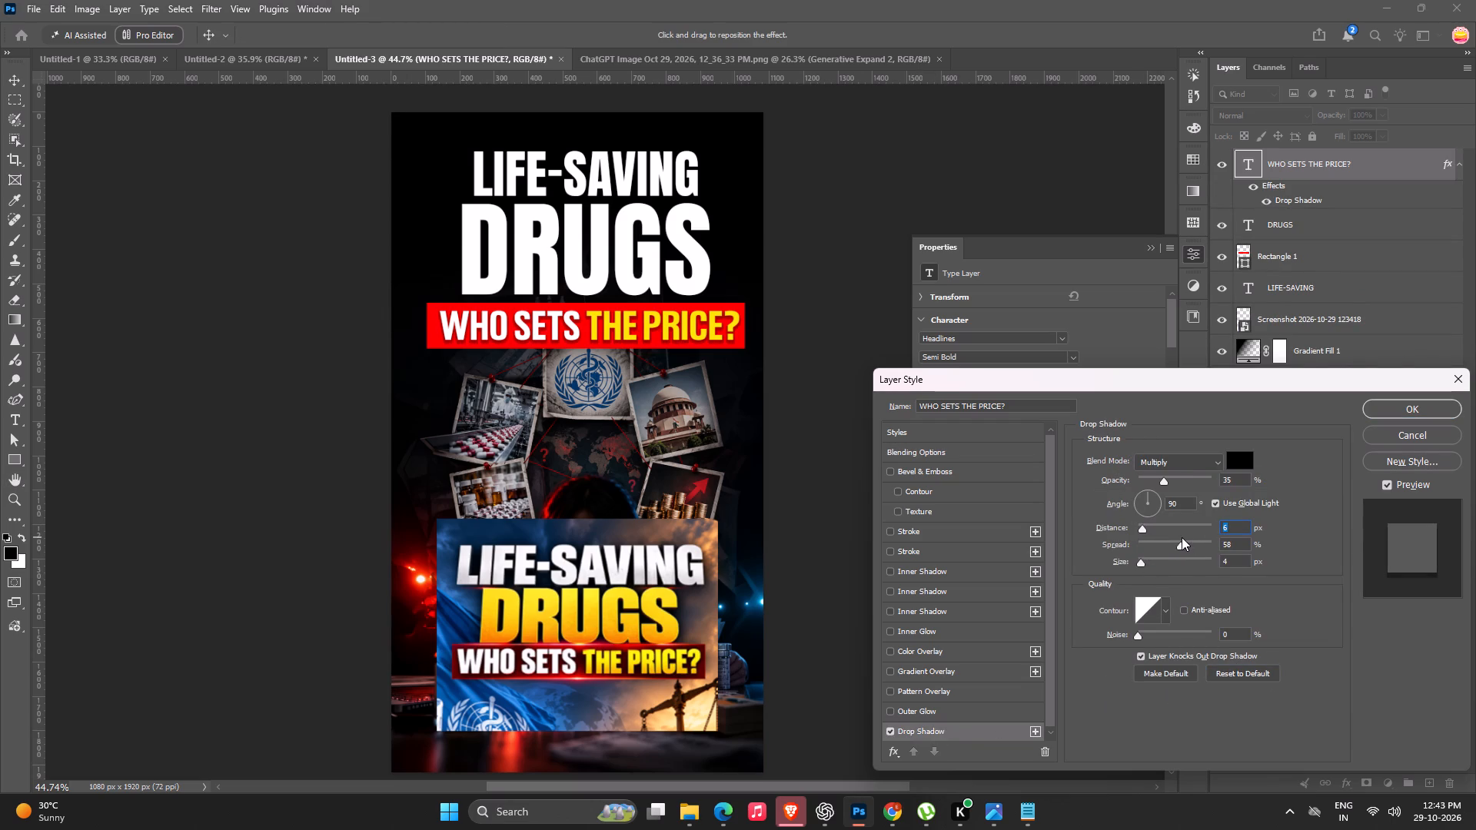
{"action": "left_click_drag", "start_coordinate": [1182, 537], "coordinate": [1171, 537]}
{"action": "left_click", "coordinate": [1165, 478]}
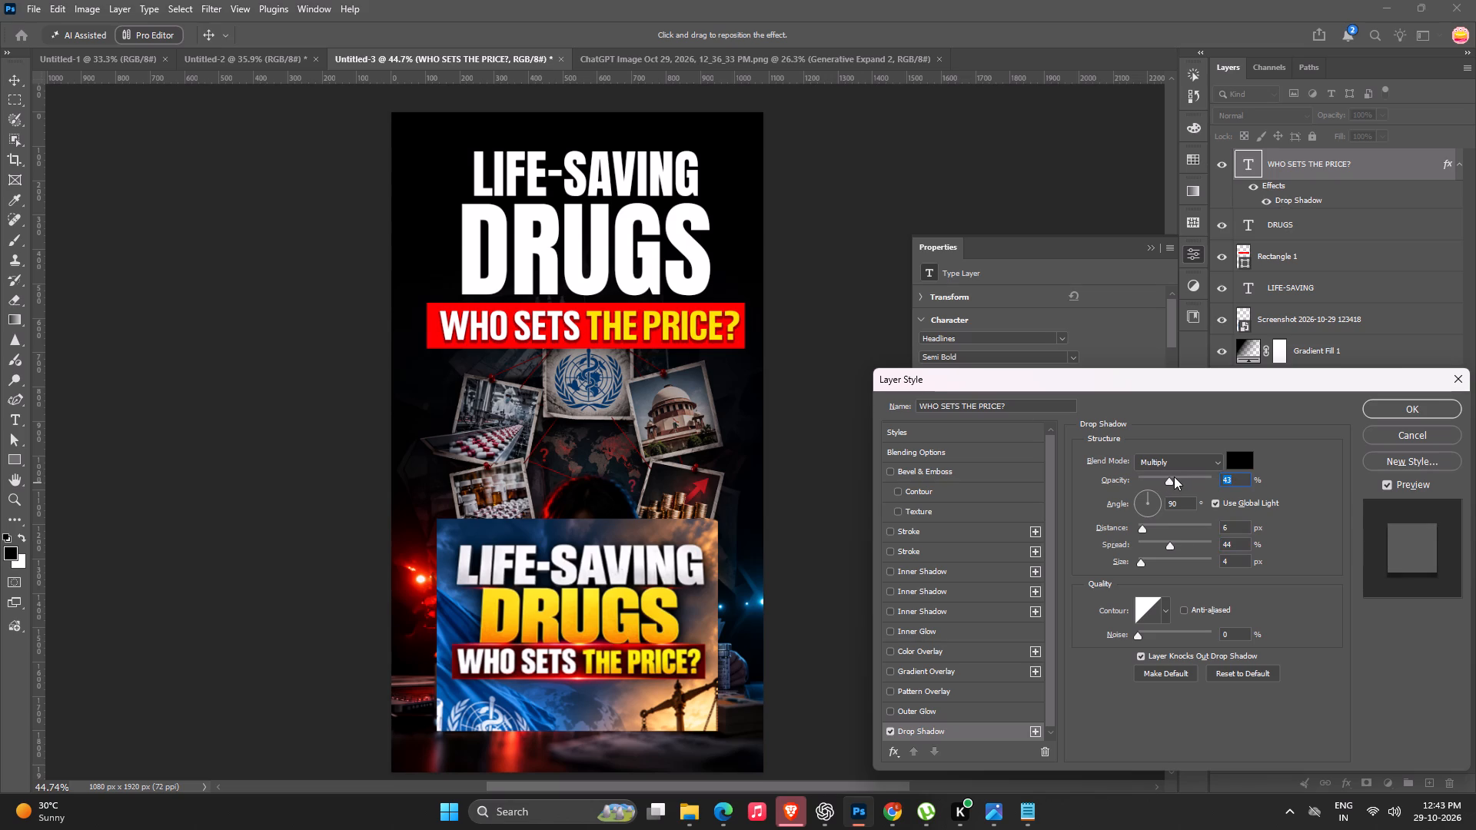
{"action": "left_click_drag", "start_coordinate": [1170, 478], "coordinate": [1162, 480]}
{"action": "left_click", "coordinate": [1142, 525]}
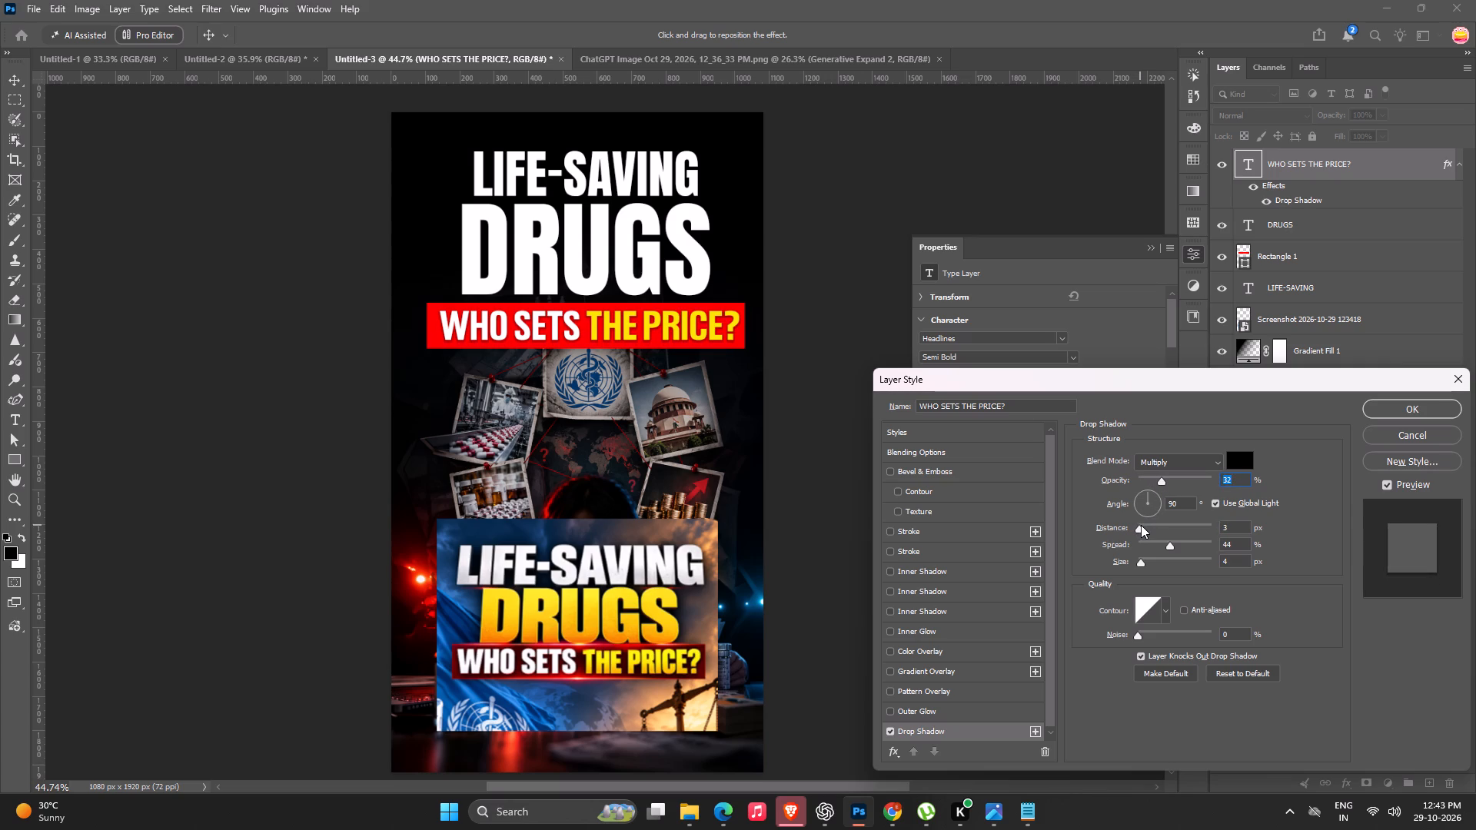
{"action": "left_click", "coordinate": [1398, 402]}
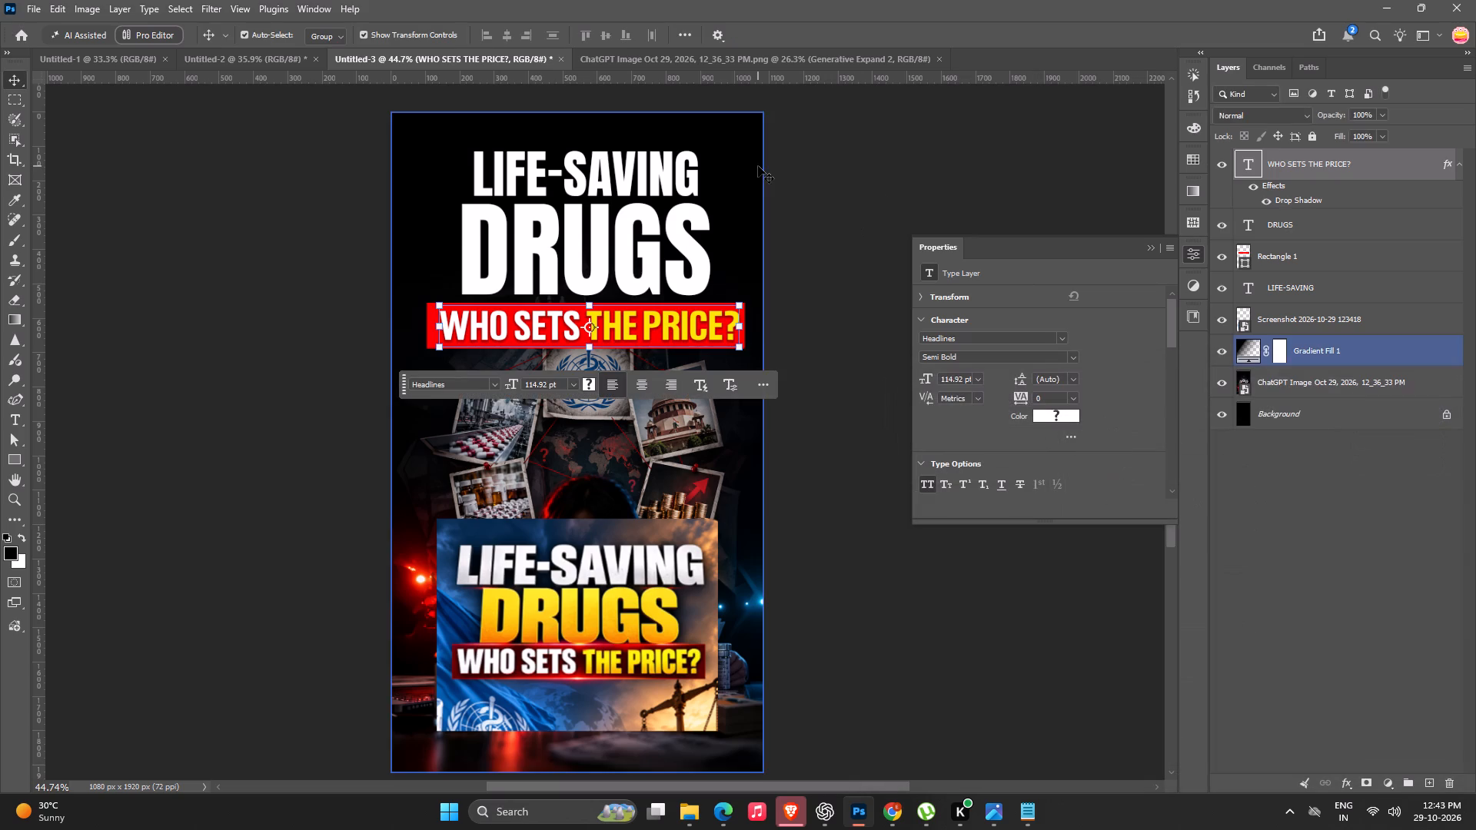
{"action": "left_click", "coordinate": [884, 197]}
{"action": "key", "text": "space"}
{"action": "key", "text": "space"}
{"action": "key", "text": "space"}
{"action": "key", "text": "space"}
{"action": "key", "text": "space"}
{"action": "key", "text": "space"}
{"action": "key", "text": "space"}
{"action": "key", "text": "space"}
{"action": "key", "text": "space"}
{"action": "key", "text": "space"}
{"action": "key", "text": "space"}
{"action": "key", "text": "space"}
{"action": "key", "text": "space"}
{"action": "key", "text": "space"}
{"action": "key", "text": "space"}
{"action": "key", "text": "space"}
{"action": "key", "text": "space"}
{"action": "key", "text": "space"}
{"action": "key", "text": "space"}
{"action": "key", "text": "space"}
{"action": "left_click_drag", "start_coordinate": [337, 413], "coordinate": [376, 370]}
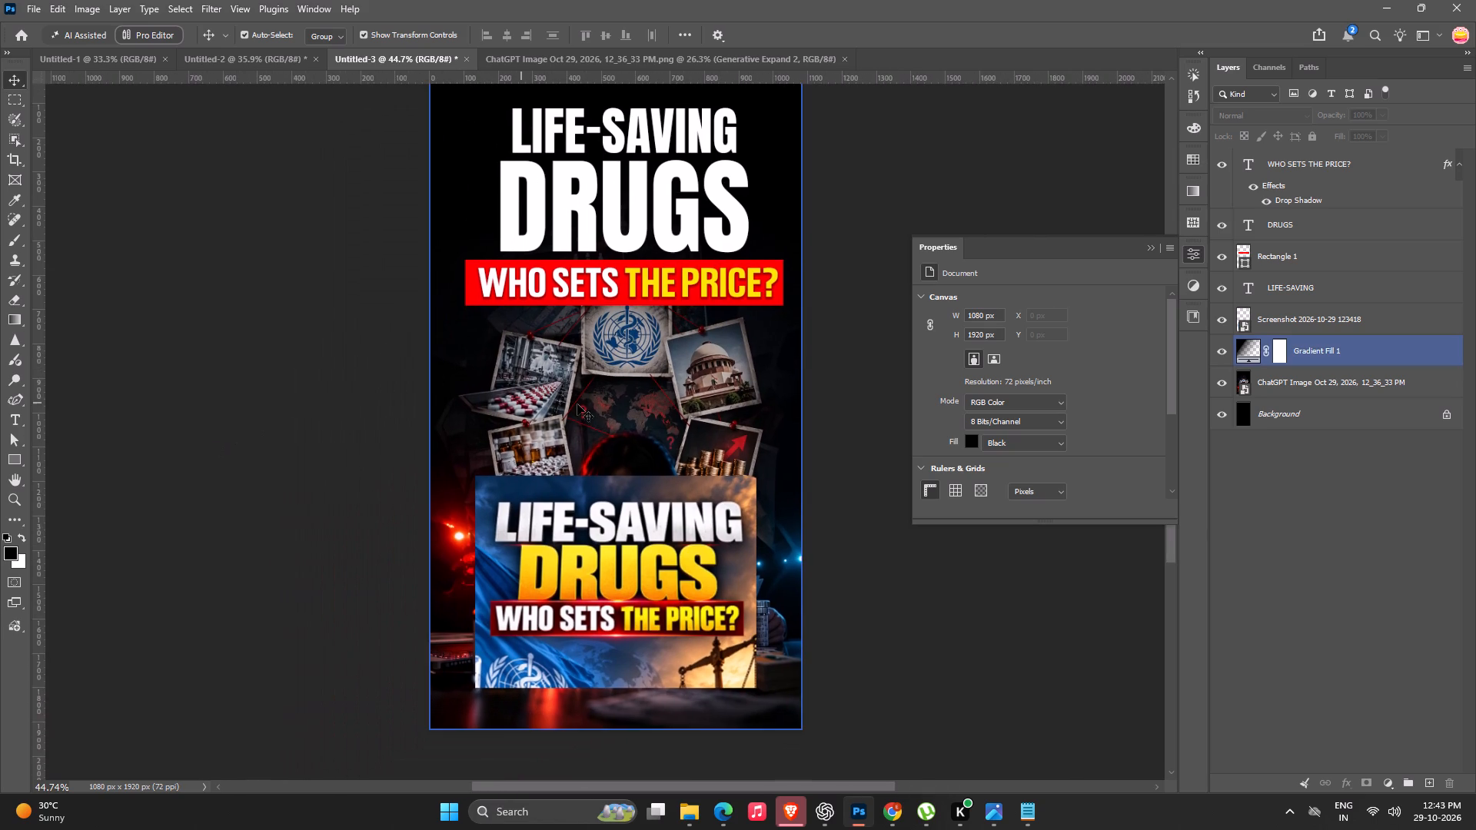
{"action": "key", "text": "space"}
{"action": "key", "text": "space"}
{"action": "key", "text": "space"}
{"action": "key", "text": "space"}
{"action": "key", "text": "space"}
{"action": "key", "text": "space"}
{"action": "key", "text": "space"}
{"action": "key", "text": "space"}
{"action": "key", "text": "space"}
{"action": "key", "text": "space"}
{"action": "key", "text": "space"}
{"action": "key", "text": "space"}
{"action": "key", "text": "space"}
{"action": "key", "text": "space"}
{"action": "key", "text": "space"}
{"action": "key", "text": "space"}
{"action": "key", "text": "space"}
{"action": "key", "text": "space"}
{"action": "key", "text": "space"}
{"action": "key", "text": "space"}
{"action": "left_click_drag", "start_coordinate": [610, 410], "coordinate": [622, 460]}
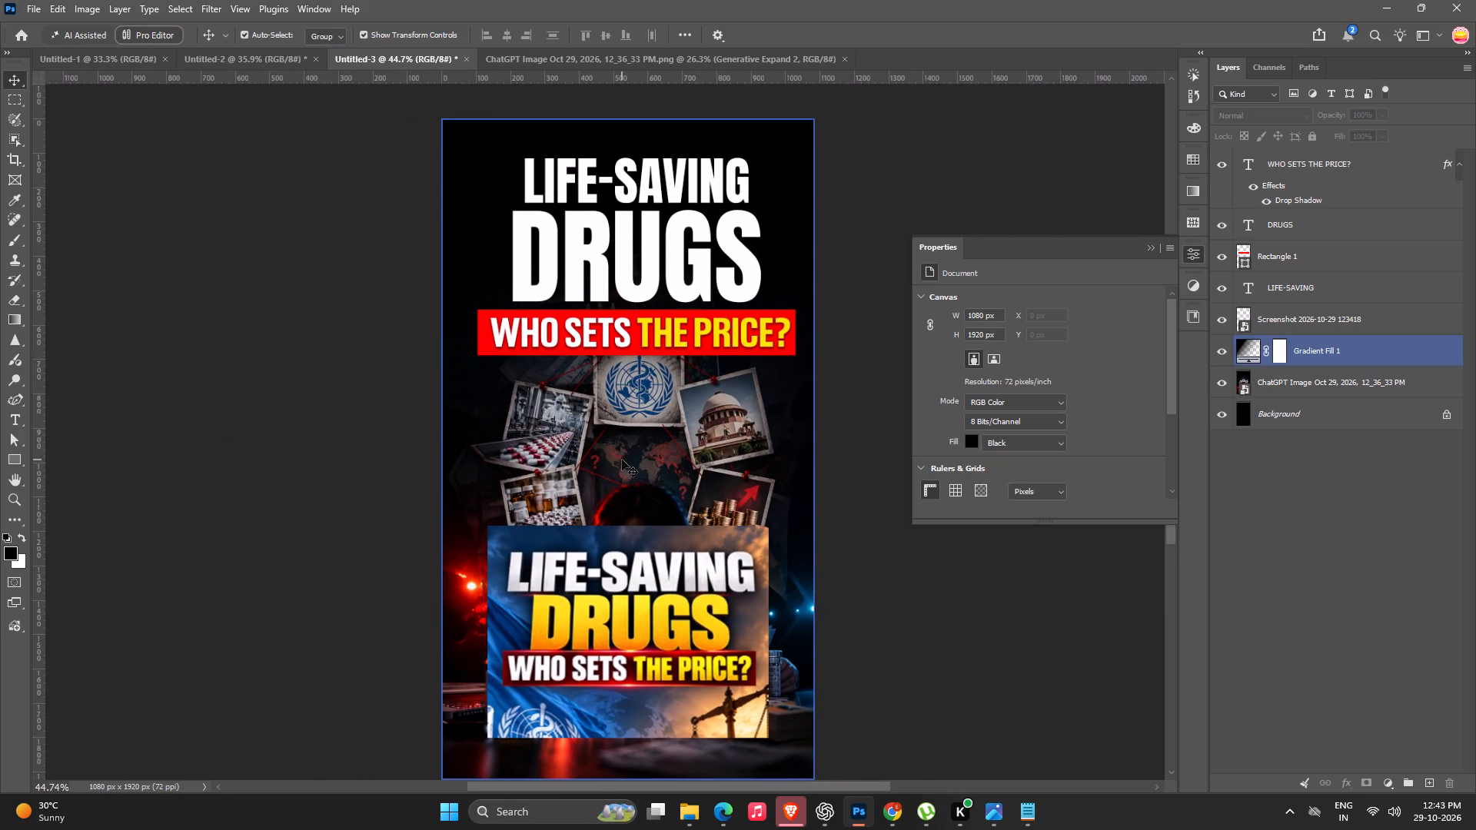
Close the separate ChatGPT Image document containing the expanded visual.
{"action": "left_click", "coordinate": [680, 54]}
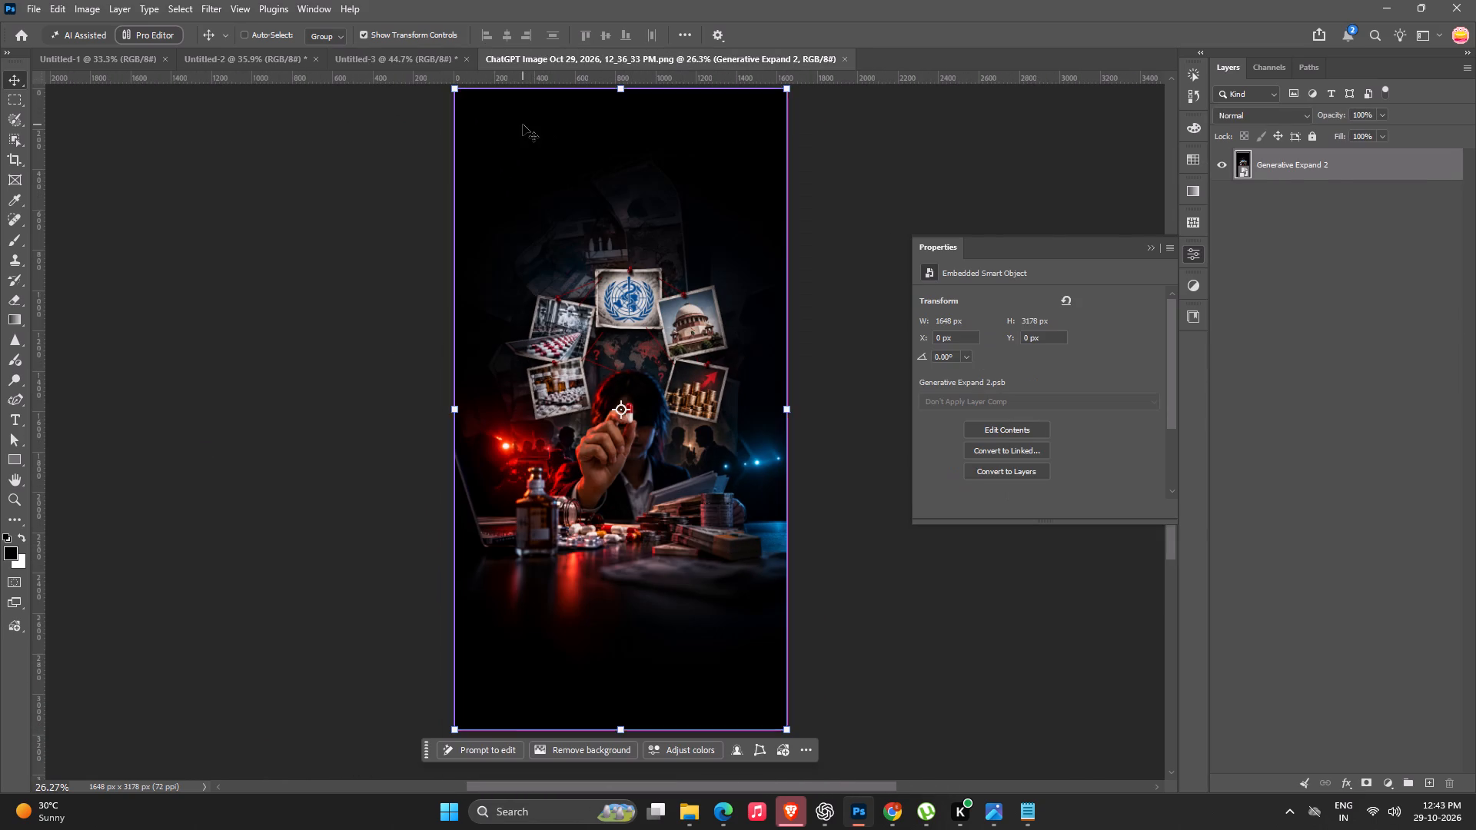
{"action": "key", "text": "ctrl+w"}
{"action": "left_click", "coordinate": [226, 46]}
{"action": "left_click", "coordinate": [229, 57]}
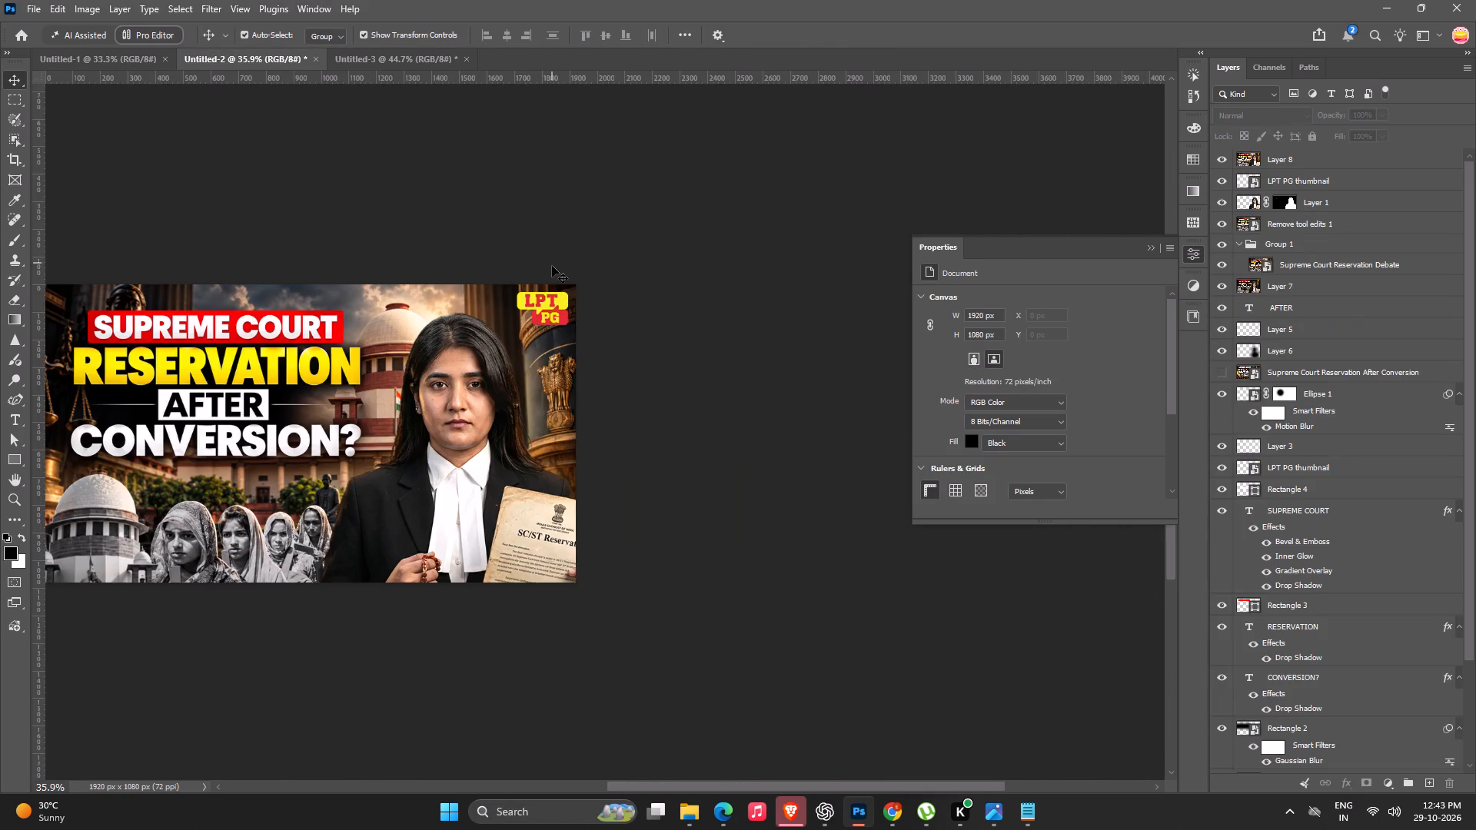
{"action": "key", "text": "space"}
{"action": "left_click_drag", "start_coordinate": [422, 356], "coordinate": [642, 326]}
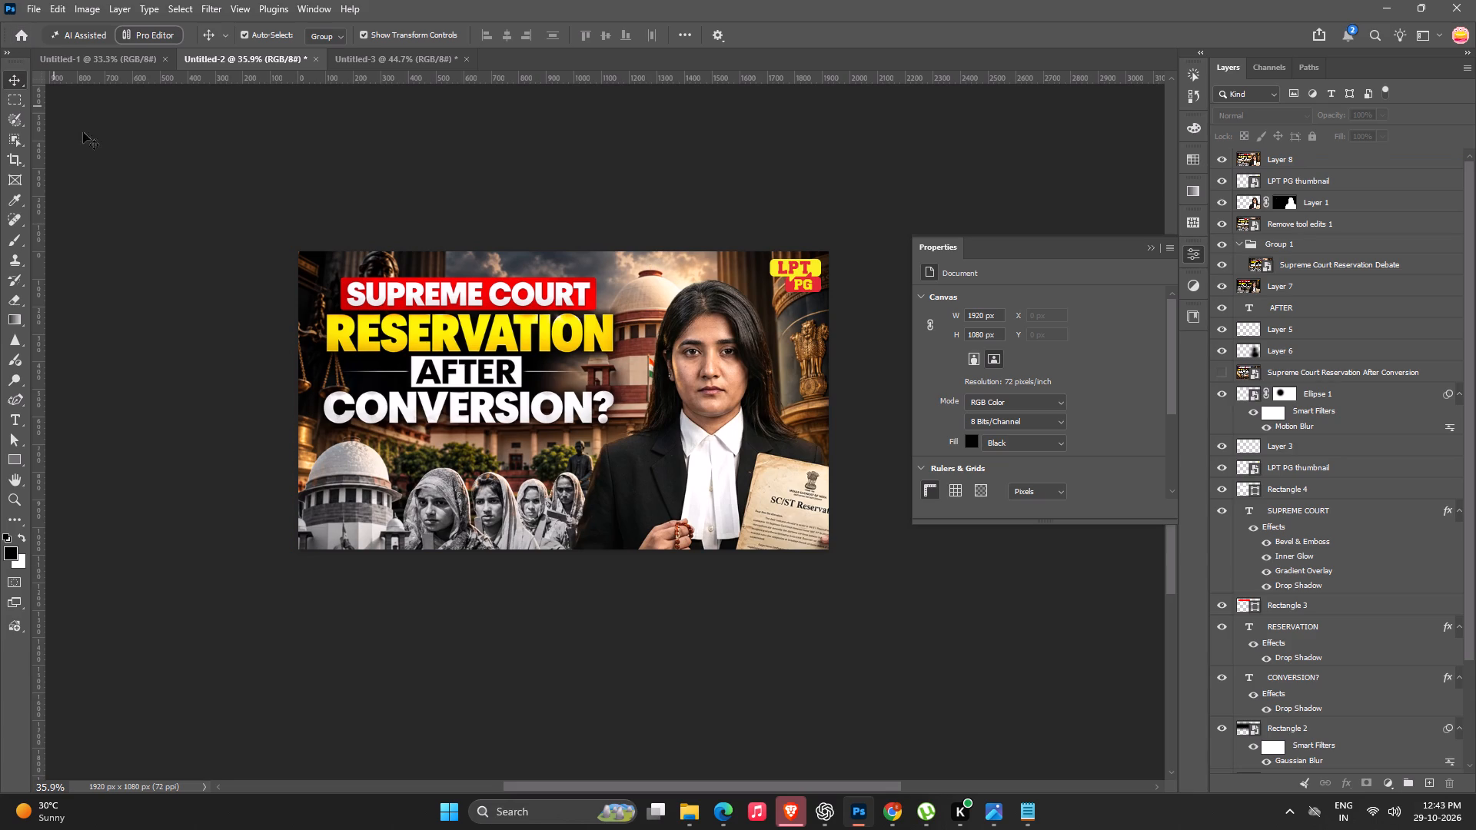
Open "3 checks after .psd" from the Desktop's reel cover folder in File Explorer.
{"action": "left_click", "coordinate": [690, 823]}
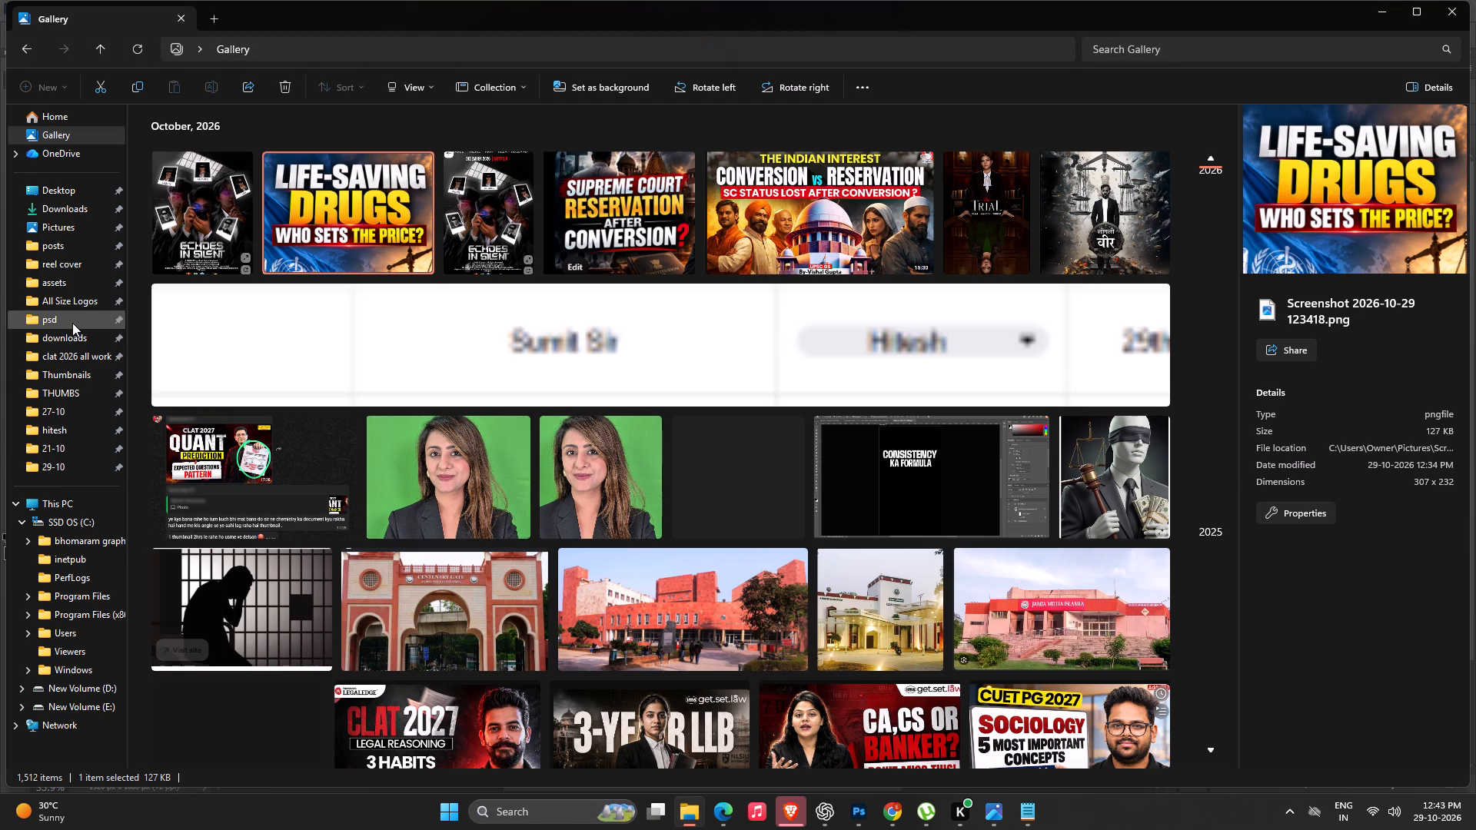
{"action": "double_click", "coordinate": [72, 261]}
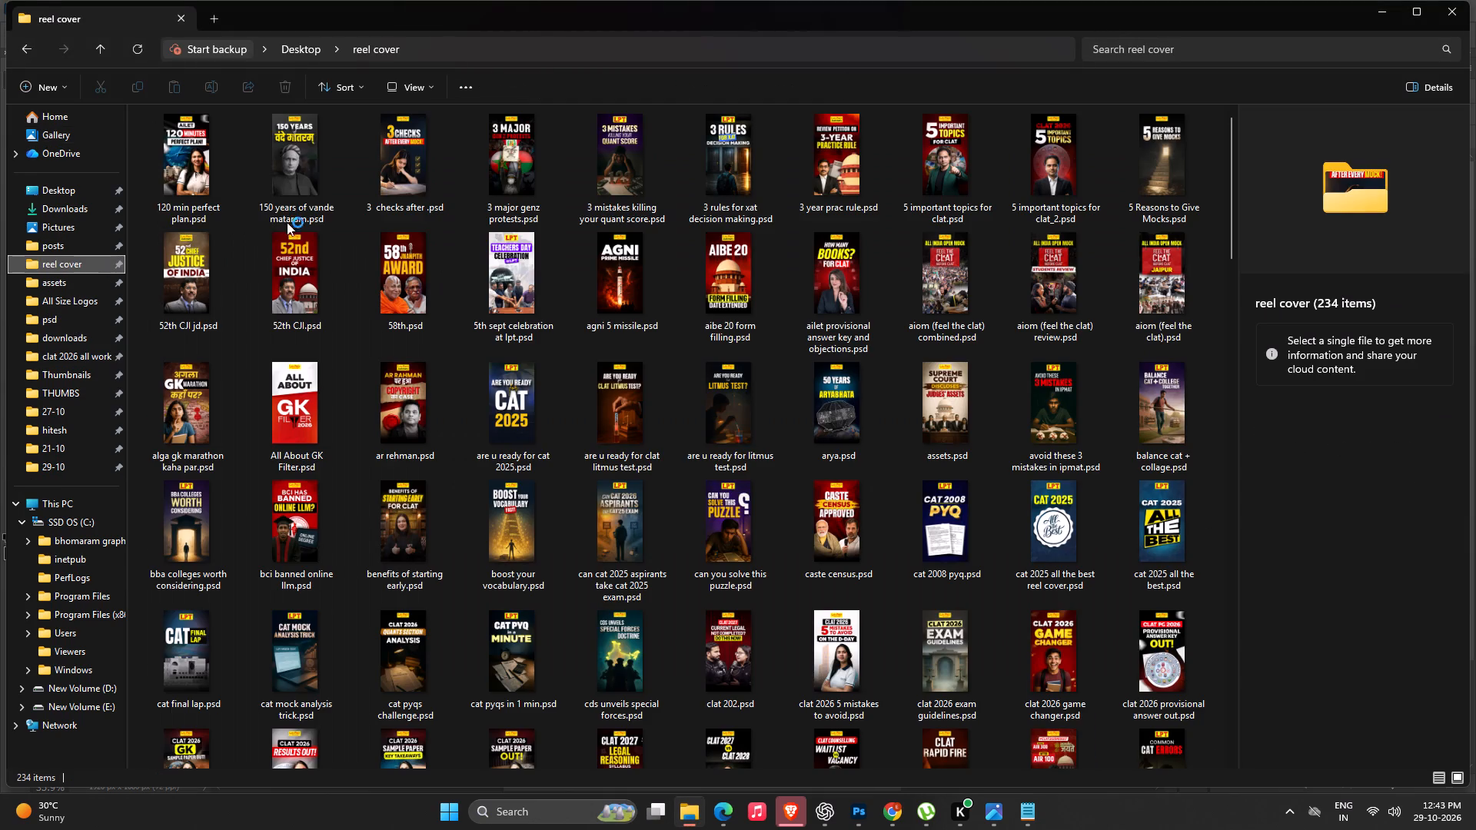
{"action": "double_click", "coordinate": [411, 137]}
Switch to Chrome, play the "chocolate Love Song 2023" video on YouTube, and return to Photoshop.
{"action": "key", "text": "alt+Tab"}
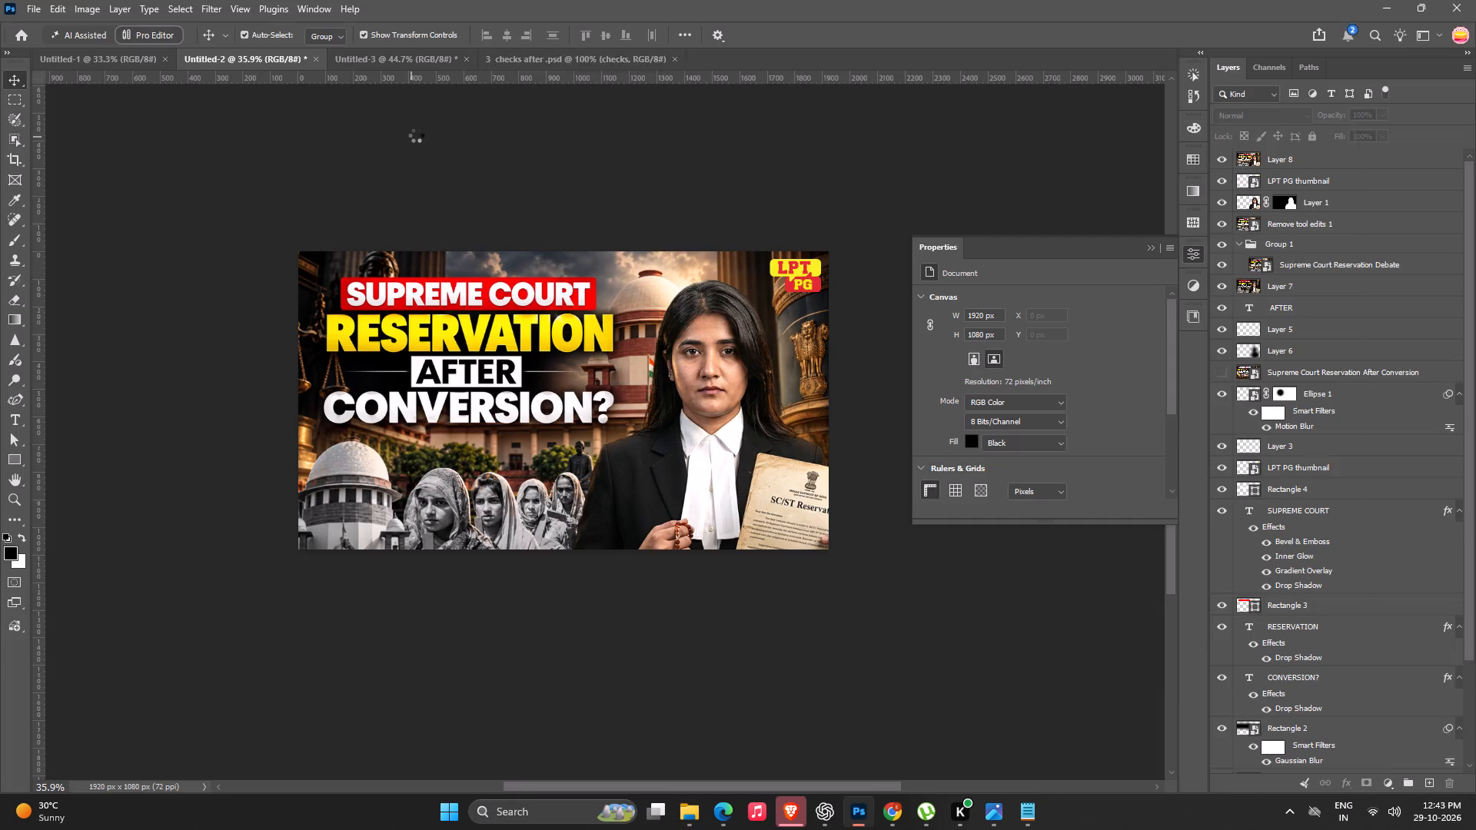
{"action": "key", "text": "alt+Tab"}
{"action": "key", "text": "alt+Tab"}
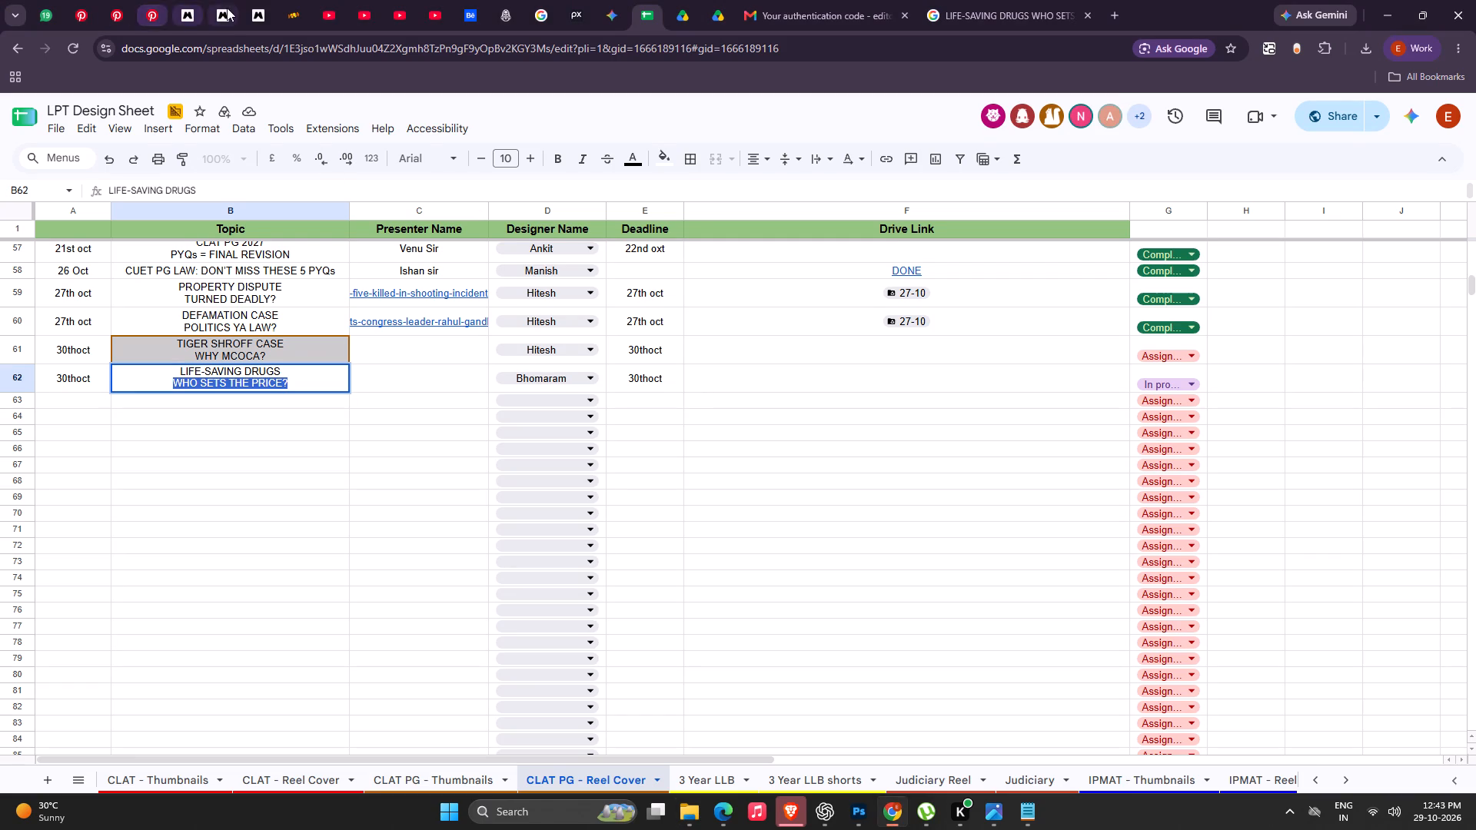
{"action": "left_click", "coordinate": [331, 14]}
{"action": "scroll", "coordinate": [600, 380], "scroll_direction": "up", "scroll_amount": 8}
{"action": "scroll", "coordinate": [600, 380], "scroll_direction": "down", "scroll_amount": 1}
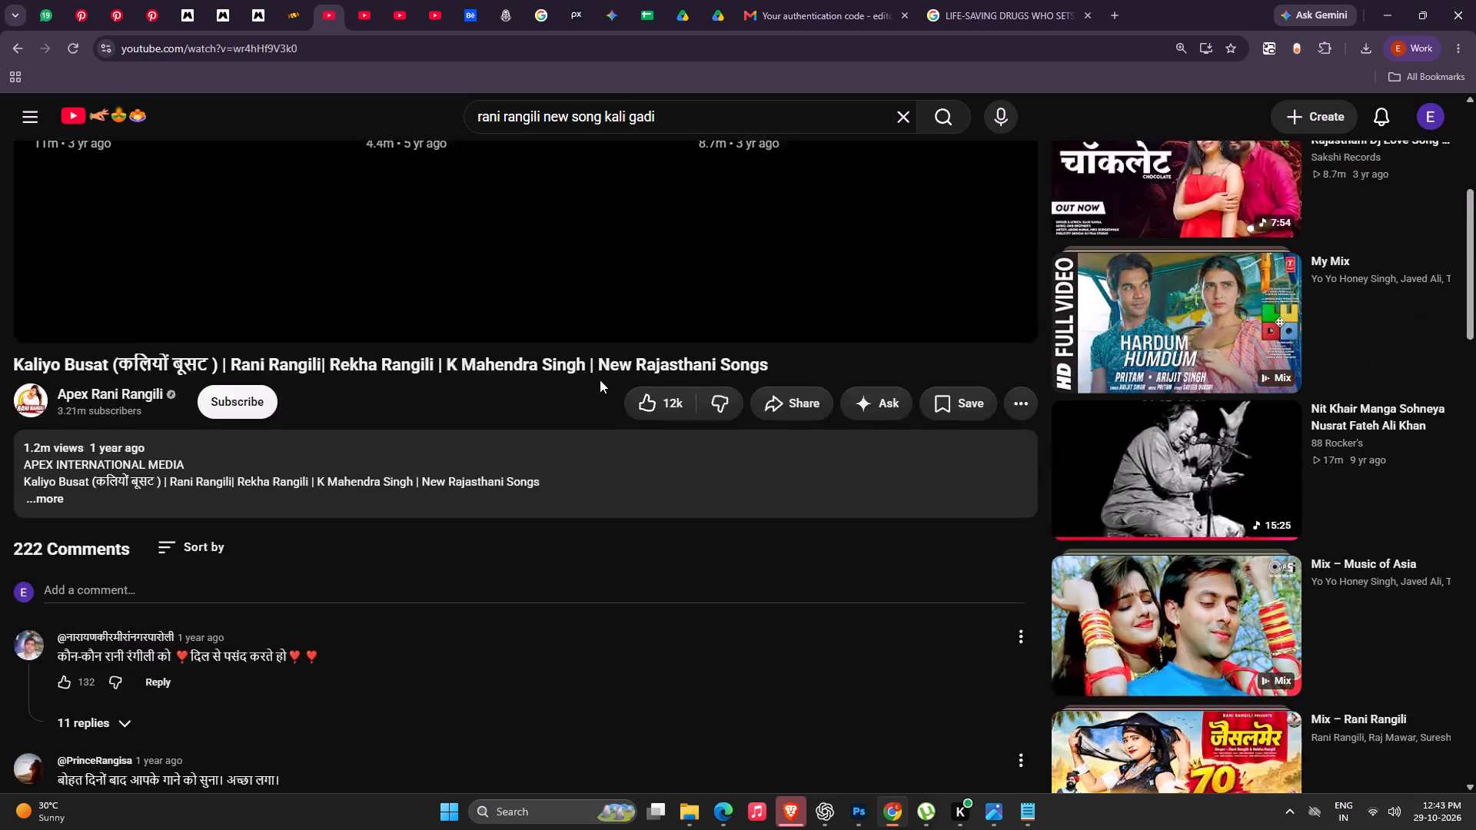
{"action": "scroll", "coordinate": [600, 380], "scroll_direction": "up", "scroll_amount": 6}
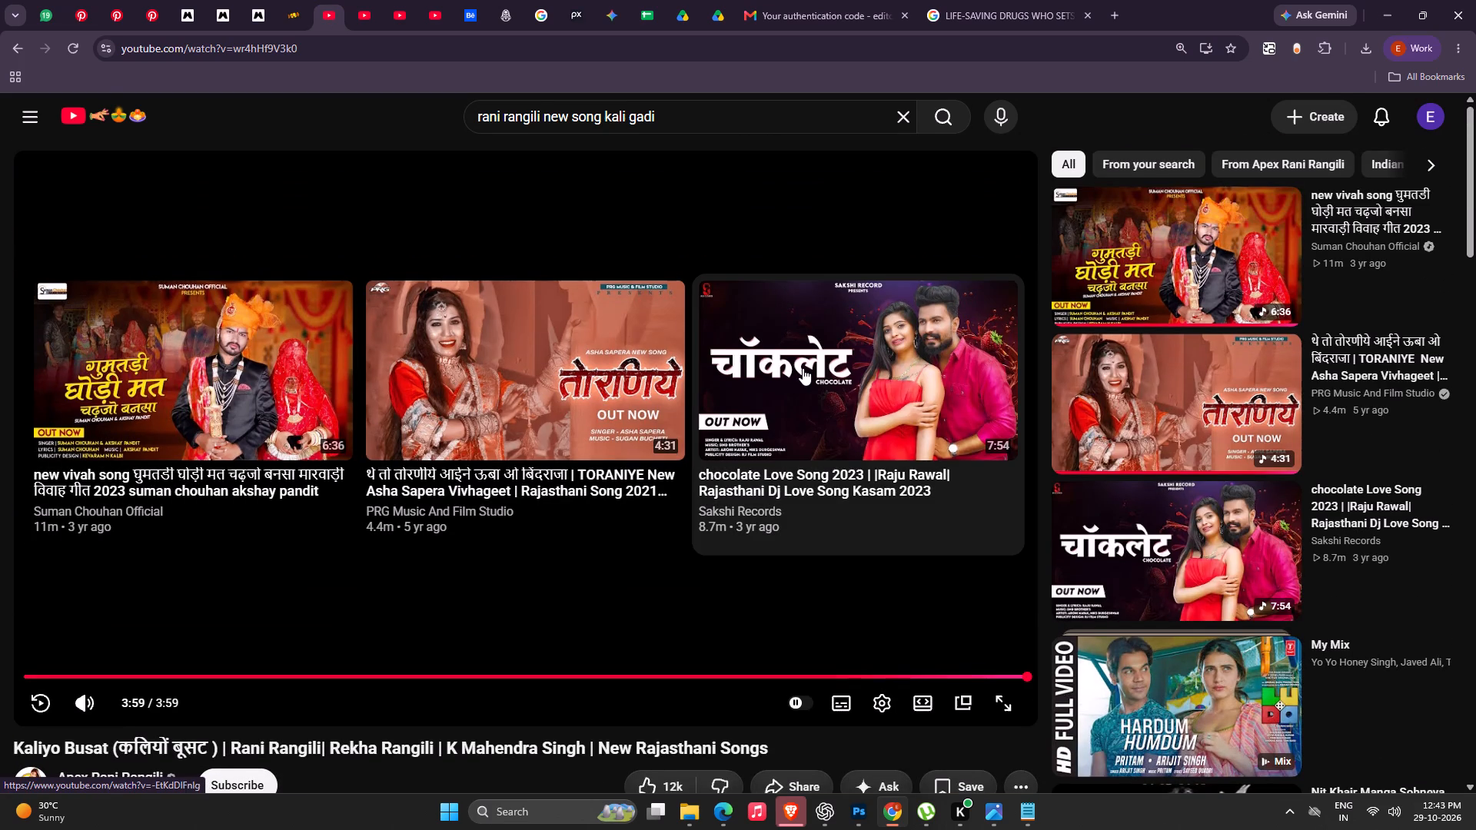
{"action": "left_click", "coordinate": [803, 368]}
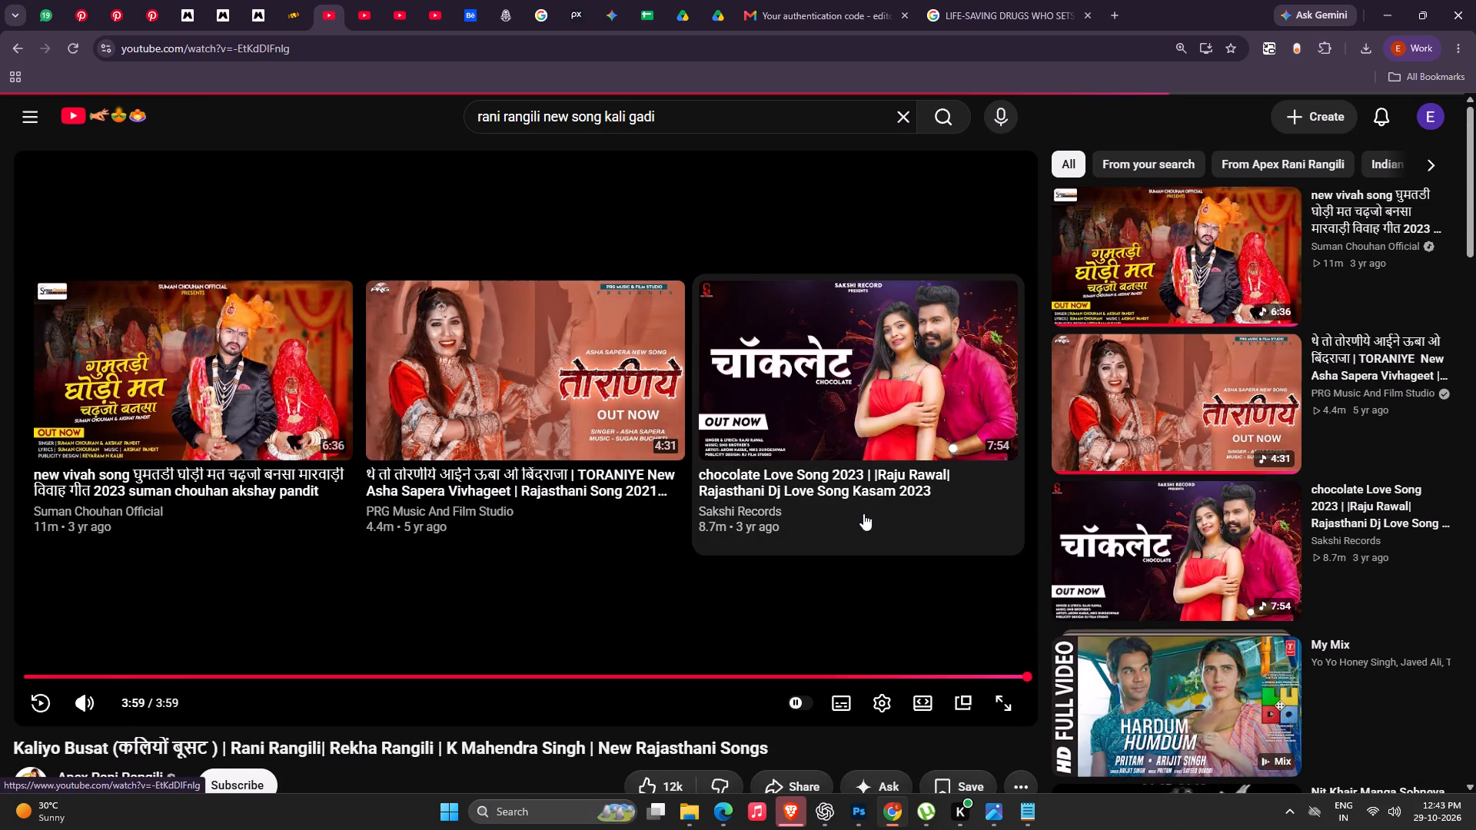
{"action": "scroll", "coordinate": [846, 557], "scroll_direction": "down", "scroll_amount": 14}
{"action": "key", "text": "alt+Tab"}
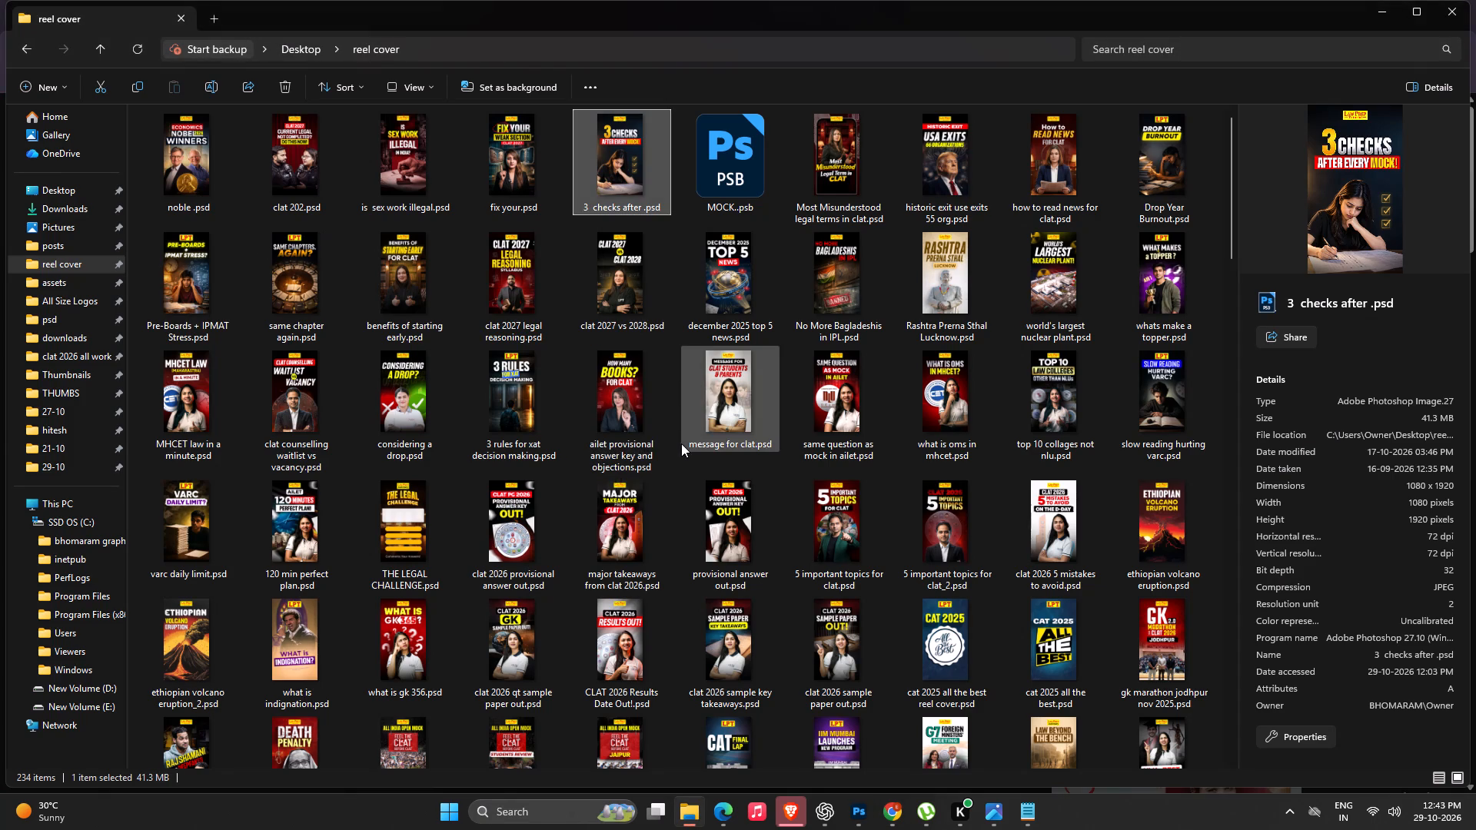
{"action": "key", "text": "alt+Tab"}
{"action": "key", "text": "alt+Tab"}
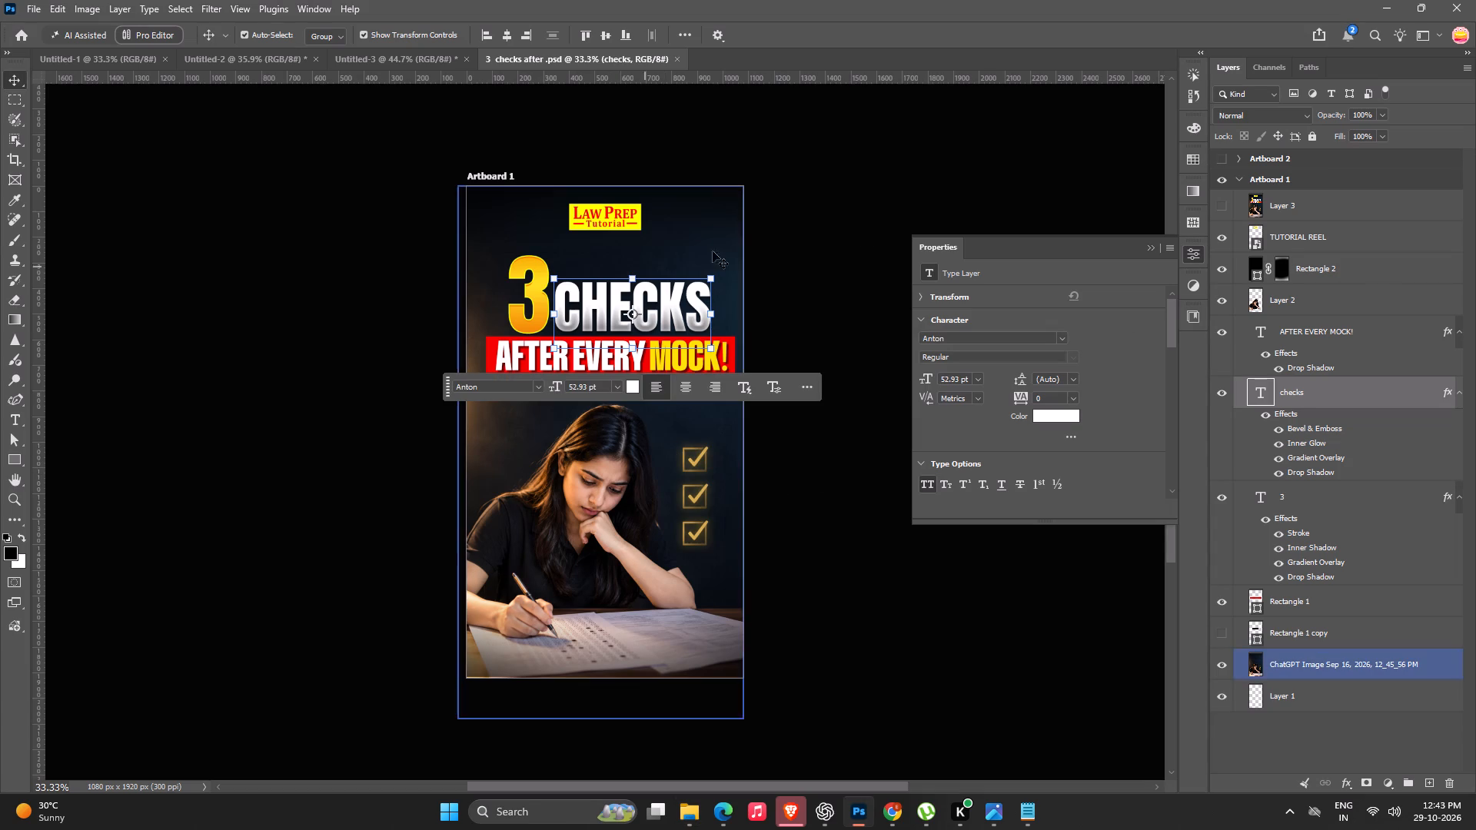
Copy the layer style from the golden "3" text in "3 checks after .psd" and paste it onto the "DRUGS" text in Untitled-3.
{"action": "left_click", "coordinate": [891, 217]}
{"action": "left_click", "coordinate": [526, 284]}
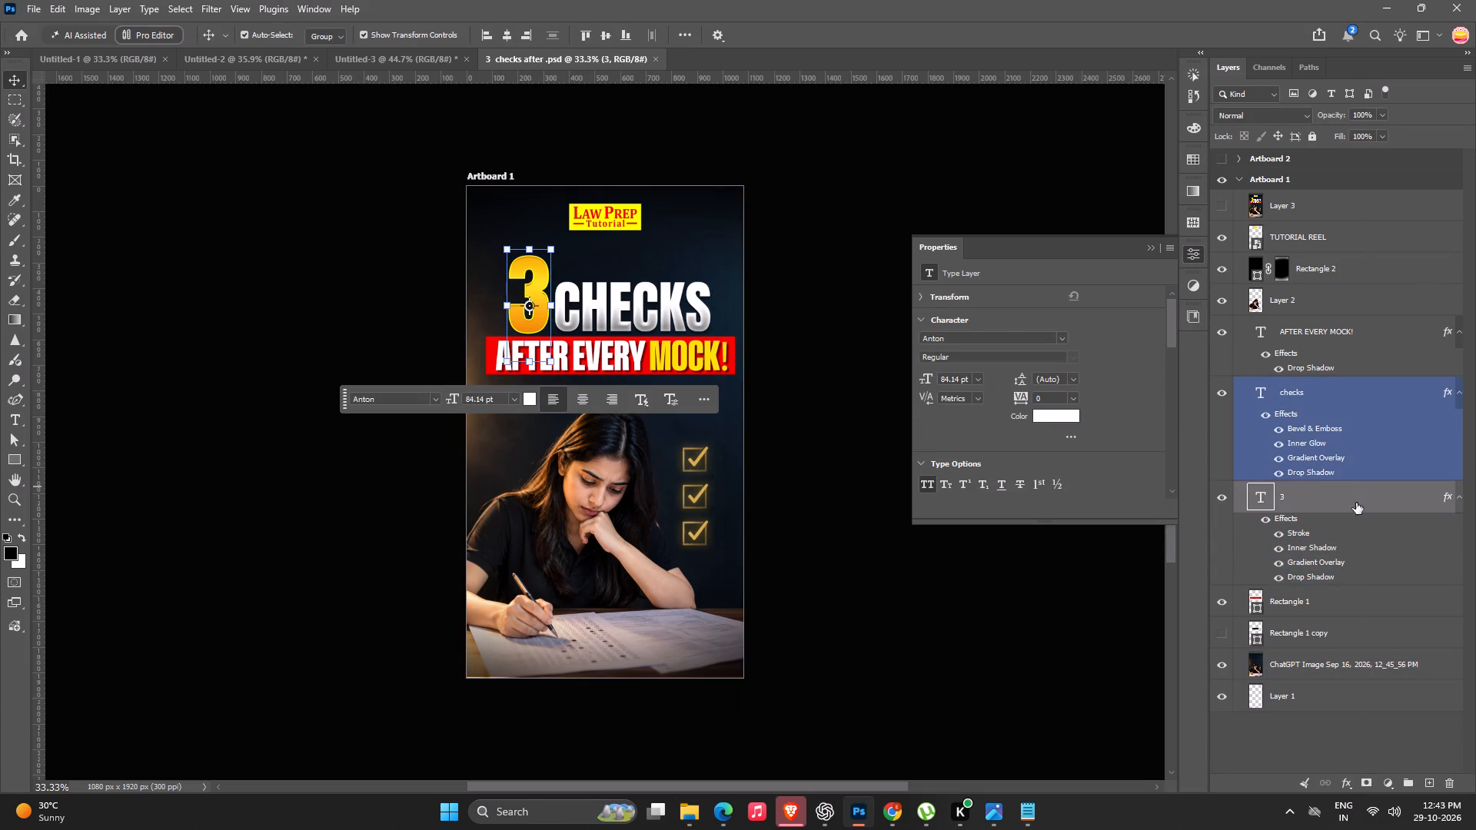
{"action": "right_click", "coordinate": [1356, 503]}
{"action": "left_click_drag", "start_coordinate": [1223, 493], "coordinate": [1207, 490]}
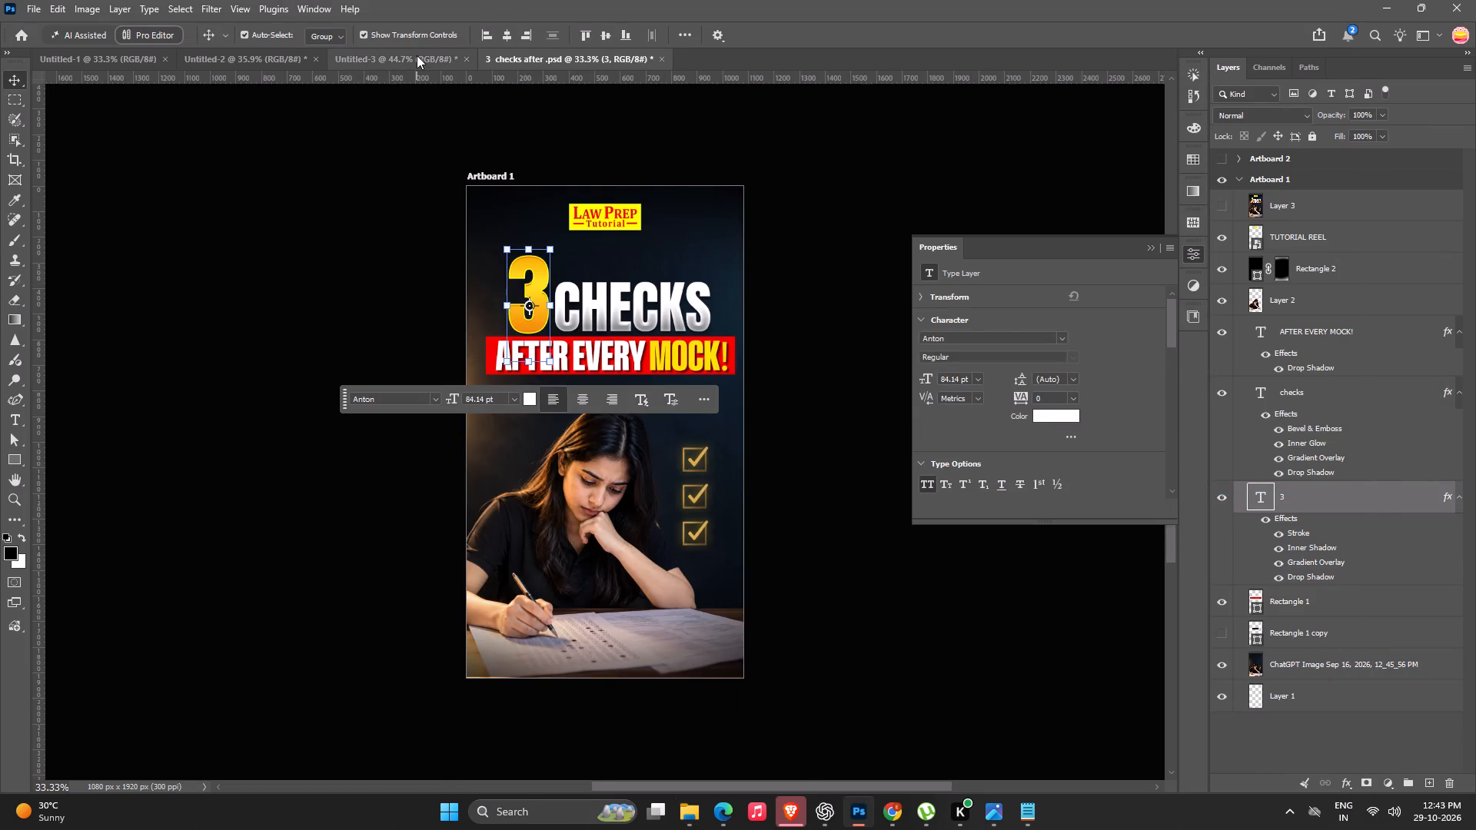
{"action": "left_click", "coordinate": [417, 55]}
{"action": "left_click", "coordinate": [684, 244]}
{"action": "right_click", "coordinate": [1384, 225]}
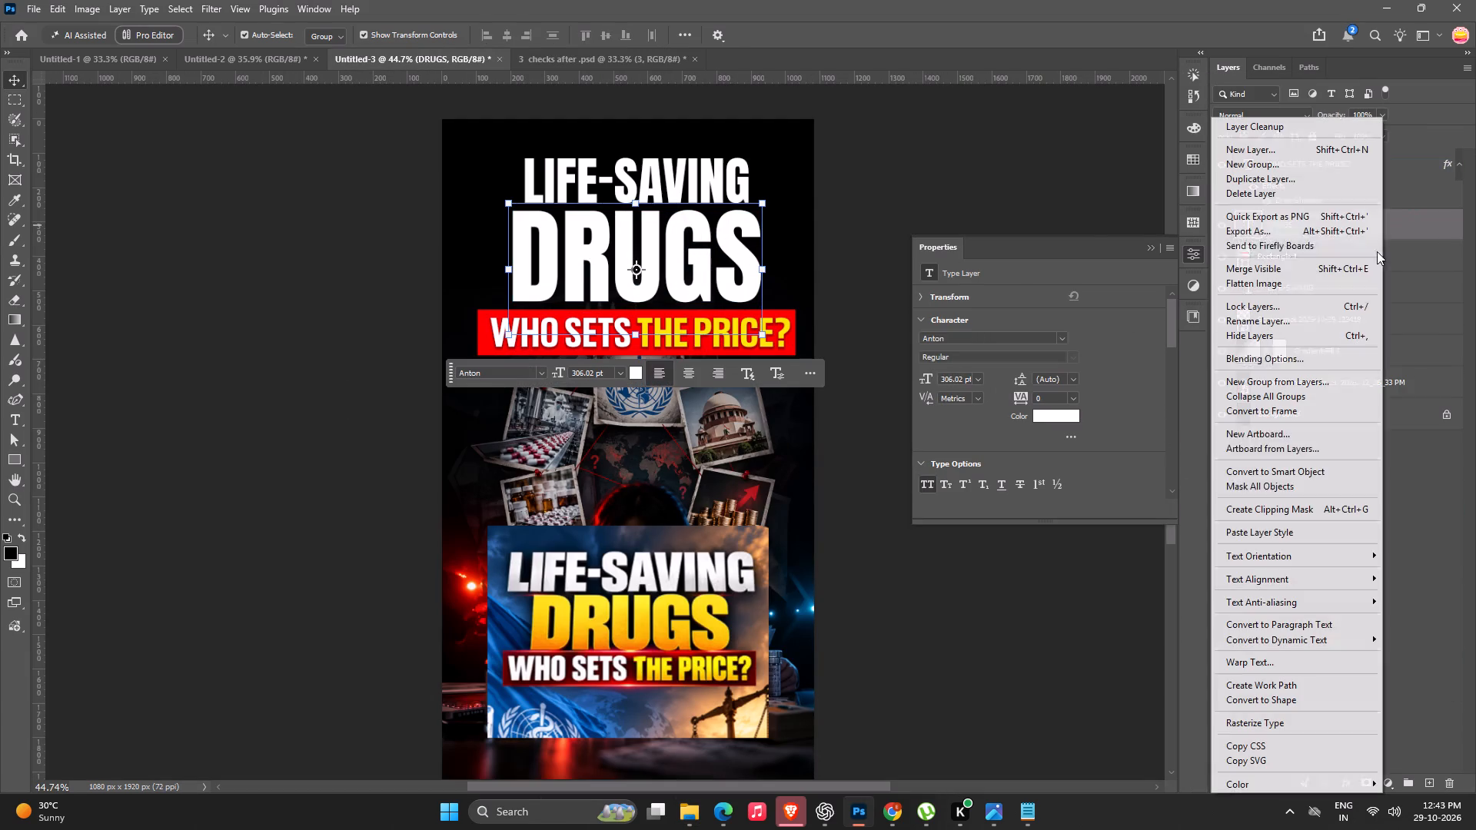
{"action": "left_click", "coordinate": [1289, 533]}
{"action": "left_click", "coordinate": [925, 184]}
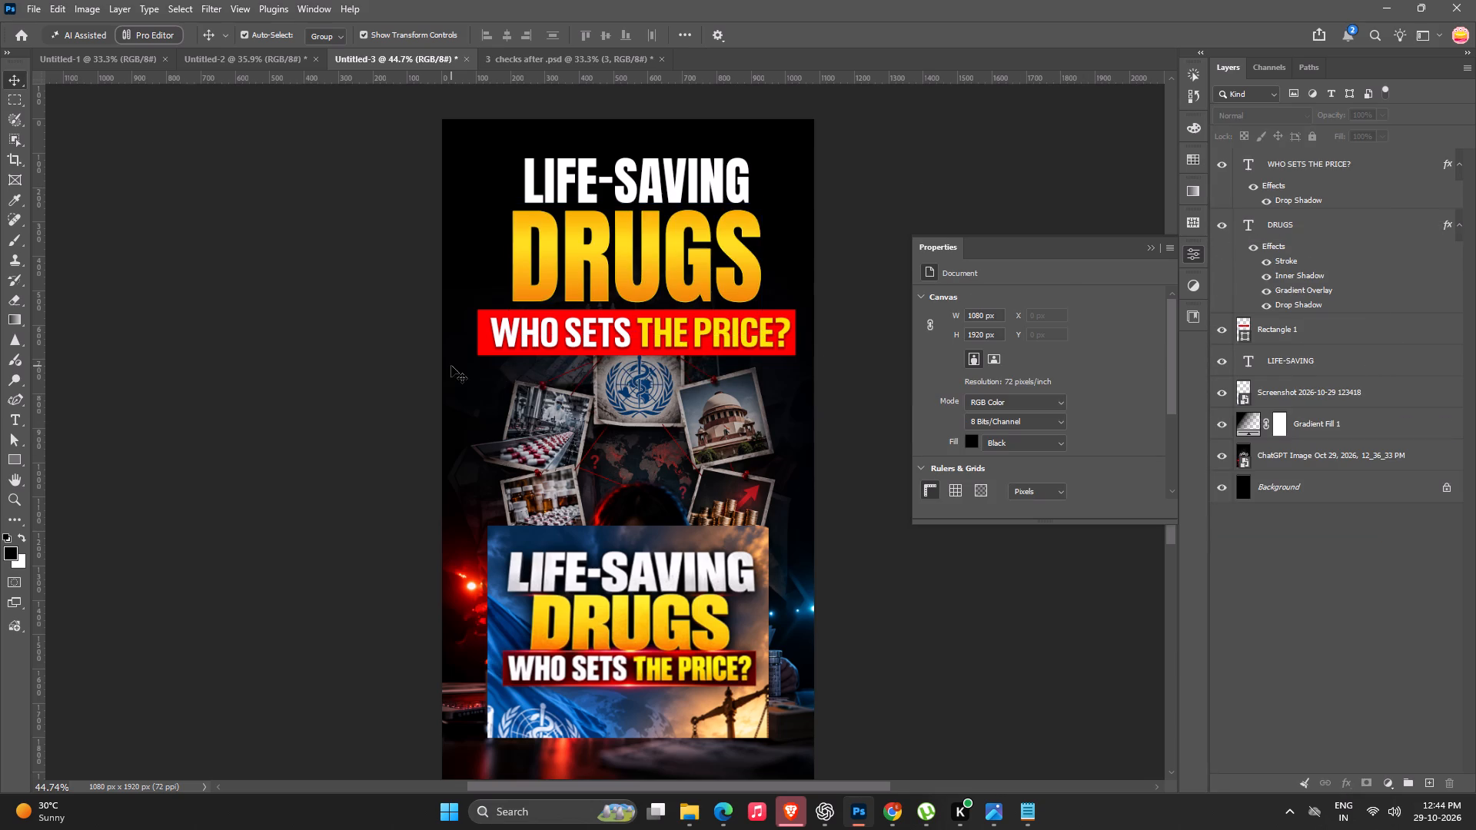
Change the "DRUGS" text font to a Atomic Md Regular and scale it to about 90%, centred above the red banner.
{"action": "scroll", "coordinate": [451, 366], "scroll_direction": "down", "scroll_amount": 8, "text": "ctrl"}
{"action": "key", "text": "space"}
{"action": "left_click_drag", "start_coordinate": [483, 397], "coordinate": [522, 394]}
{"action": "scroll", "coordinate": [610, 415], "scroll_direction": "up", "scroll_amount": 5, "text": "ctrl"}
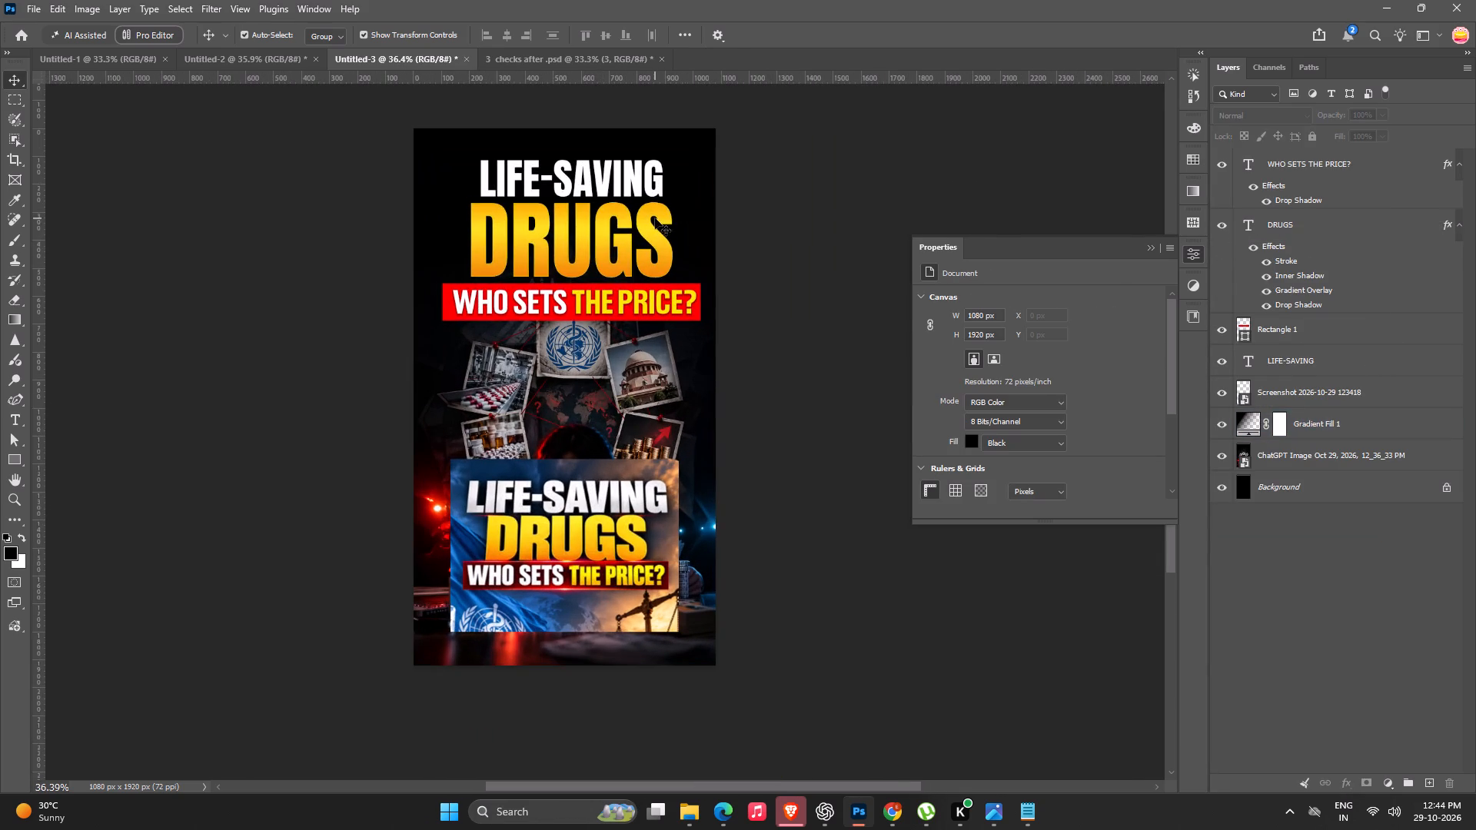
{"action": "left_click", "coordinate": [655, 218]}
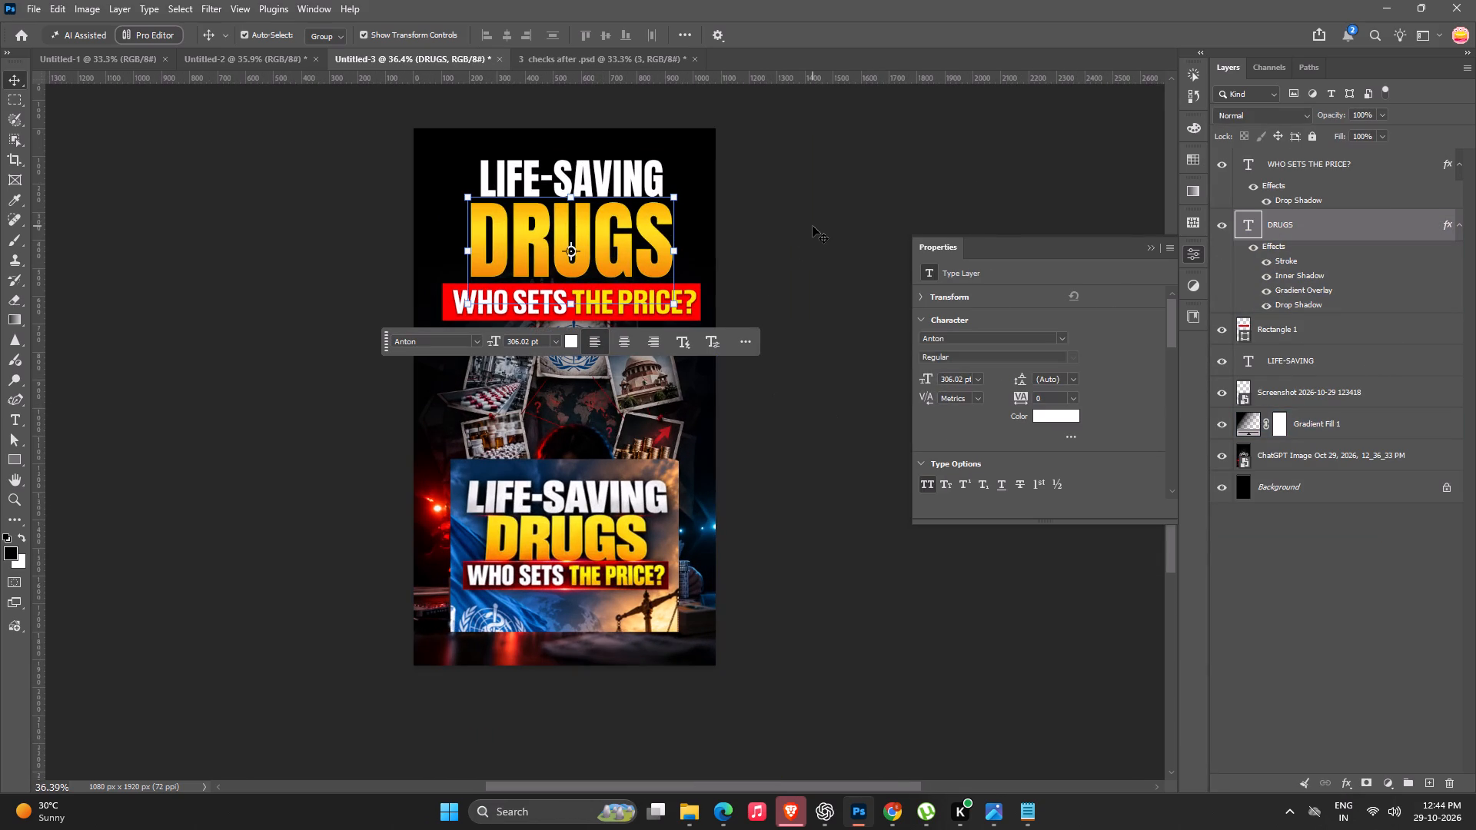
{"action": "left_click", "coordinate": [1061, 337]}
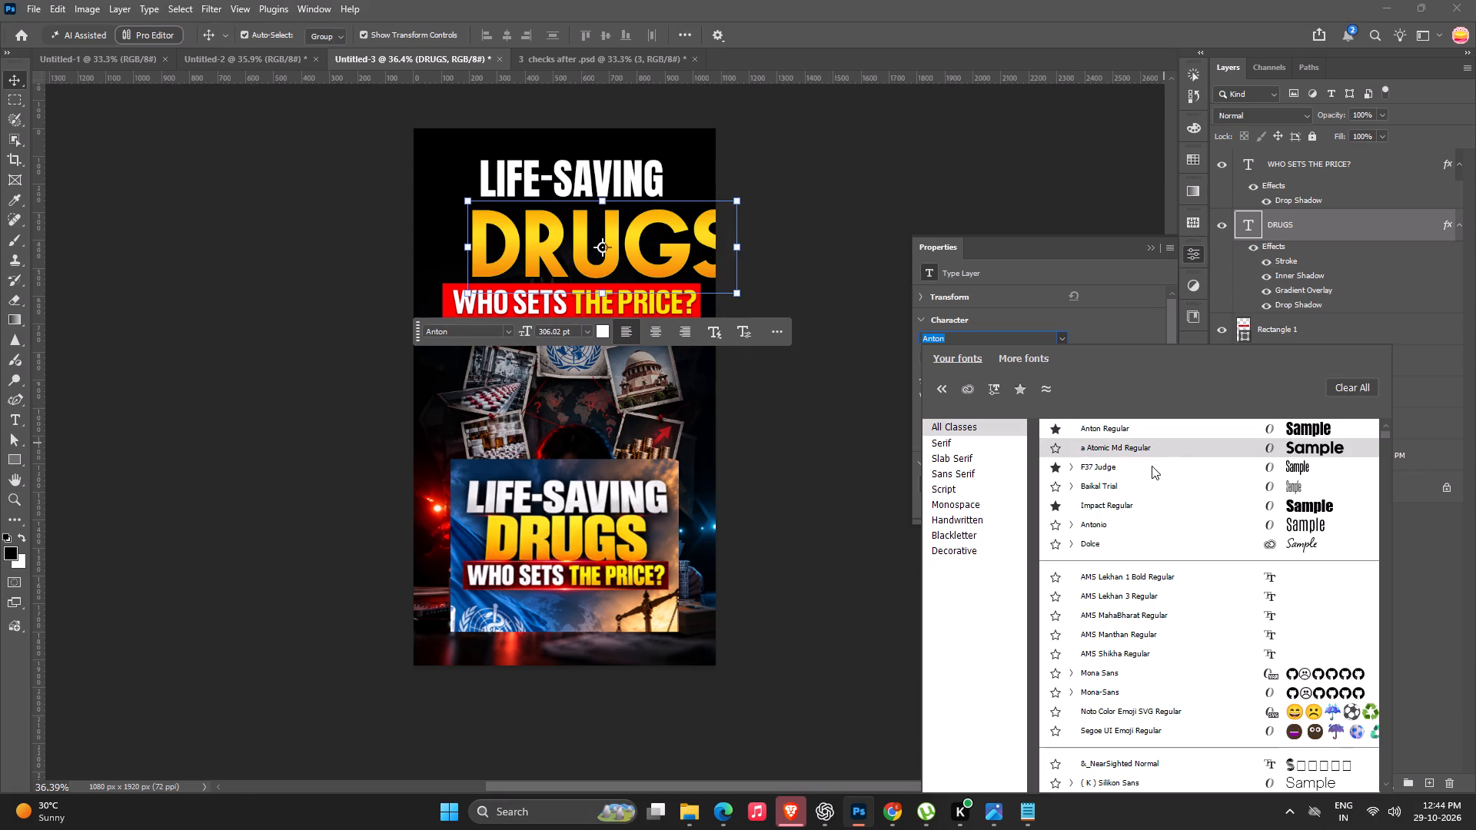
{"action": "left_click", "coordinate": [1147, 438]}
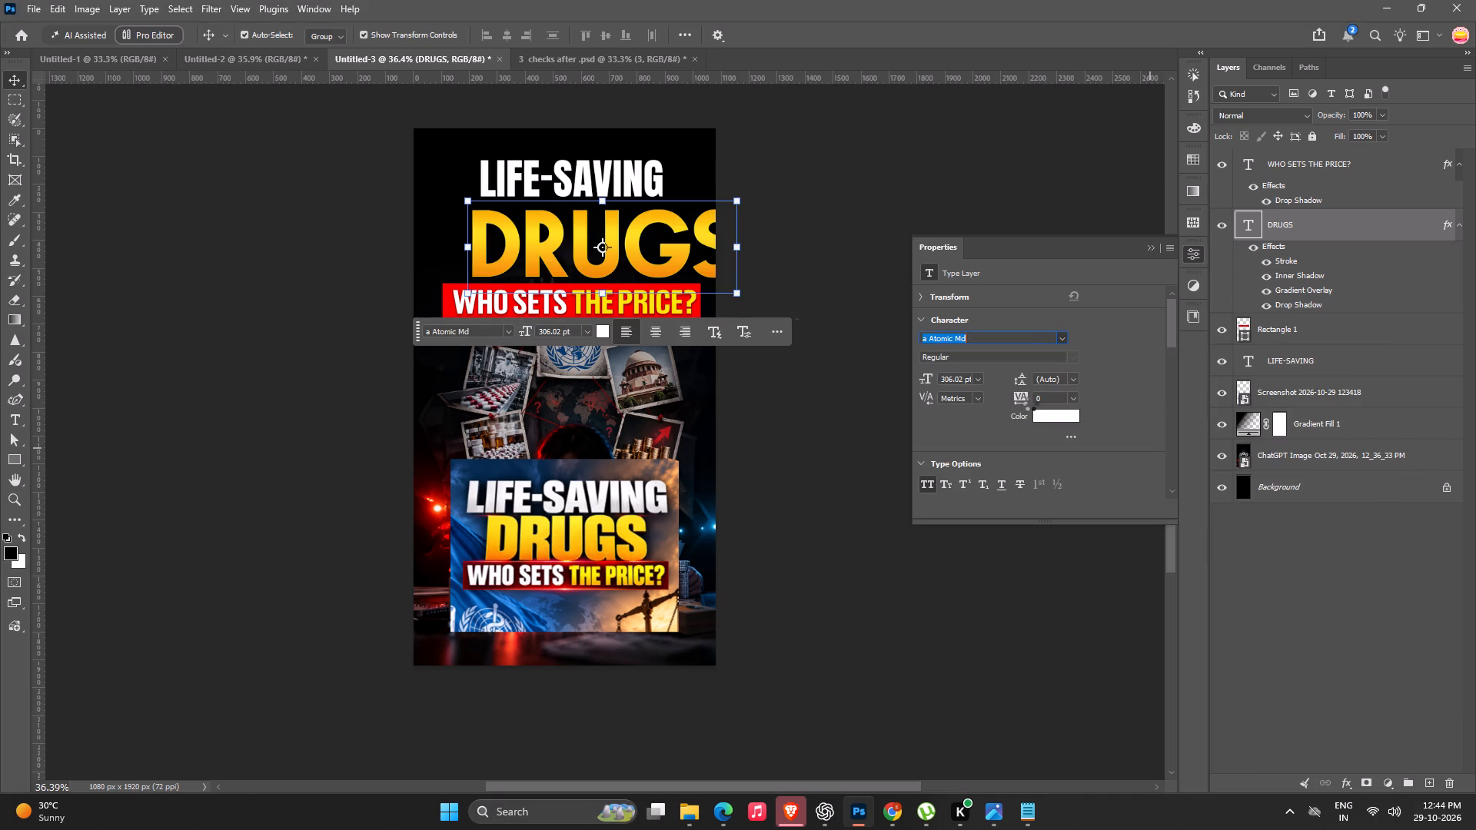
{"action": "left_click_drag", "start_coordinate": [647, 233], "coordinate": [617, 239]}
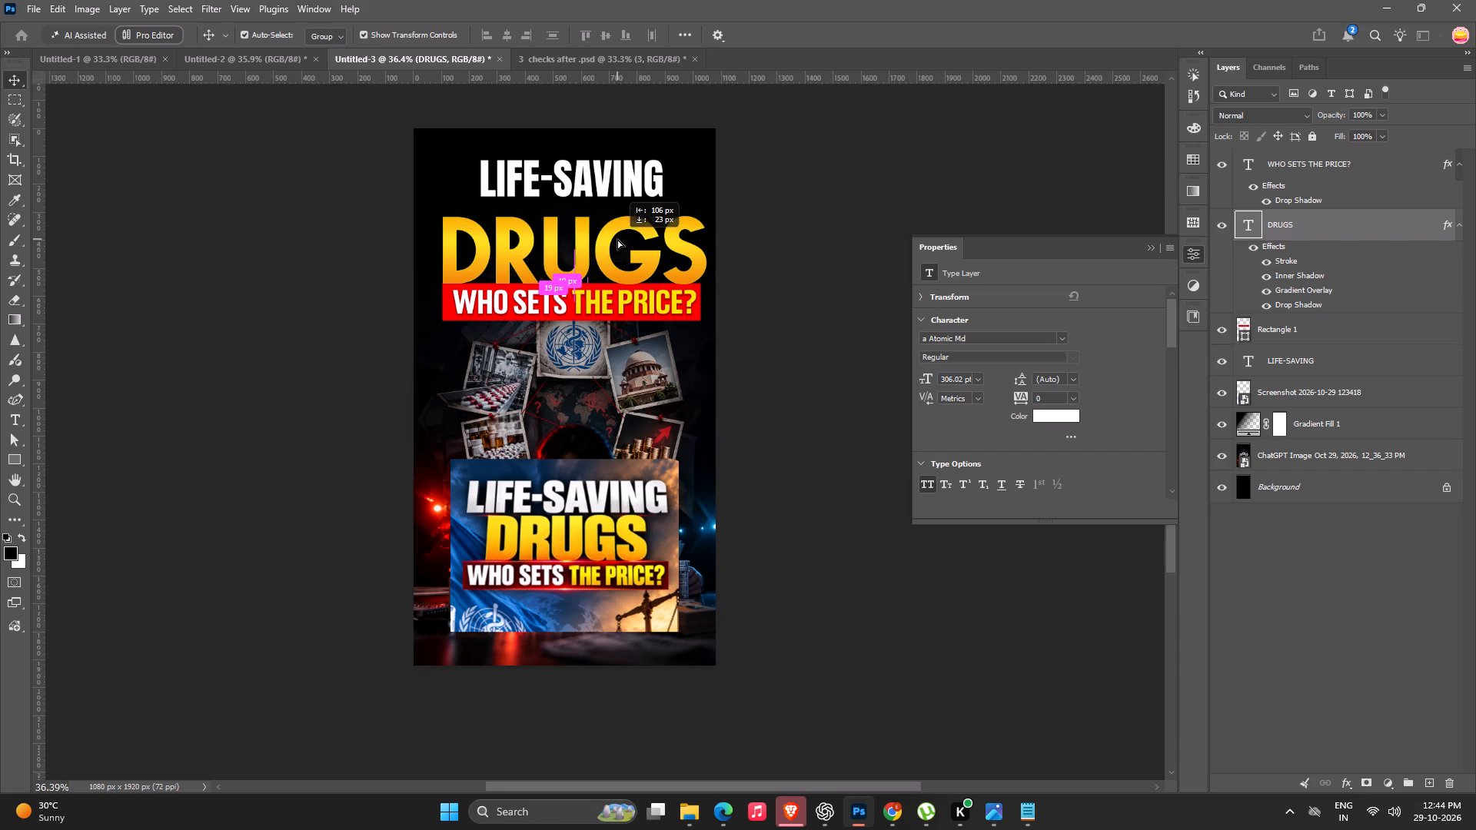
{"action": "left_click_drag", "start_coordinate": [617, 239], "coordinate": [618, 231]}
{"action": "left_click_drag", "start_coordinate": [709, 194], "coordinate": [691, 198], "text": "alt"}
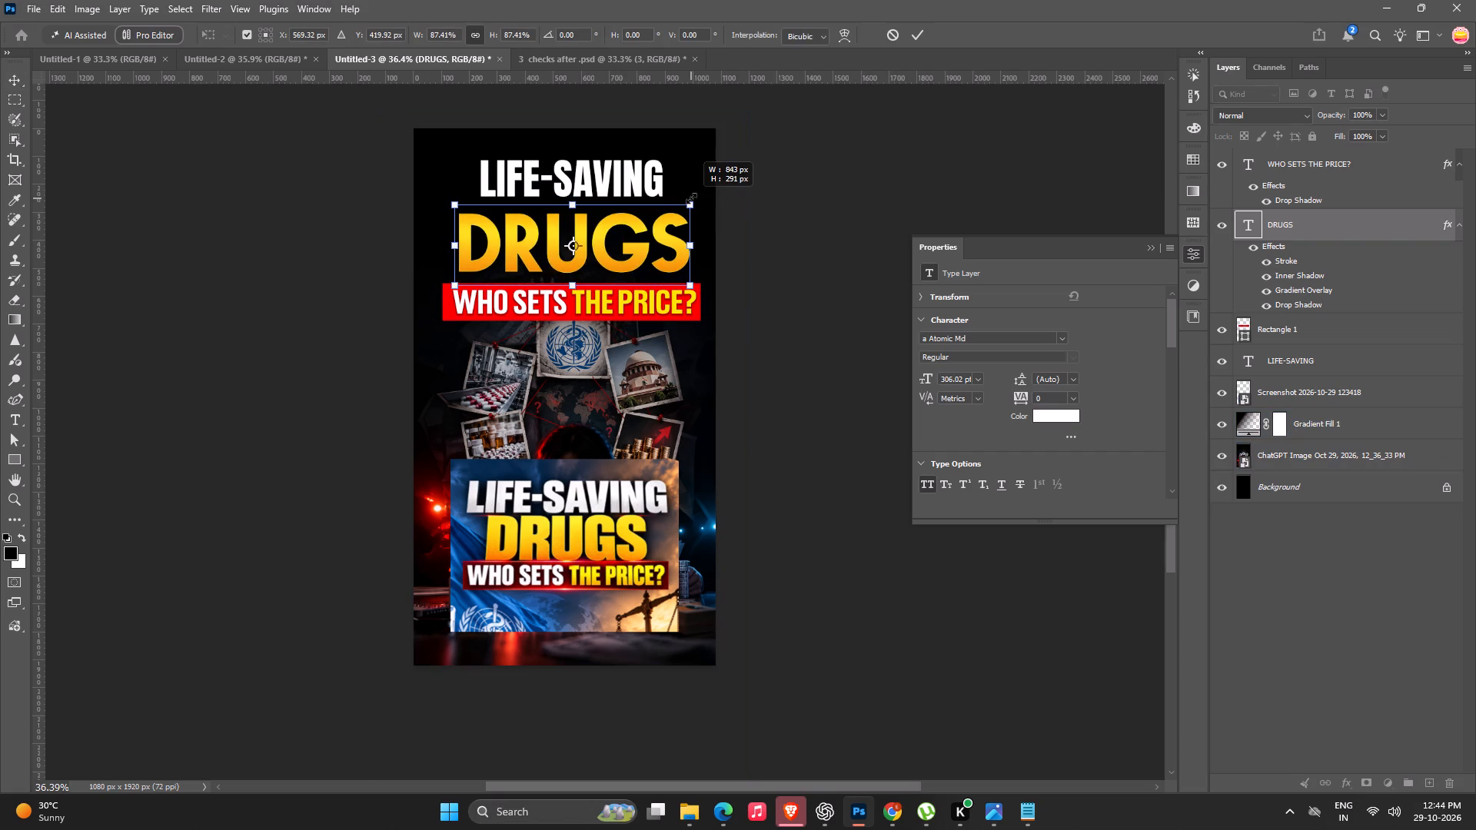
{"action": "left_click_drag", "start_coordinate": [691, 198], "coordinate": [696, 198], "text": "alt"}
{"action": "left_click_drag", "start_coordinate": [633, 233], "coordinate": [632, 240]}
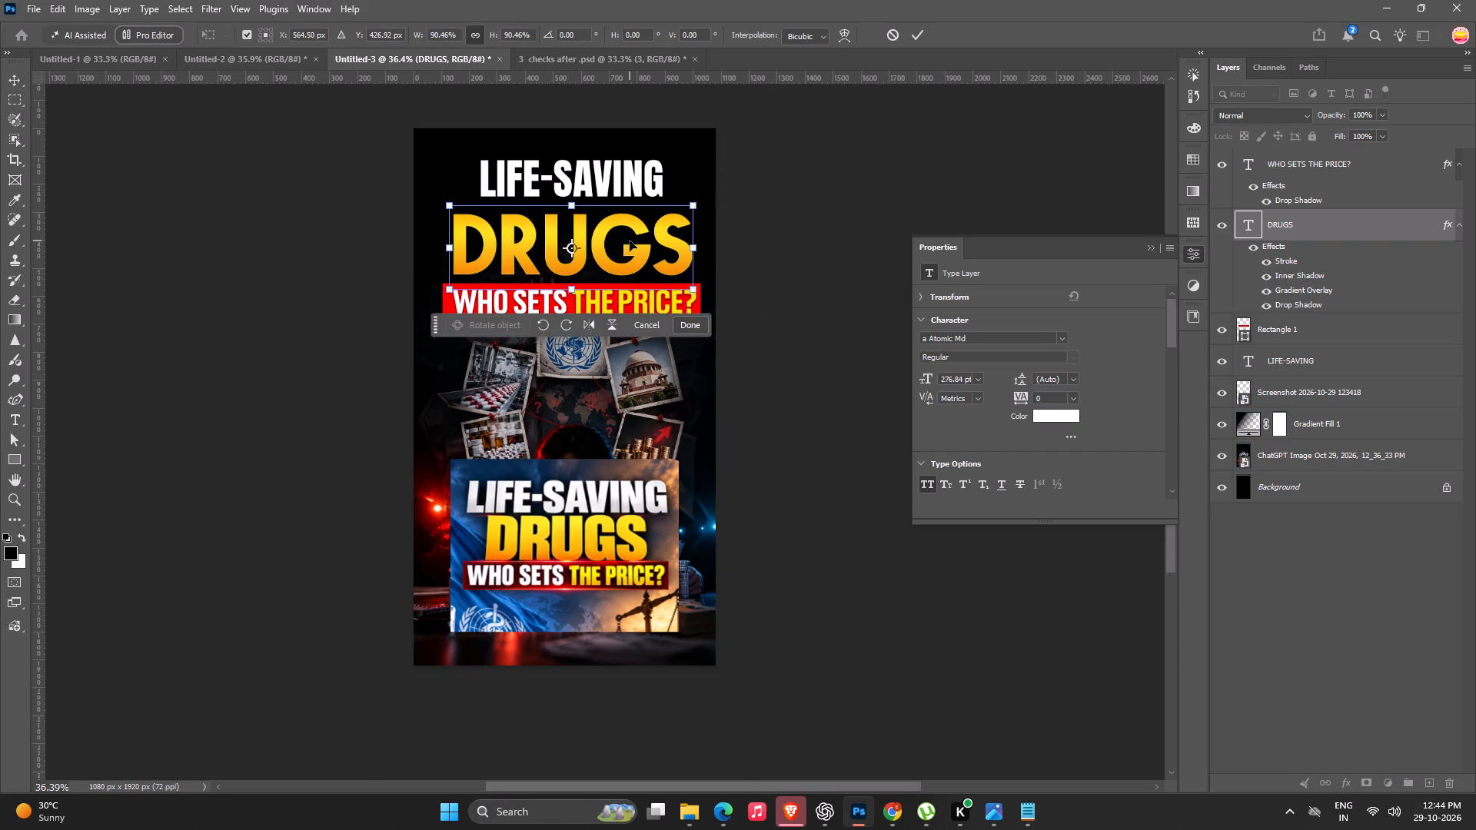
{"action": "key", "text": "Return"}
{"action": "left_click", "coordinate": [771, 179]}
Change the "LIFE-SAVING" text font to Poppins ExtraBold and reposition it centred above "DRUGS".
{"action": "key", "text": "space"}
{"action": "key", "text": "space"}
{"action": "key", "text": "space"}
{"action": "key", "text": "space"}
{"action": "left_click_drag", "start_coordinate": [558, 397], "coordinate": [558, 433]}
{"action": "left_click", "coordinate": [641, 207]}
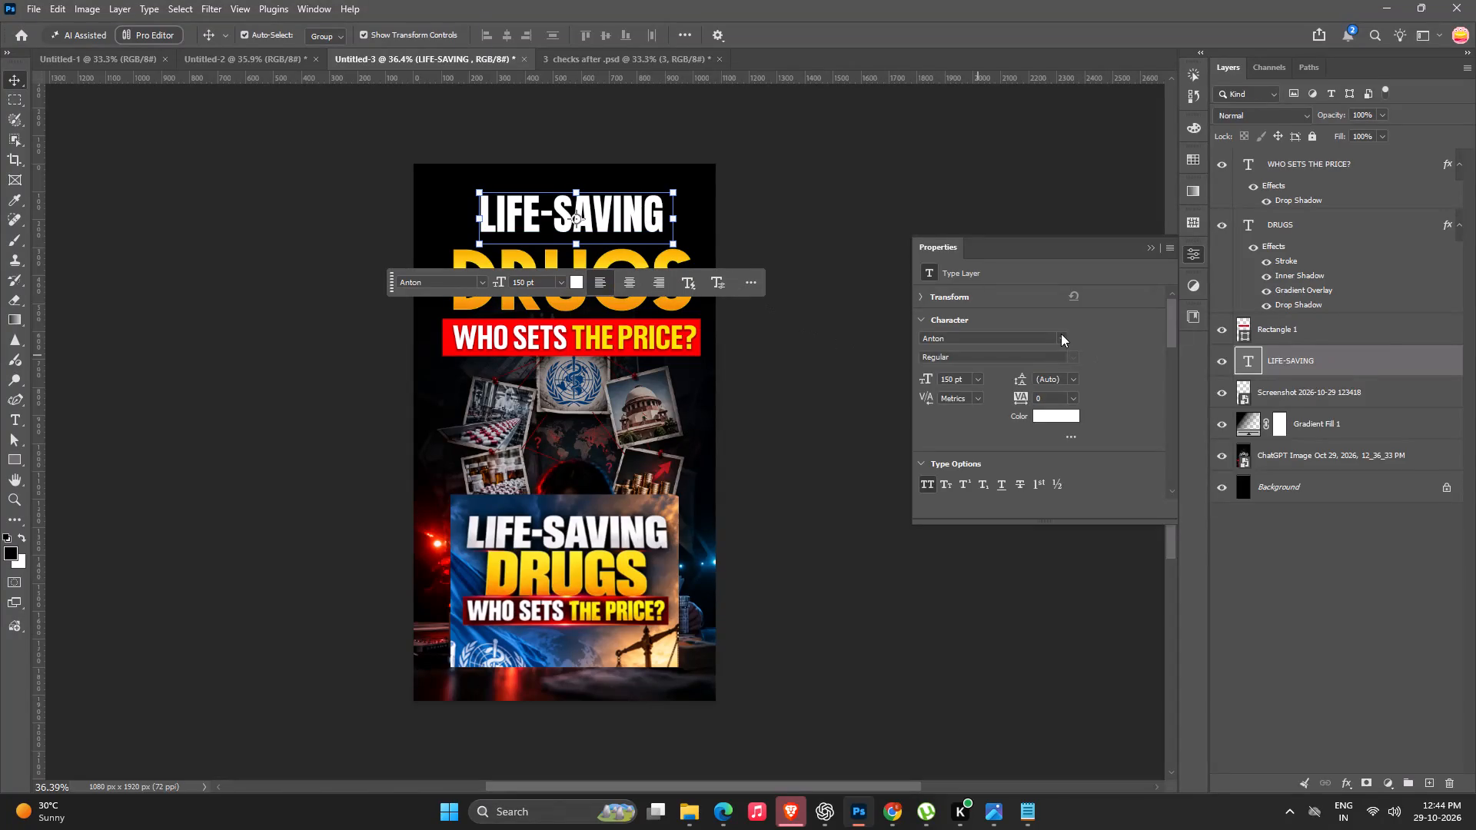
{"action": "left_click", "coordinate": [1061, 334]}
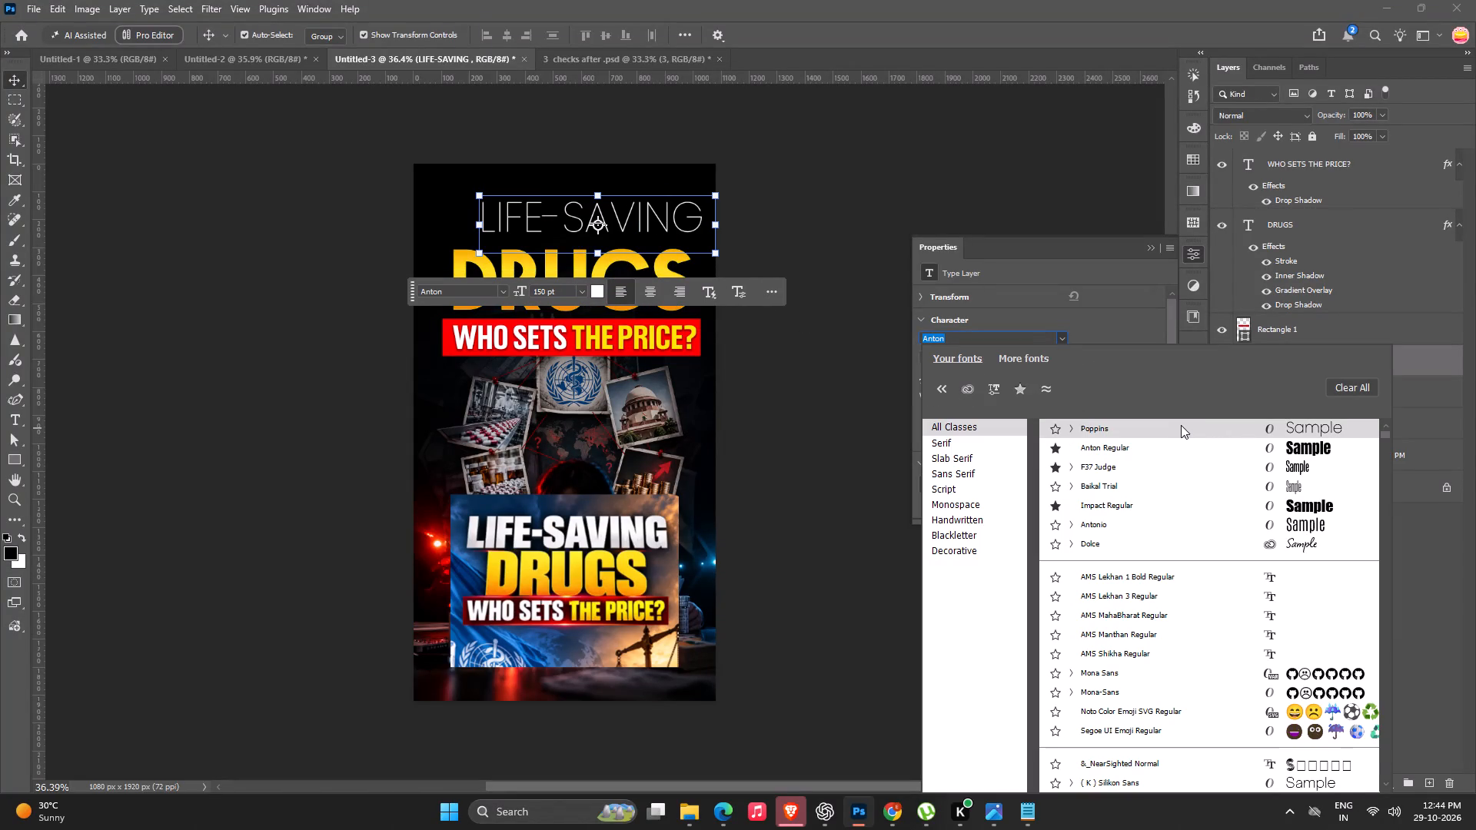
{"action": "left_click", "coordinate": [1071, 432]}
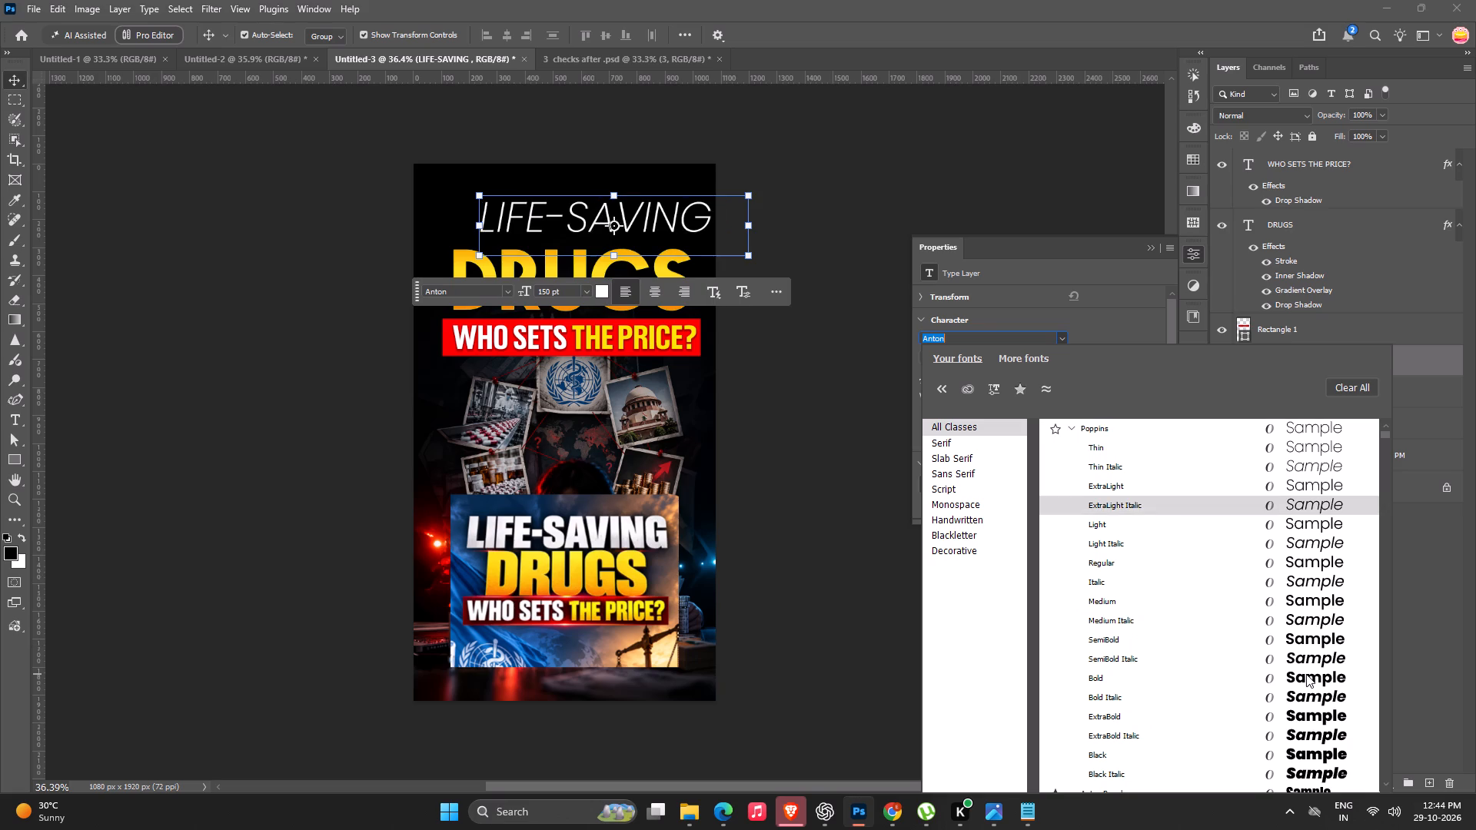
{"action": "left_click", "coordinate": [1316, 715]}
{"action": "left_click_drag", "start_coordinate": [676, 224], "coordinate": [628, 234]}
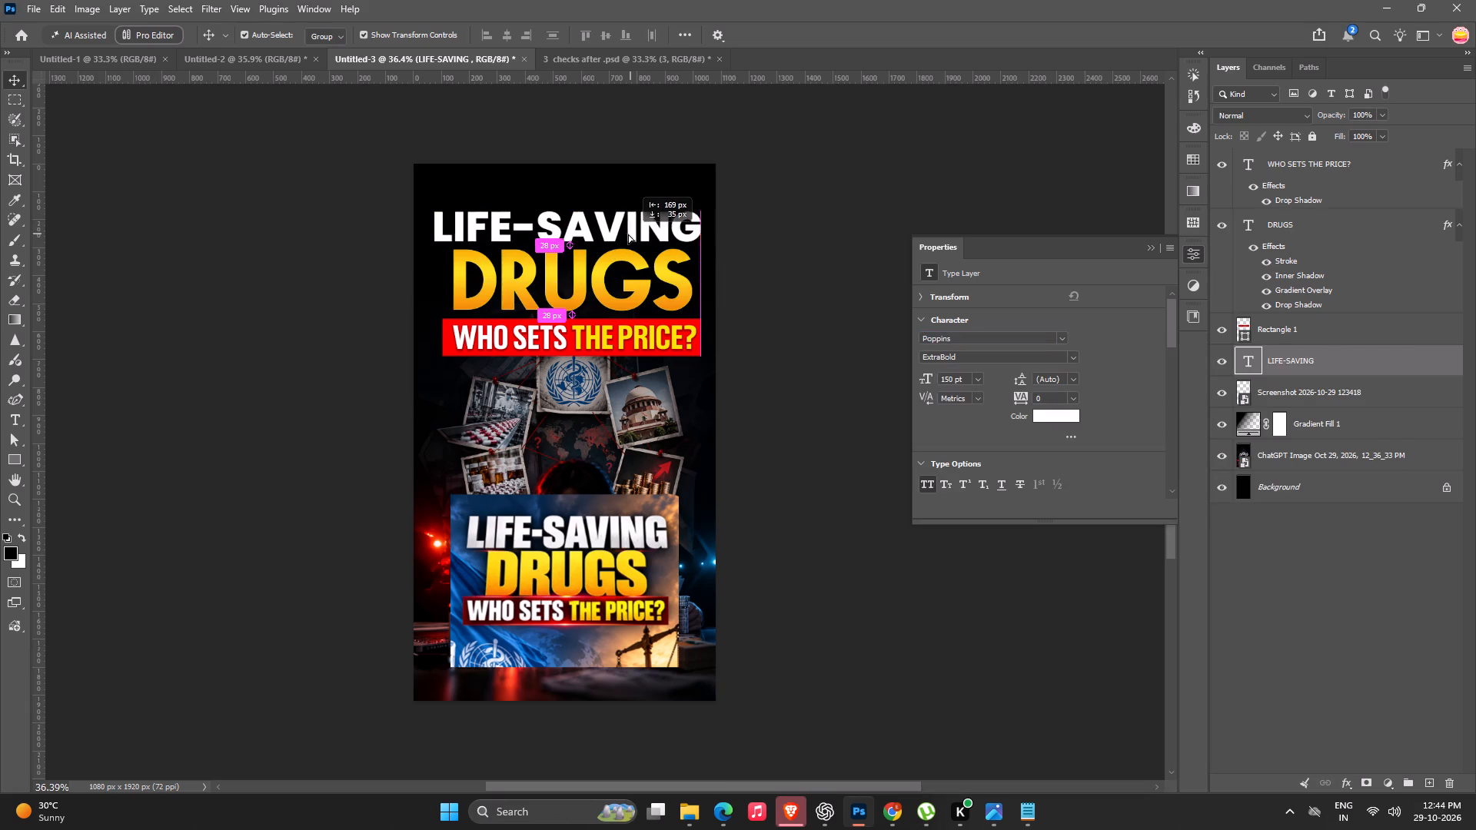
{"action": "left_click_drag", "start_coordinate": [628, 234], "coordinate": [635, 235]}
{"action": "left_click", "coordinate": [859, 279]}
Set the "DRUGS" text font to F37 Sonic ExtraBold and scale it to about 87%, centred above the red banner.
{"action": "left_click", "coordinate": [637, 284]}
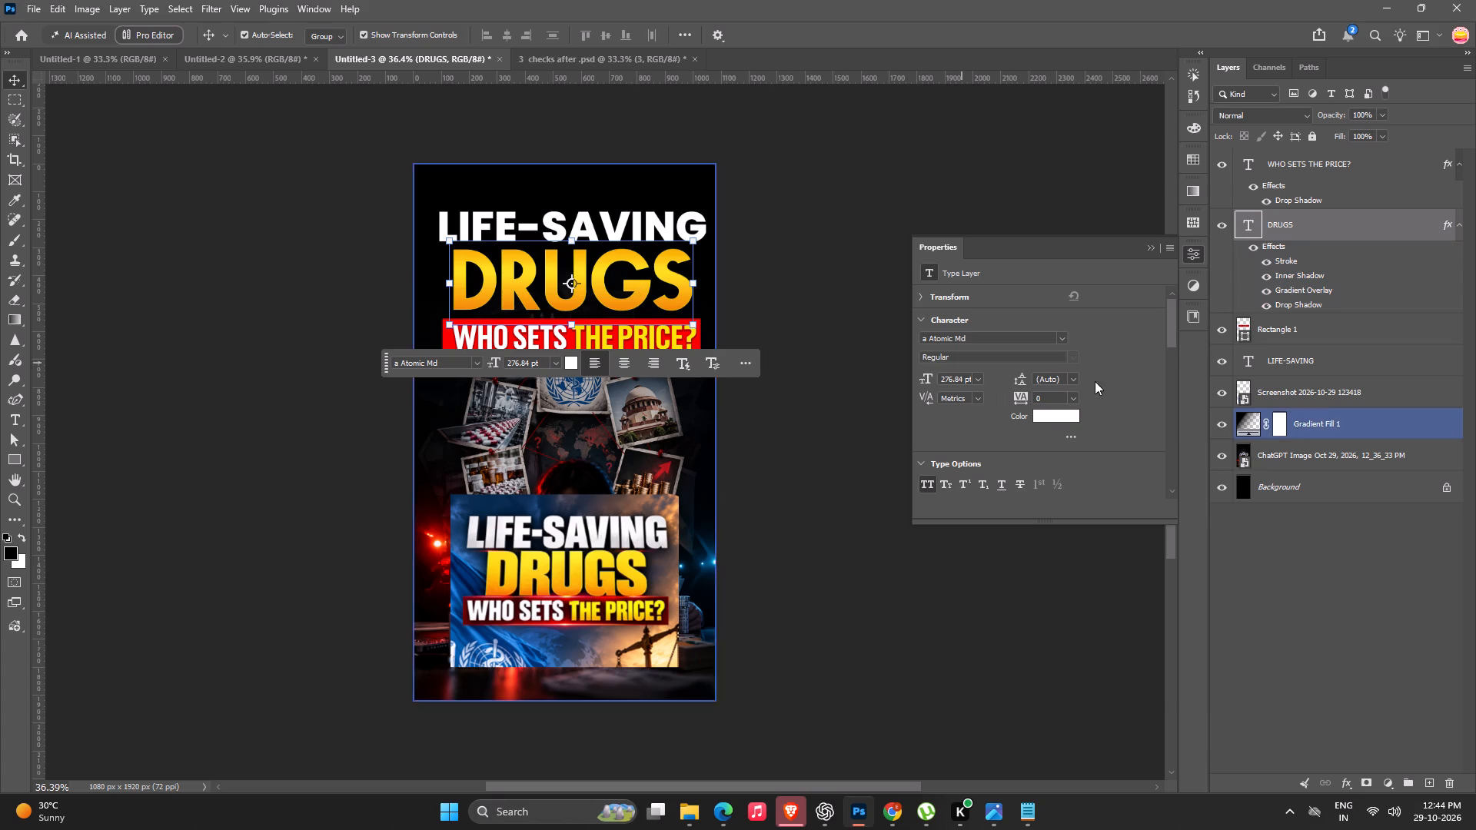
{"action": "left_click", "coordinate": [1060, 338]}
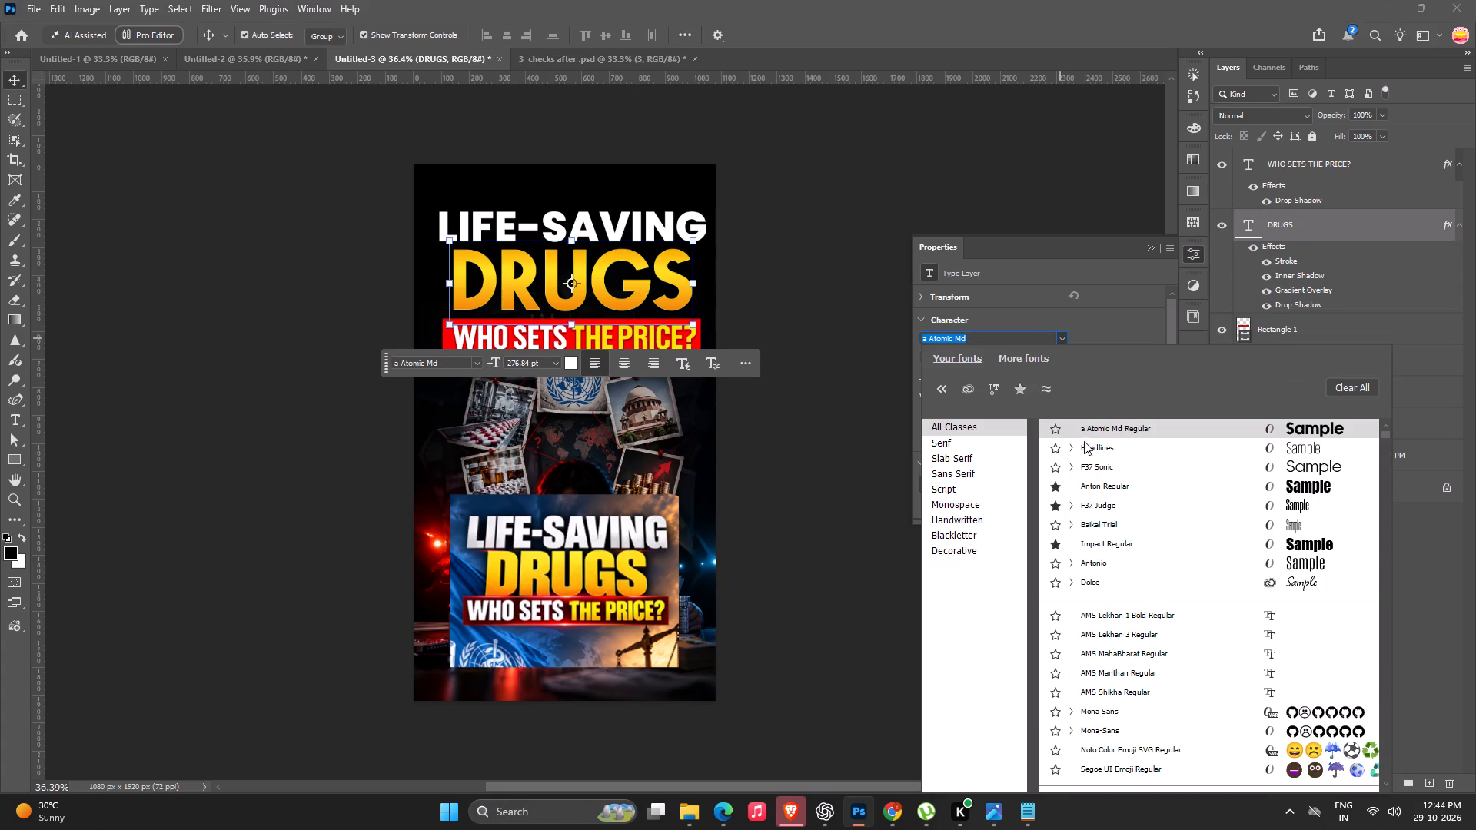
{"action": "left_click", "coordinate": [1073, 466]}
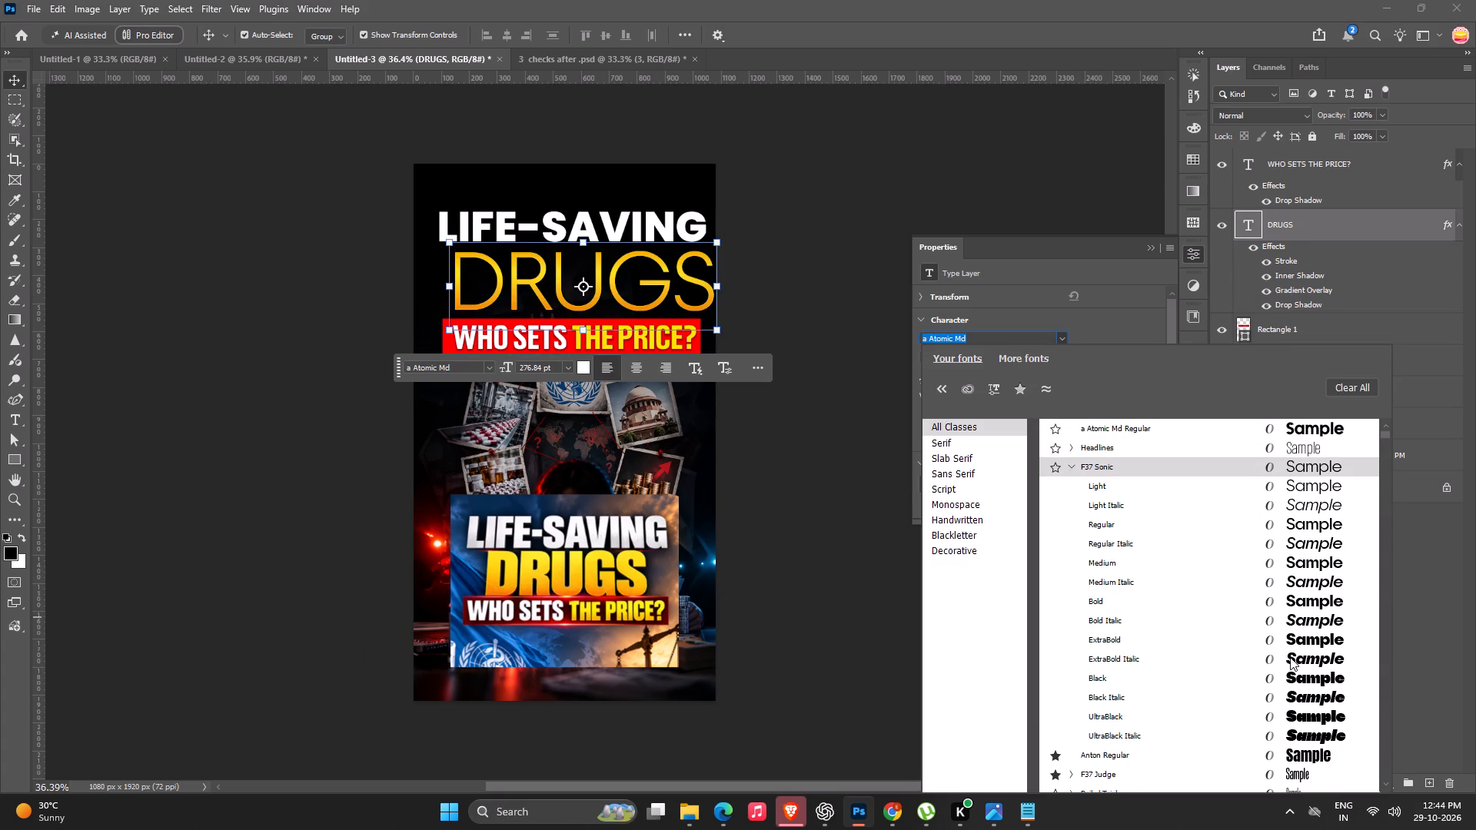
{"action": "left_click", "coordinate": [1299, 638]}
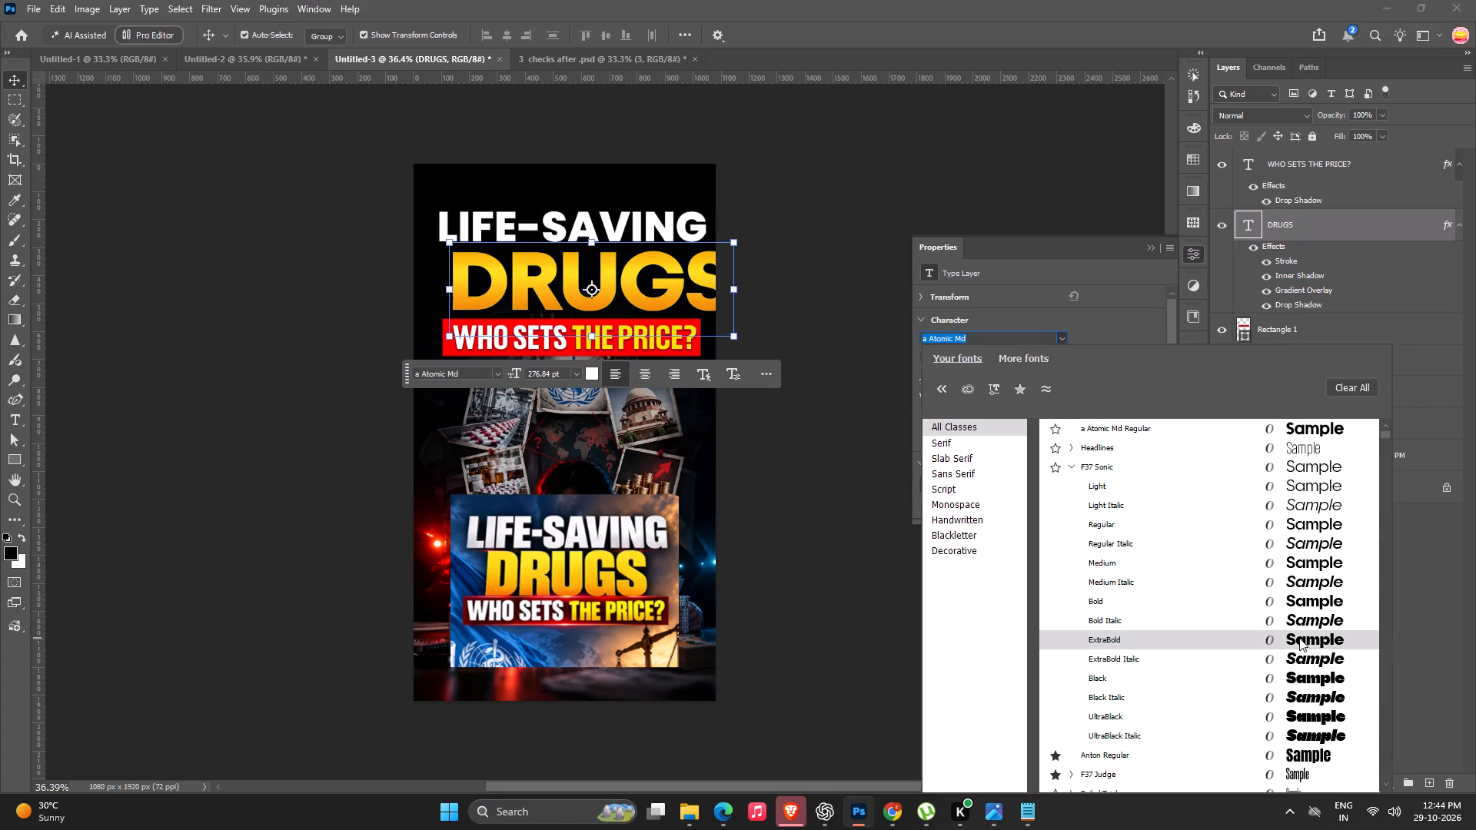
{"action": "left_click_drag", "start_coordinate": [682, 294], "coordinate": [660, 297]}
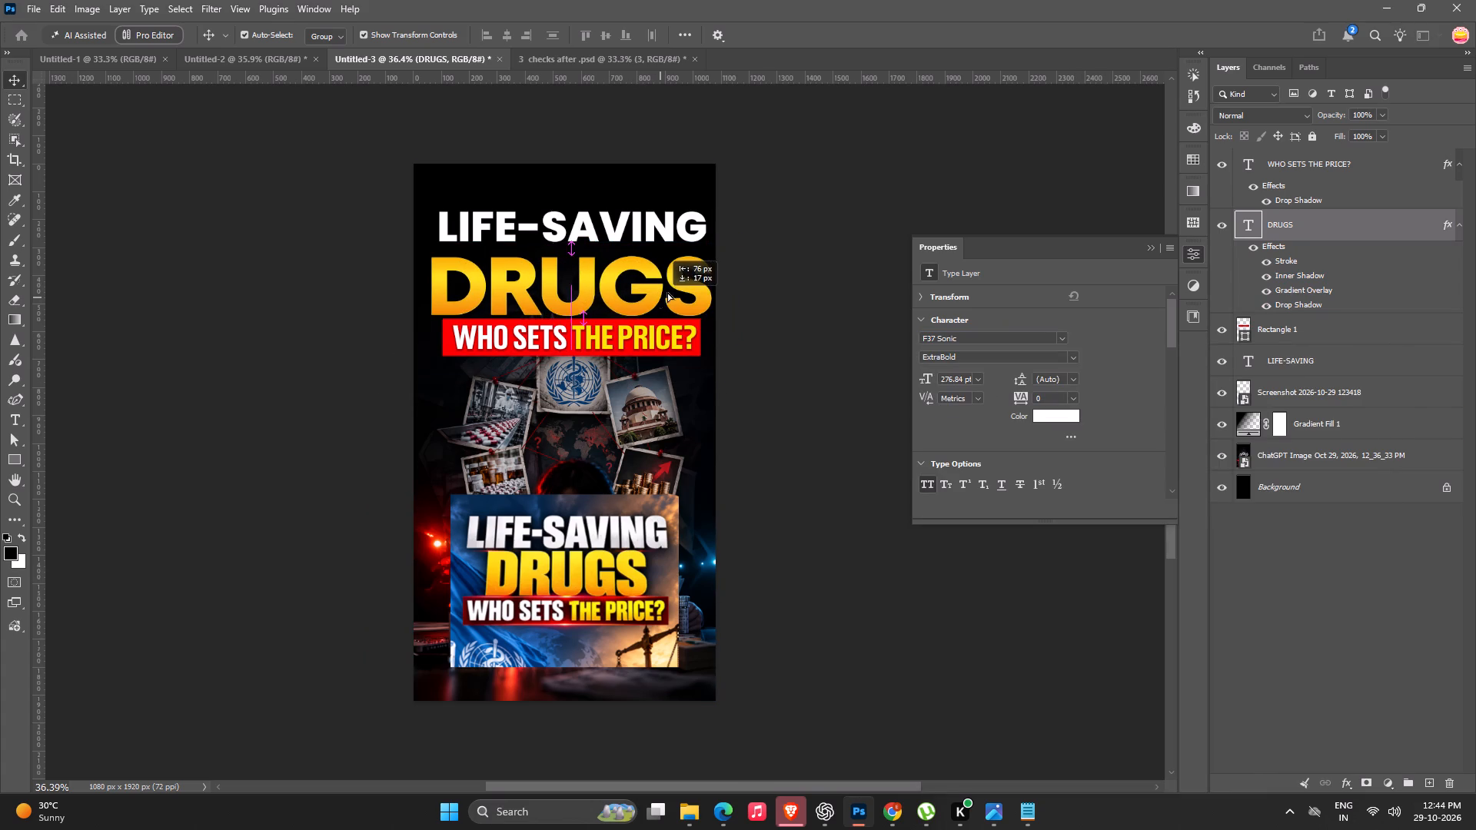
{"action": "left_click_drag", "start_coordinate": [712, 247], "coordinate": [688, 240], "text": "alt"}
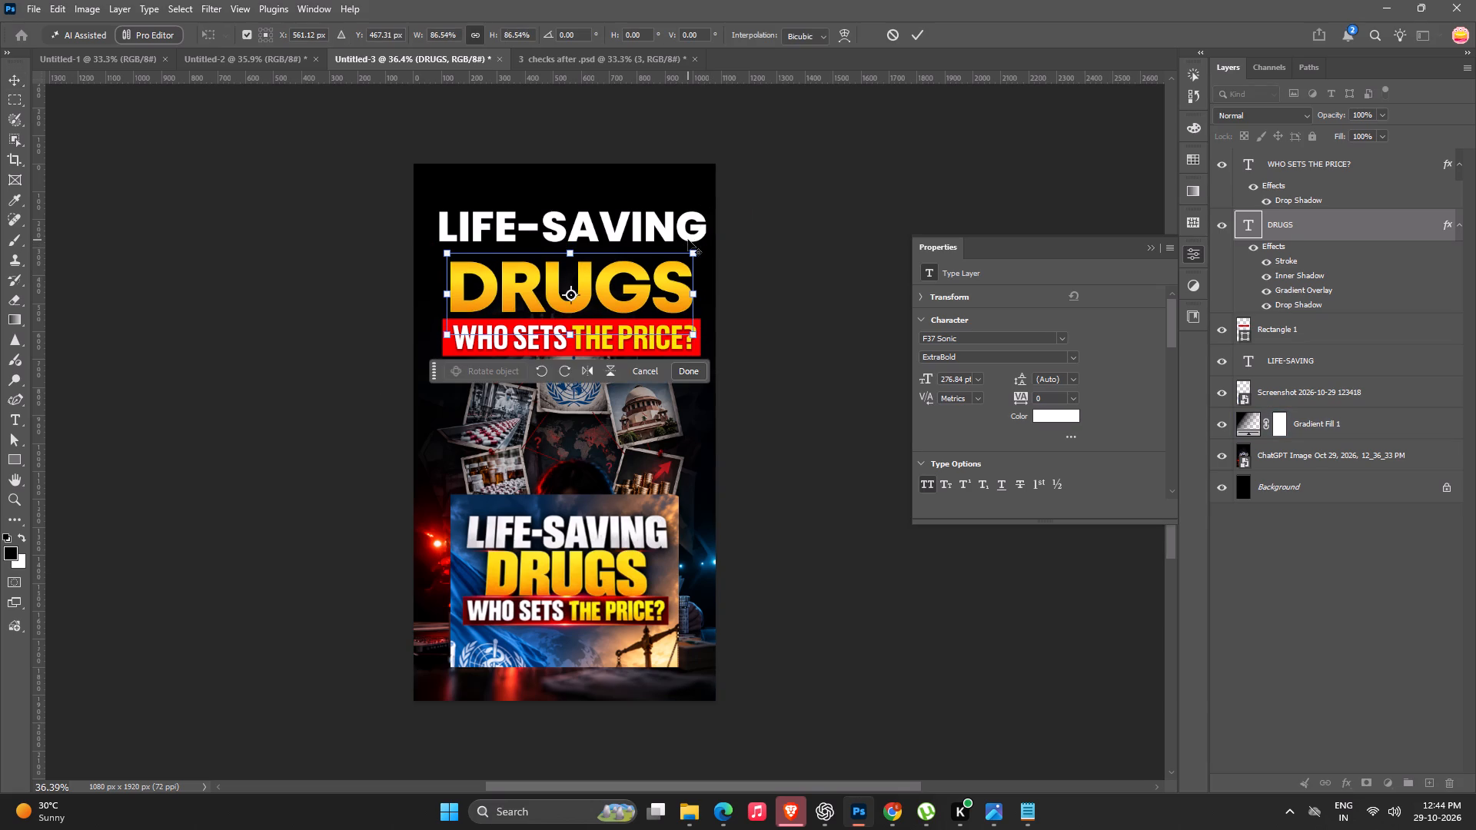
{"action": "key", "text": "Return"}
{"action": "left_click", "coordinate": [771, 207]}
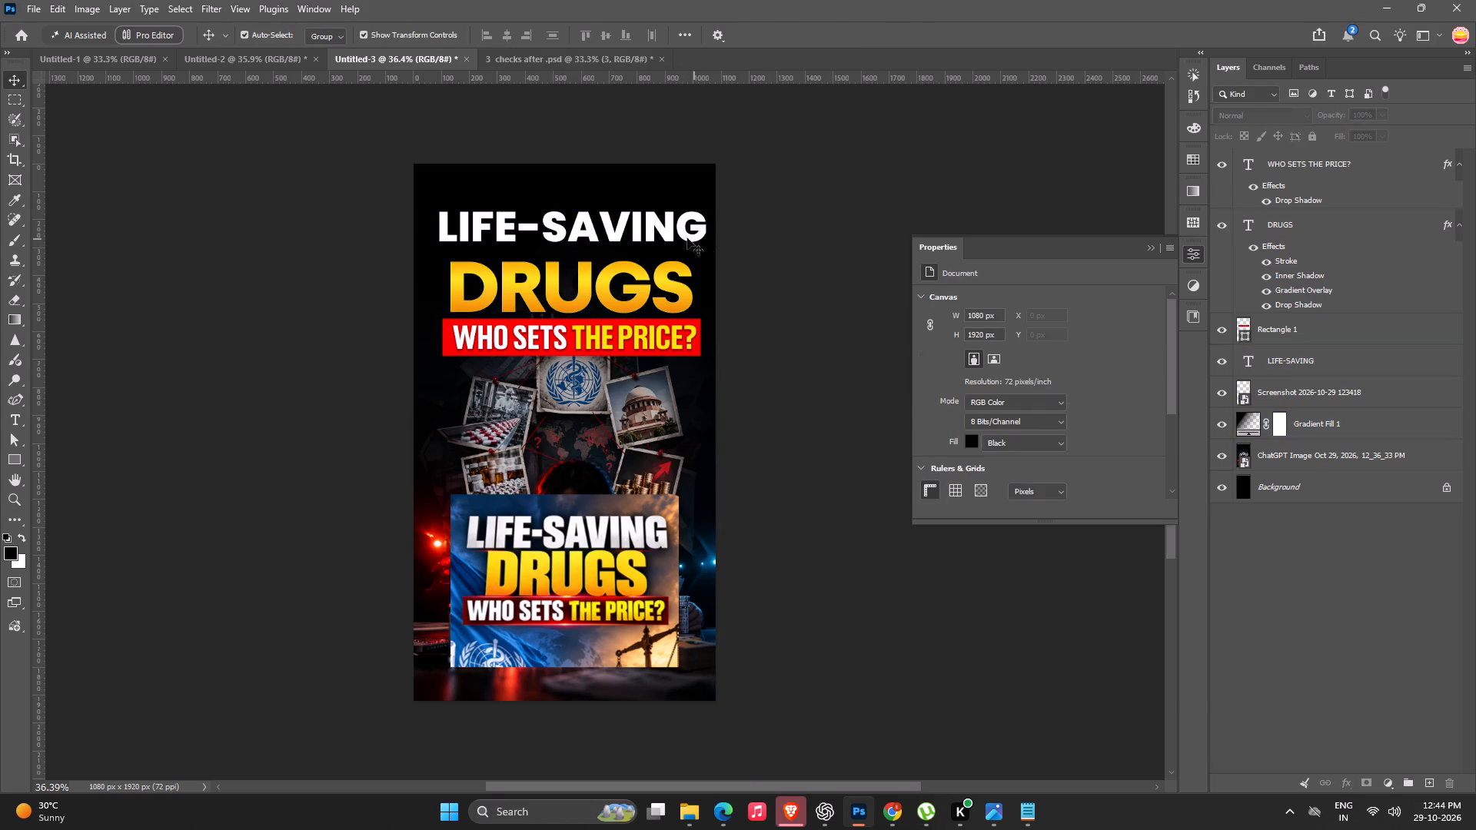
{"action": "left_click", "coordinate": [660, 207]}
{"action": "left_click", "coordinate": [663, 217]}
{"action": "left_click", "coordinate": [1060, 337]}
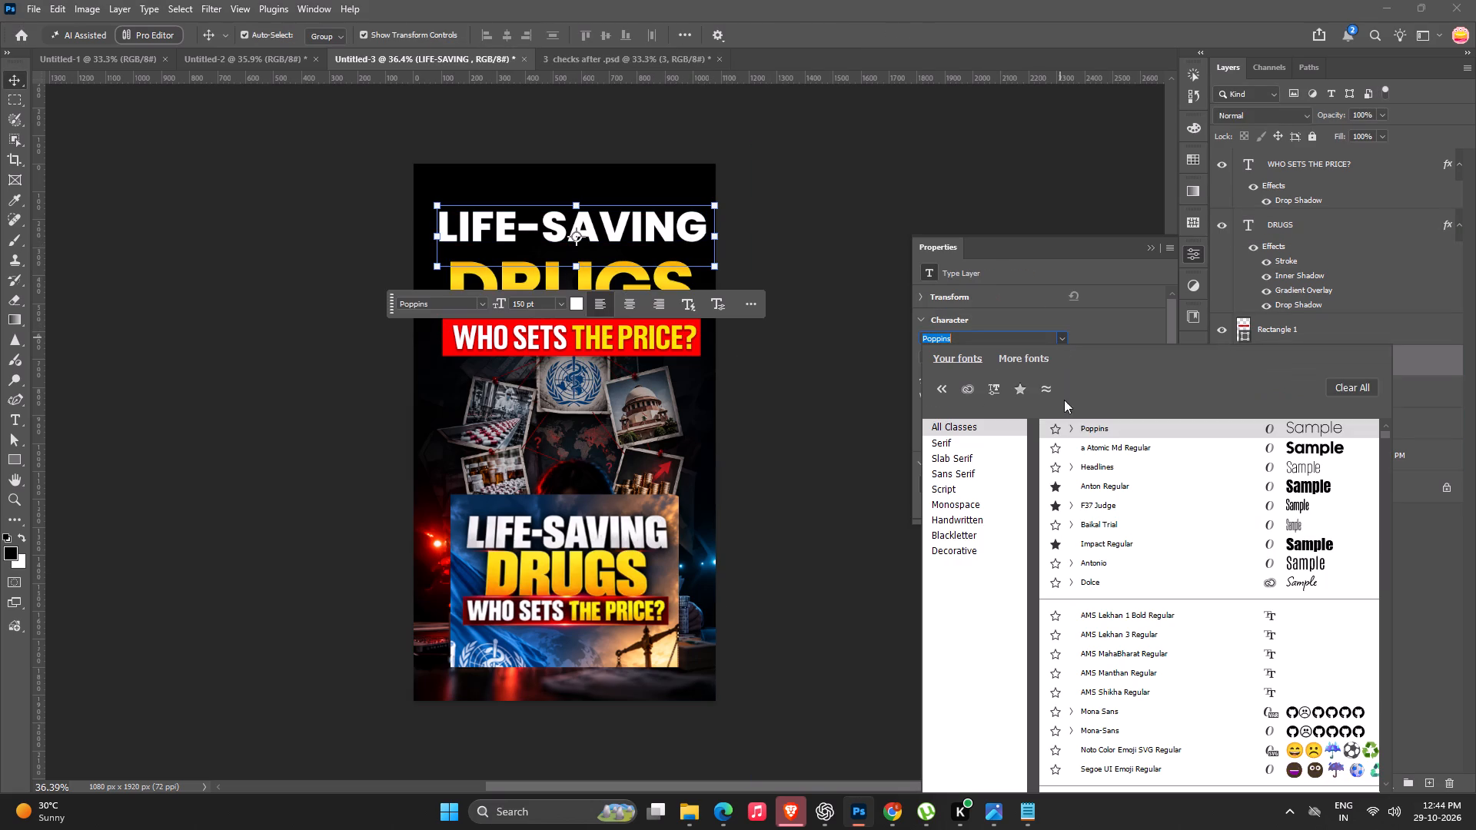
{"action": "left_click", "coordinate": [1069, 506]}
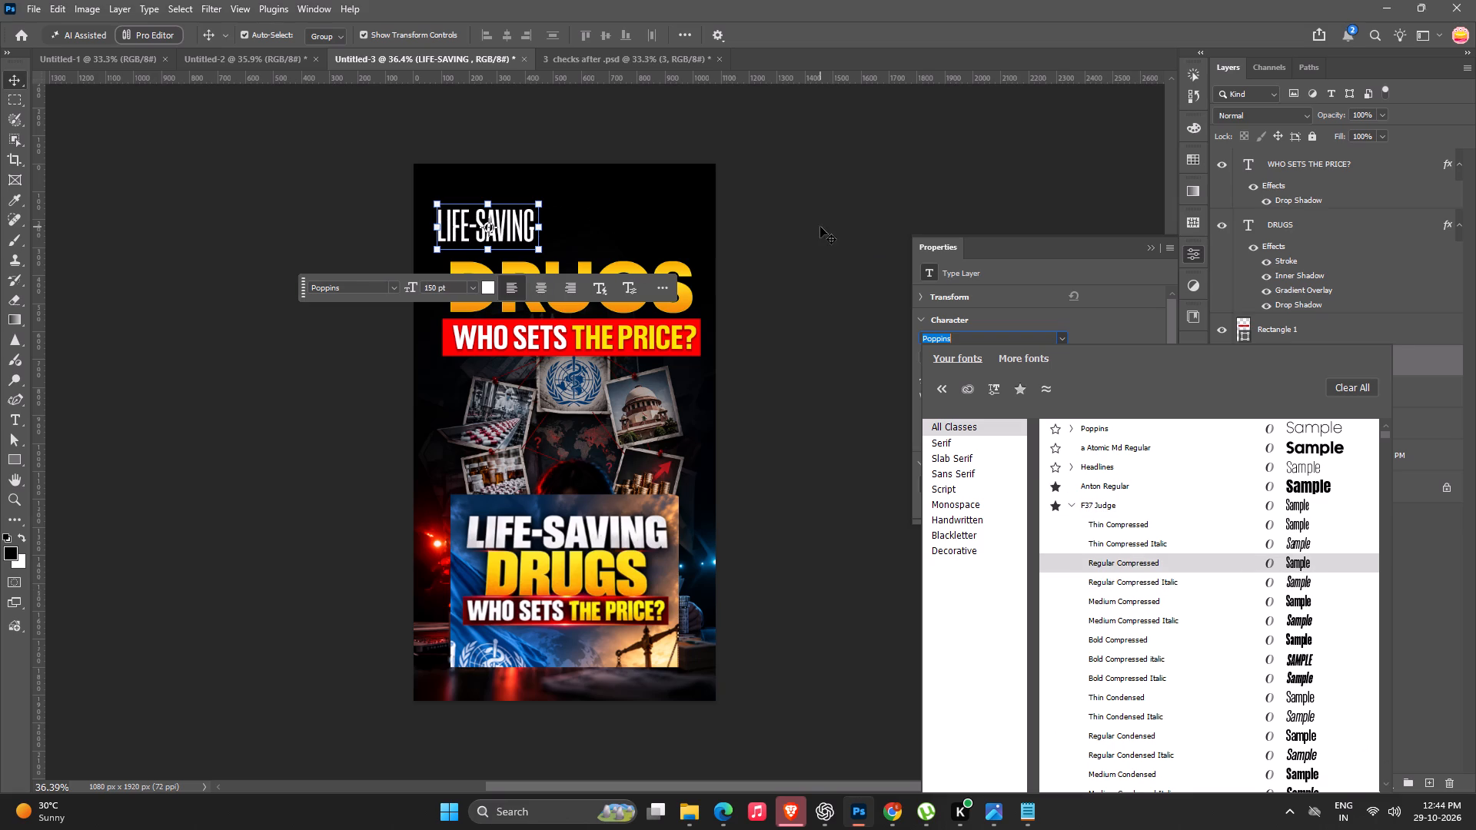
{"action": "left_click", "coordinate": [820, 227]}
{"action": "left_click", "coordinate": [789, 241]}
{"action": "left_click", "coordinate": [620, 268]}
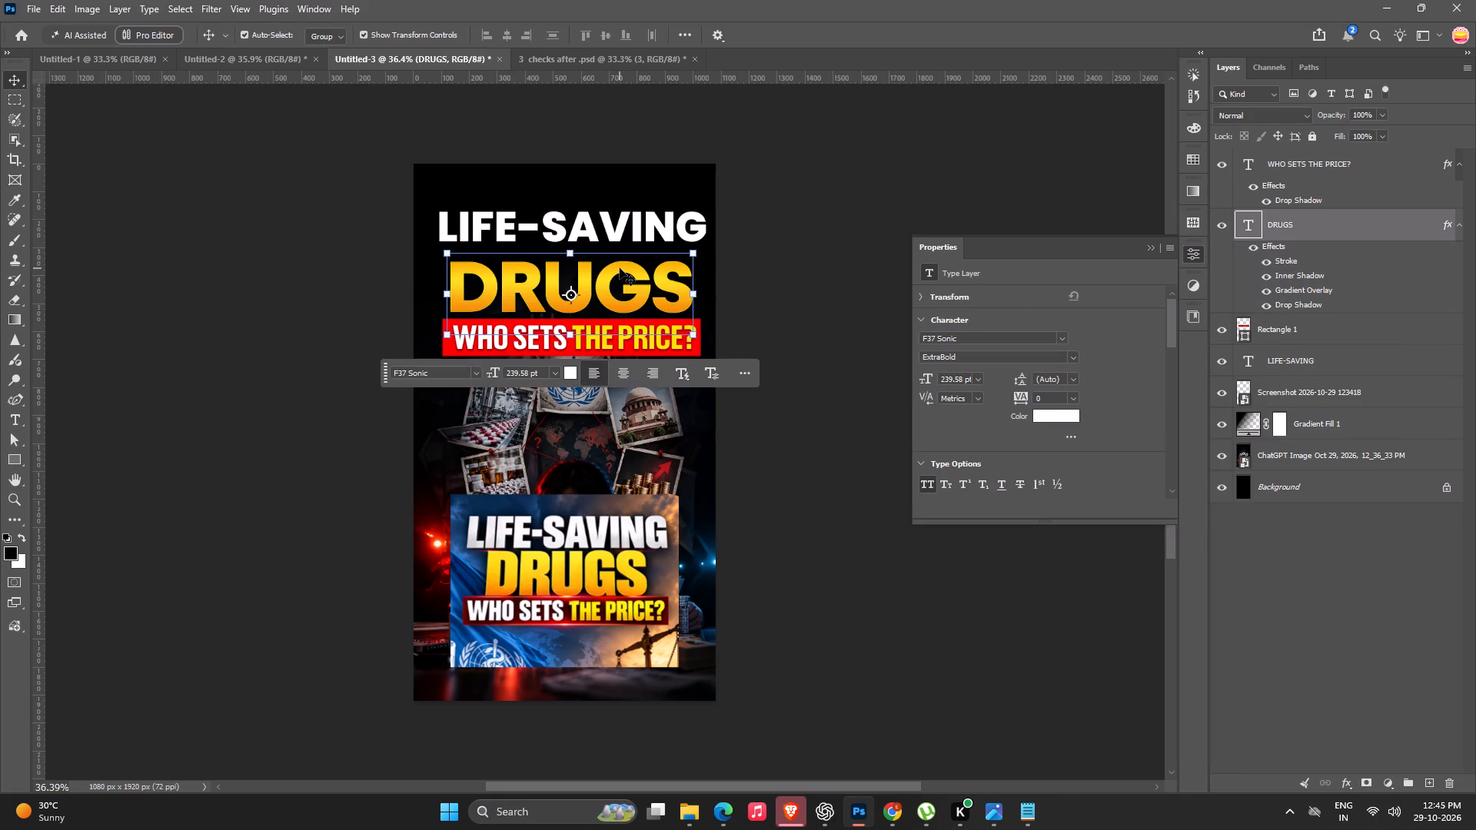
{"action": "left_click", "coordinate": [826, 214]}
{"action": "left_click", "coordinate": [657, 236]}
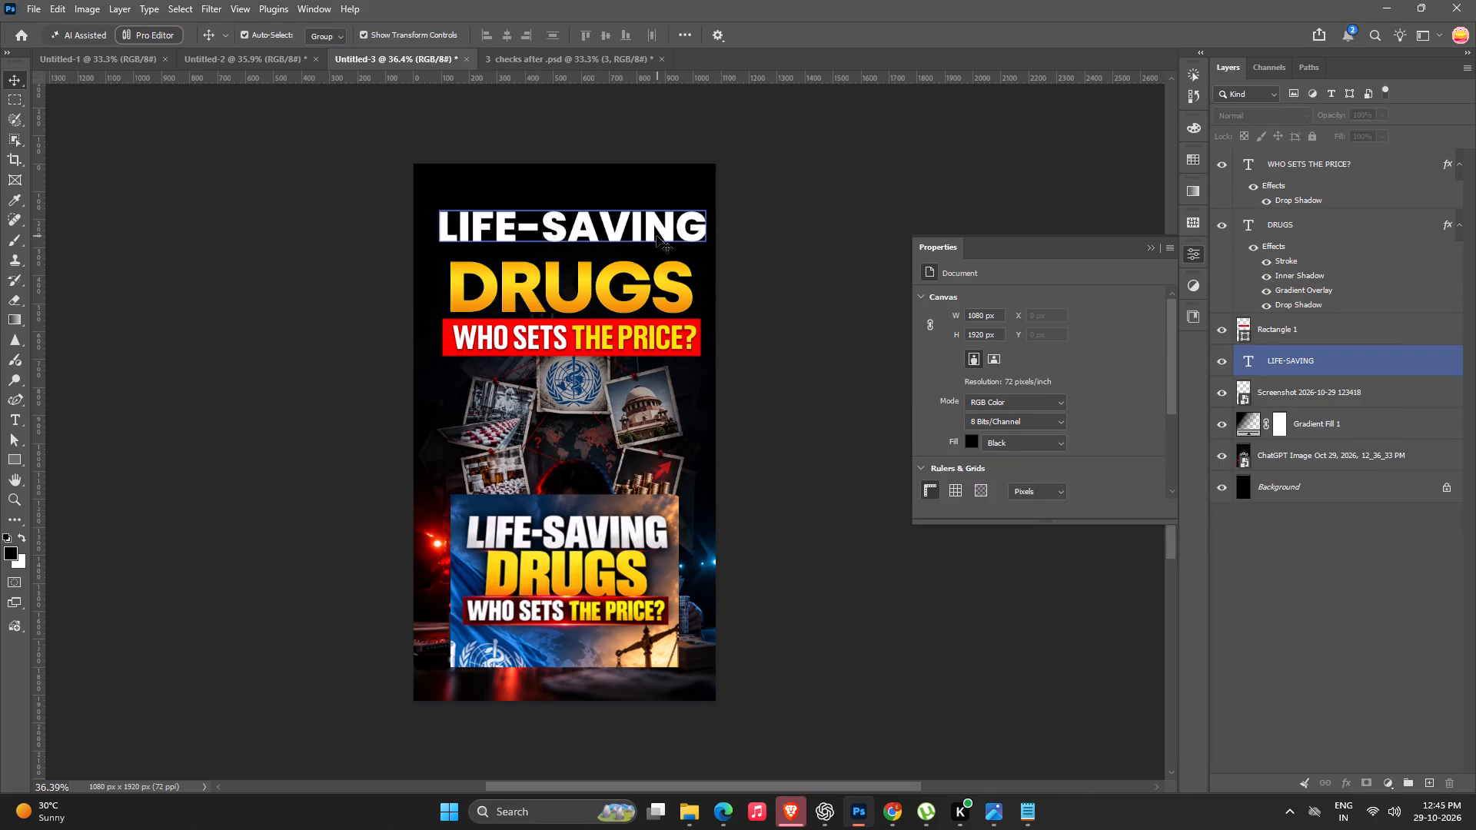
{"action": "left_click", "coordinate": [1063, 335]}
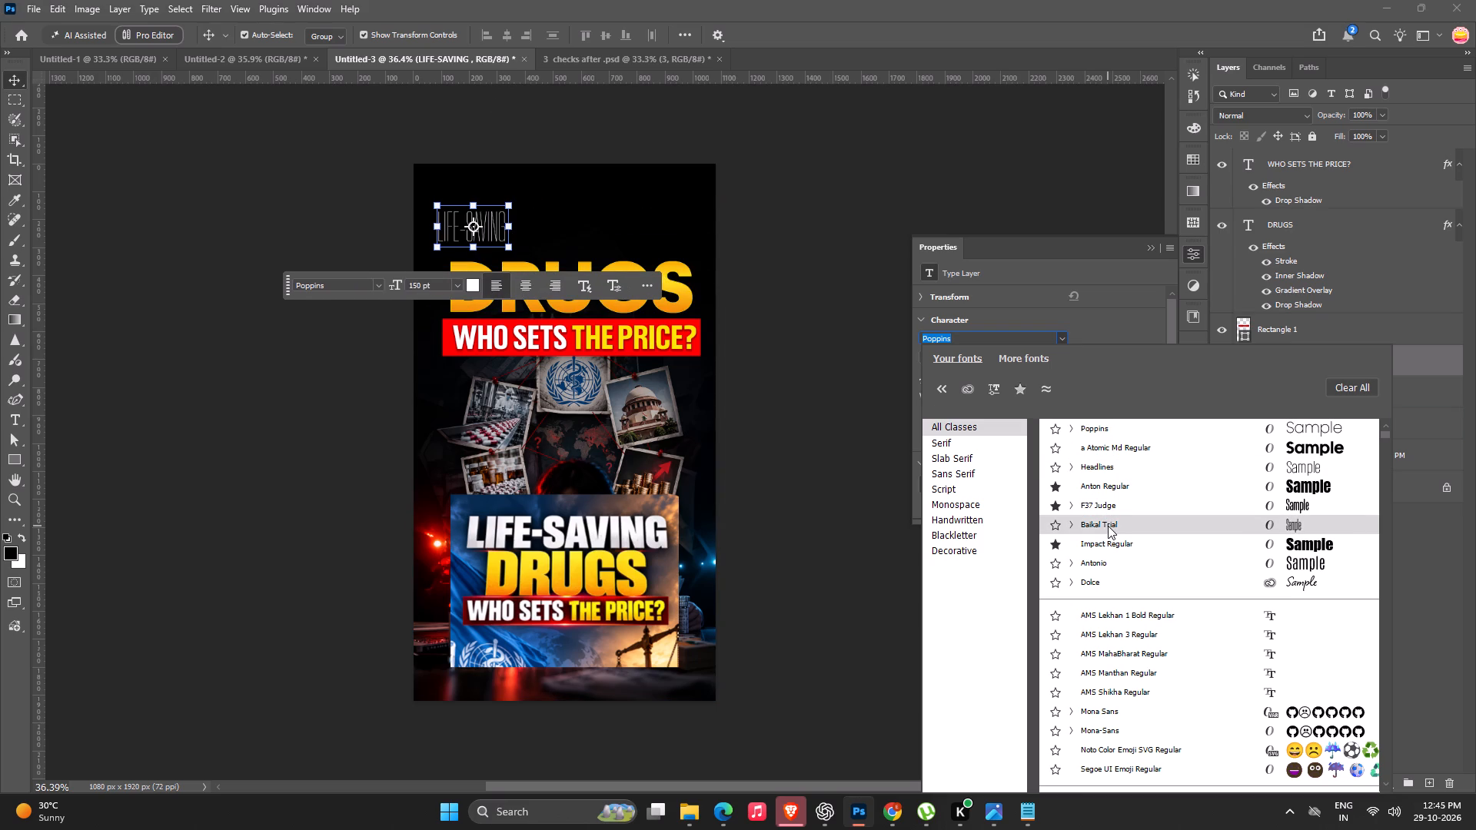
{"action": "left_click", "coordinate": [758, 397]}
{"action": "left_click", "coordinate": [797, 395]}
Delete the white "LIFE-SAVING" text at the top of the cover.
{"action": "left_click", "coordinate": [656, 225]}
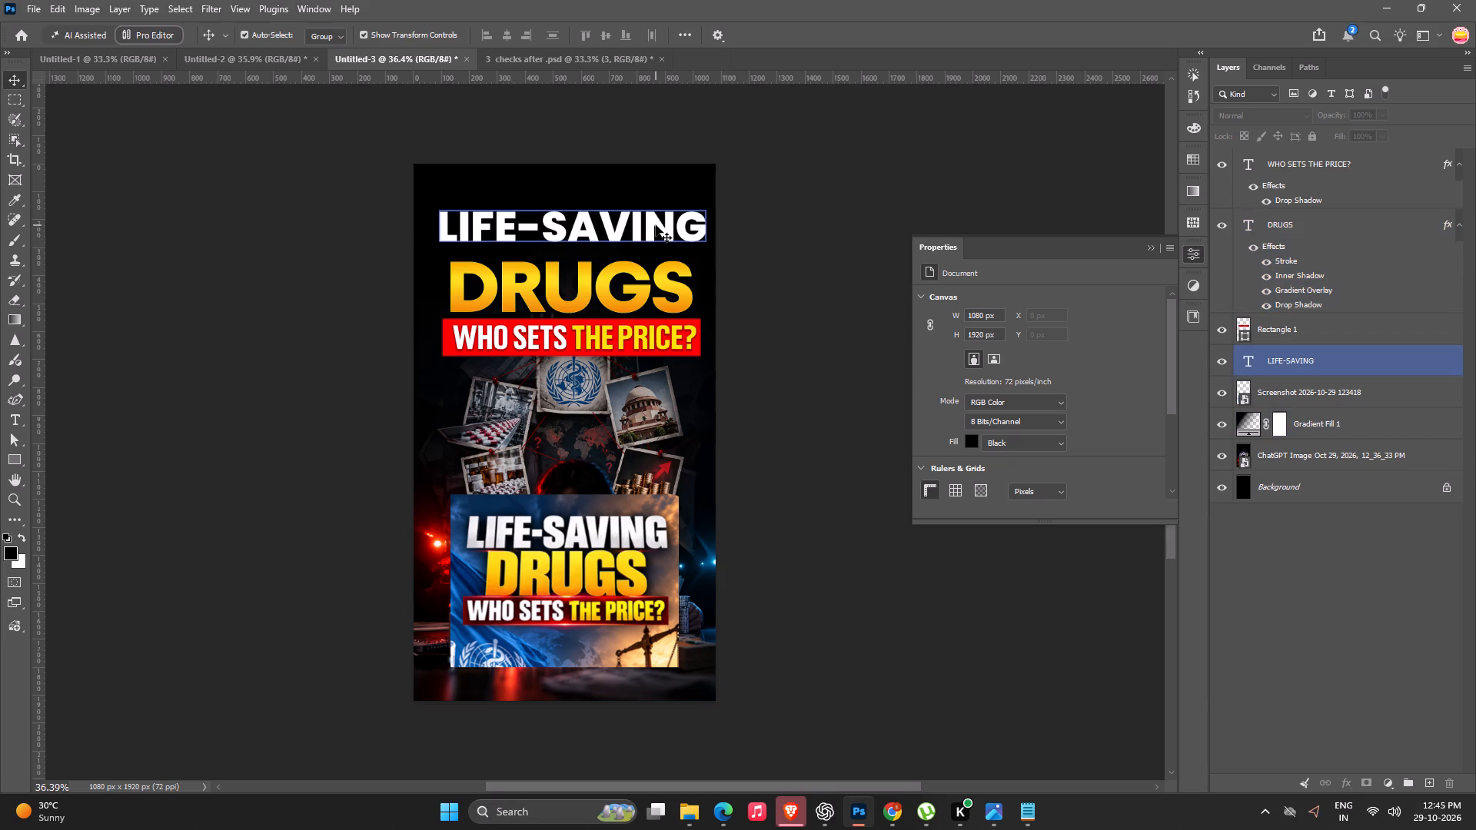
{"action": "key", "text": "Delete"}
{"action": "left_click", "coordinate": [816, 242]}
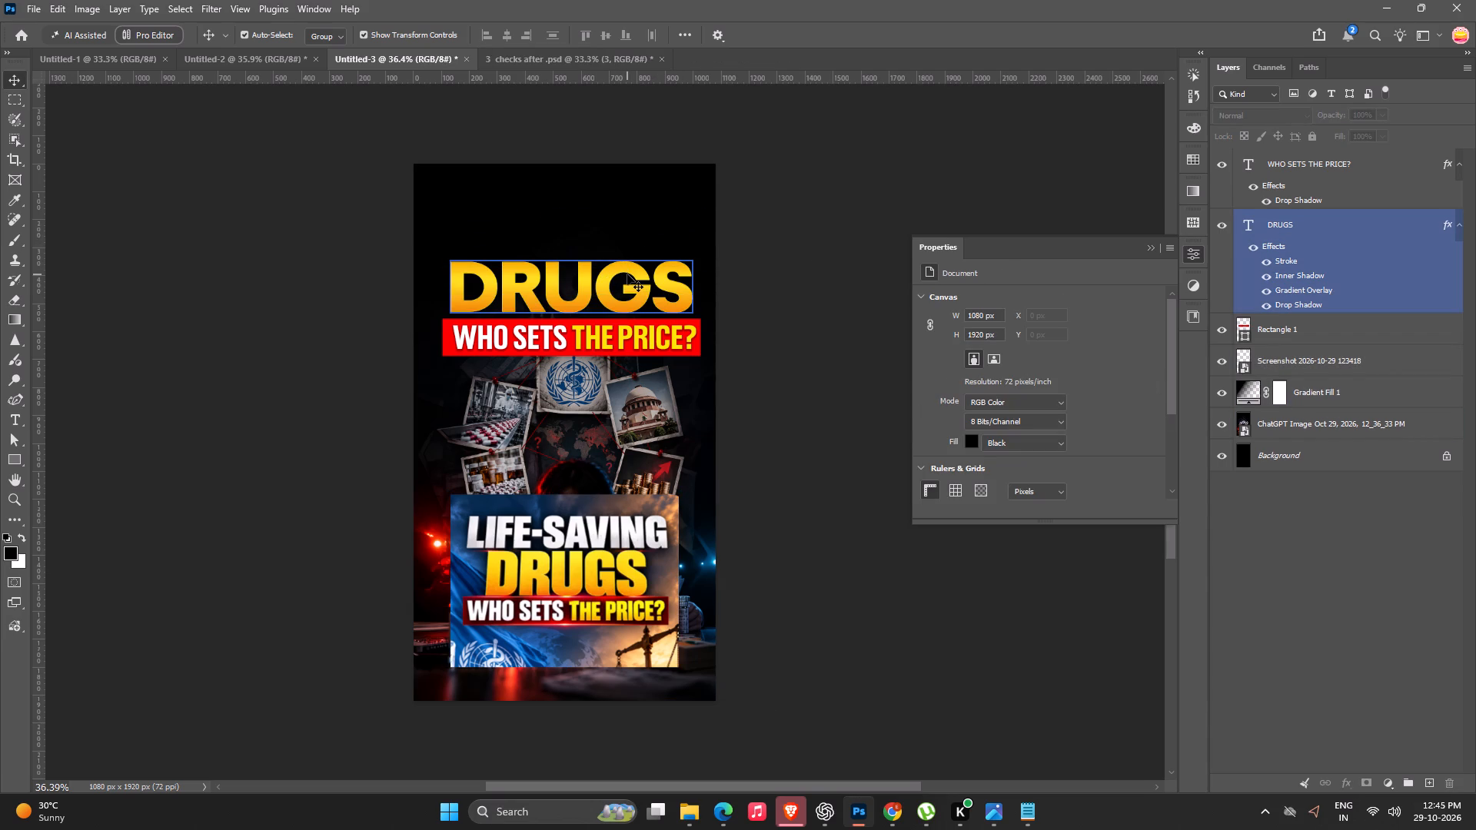
Duplicate the golden "DRUGS" text directly above the original.
{"action": "left_click_drag", "start_coordinate": [627, 274], "coordinate": [627, 223], "text": "alt"}
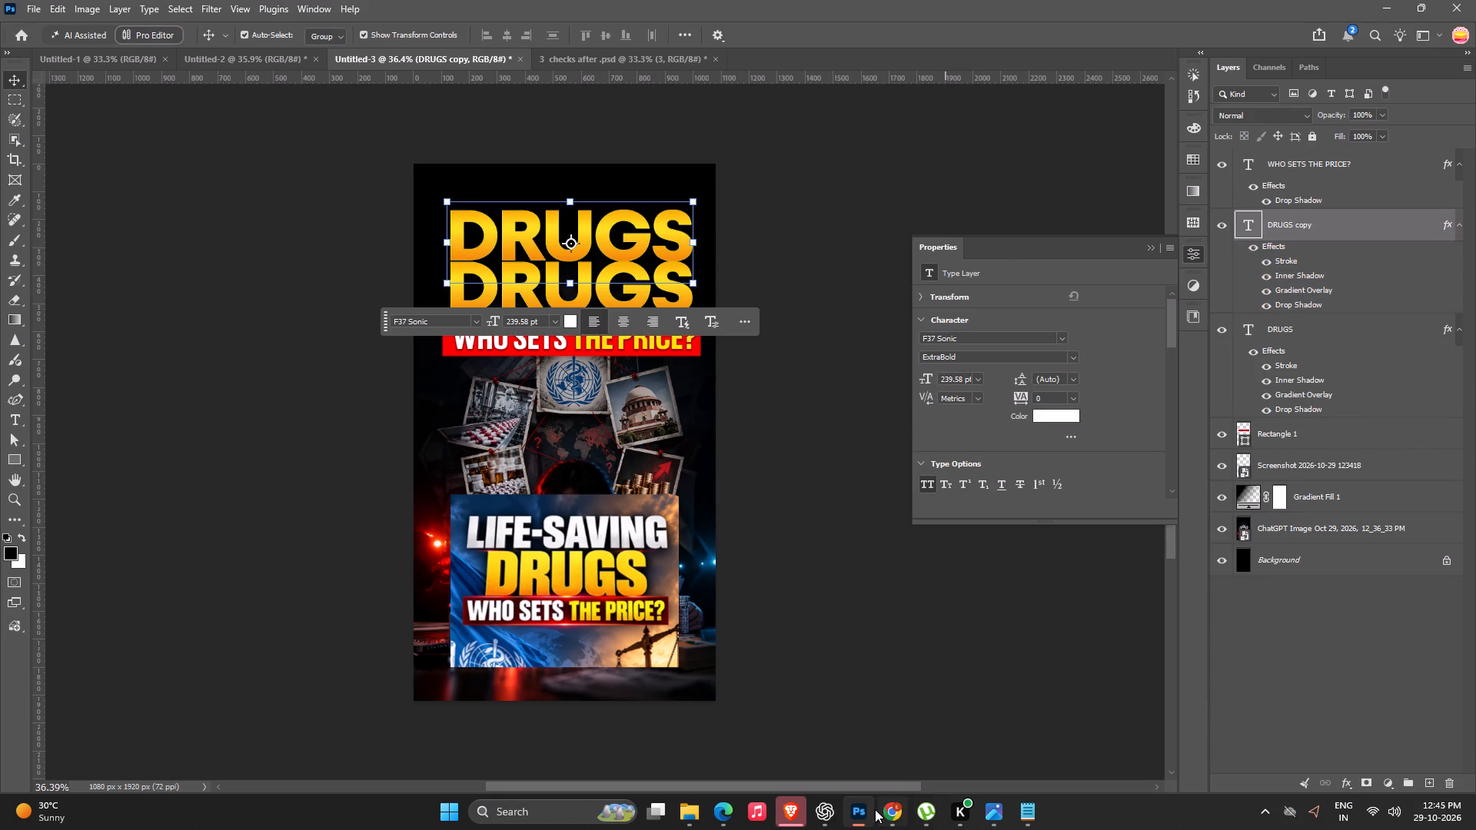
Switch to Chrome, copy "LIFE-SAVING" from topic cell B62 of the LPT Design Sheet, and return to Photoshop.
{"action": "left_click", "coordinate": [898, 804]}
{"action": "scroll", "coordinate": [519, 384], "scroll_direction": "down", "scroll_amount": 8}
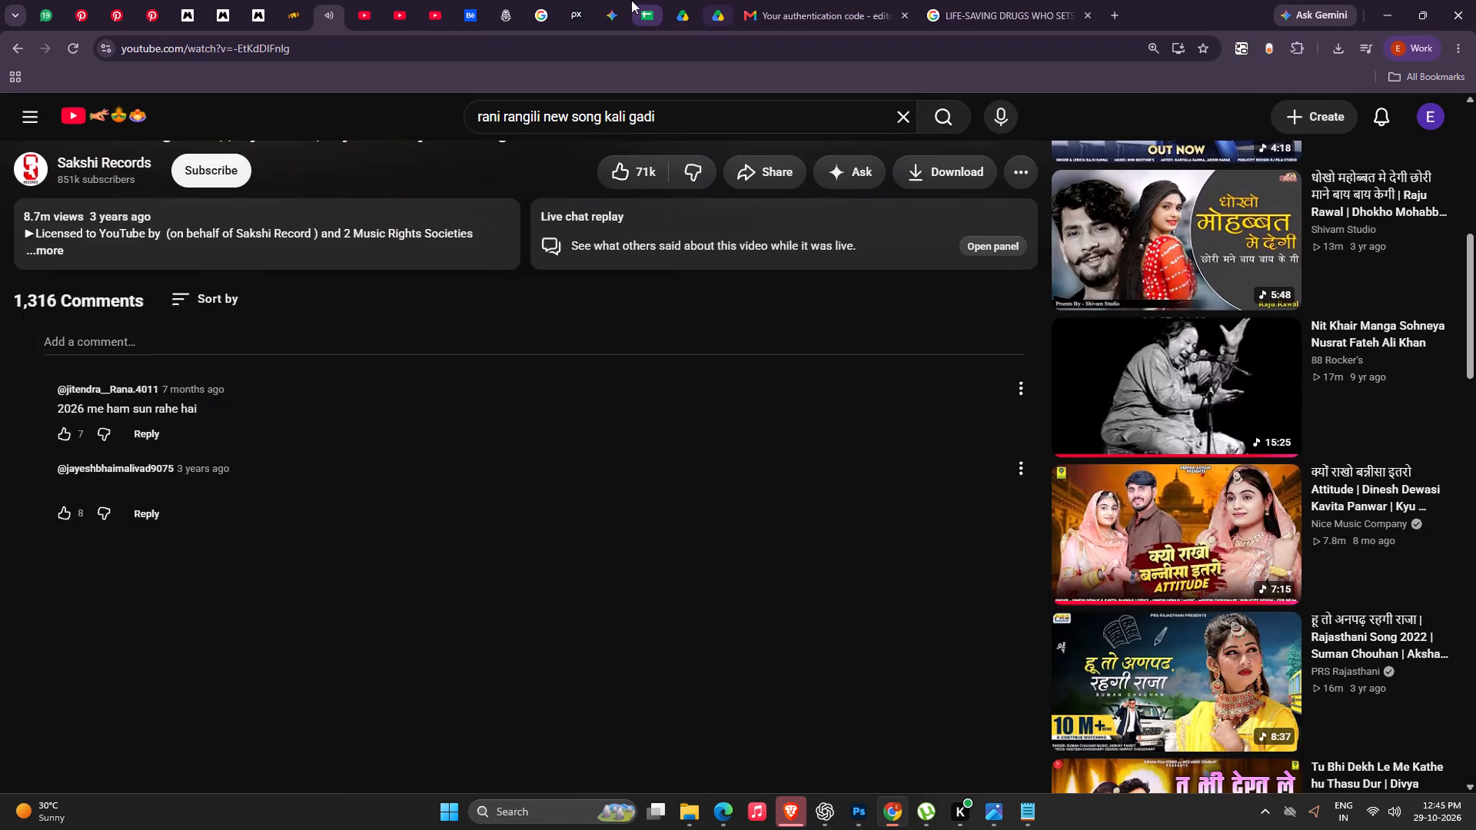
{"action": "left_click", "coordinate": [631, 0]}
{"action": "left_click", "coordinate": [252, 383]}
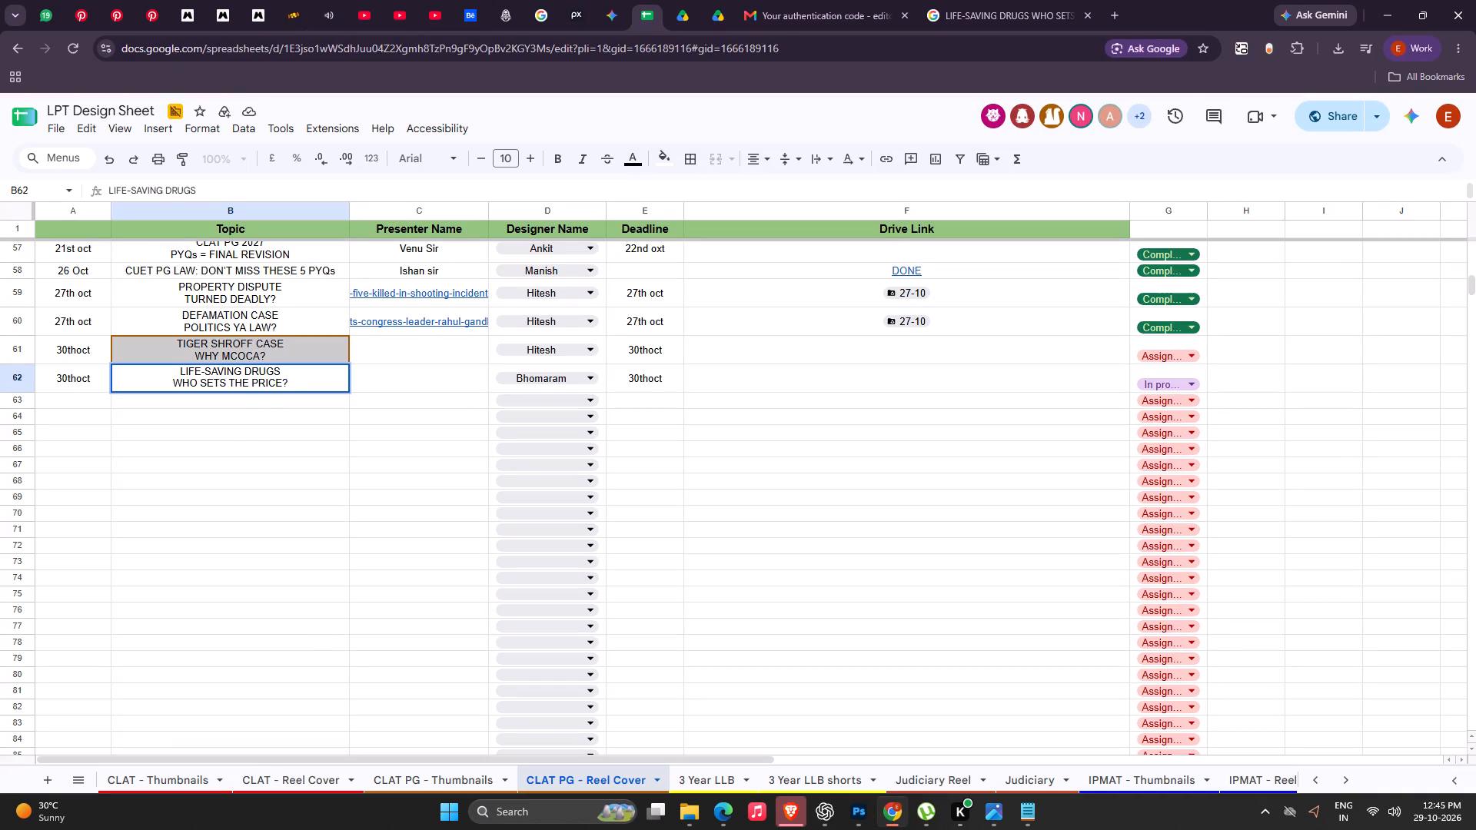
{"action": "left_click_drag", "start_coordinate": [170, 373], "coordinate": [241, 365]}
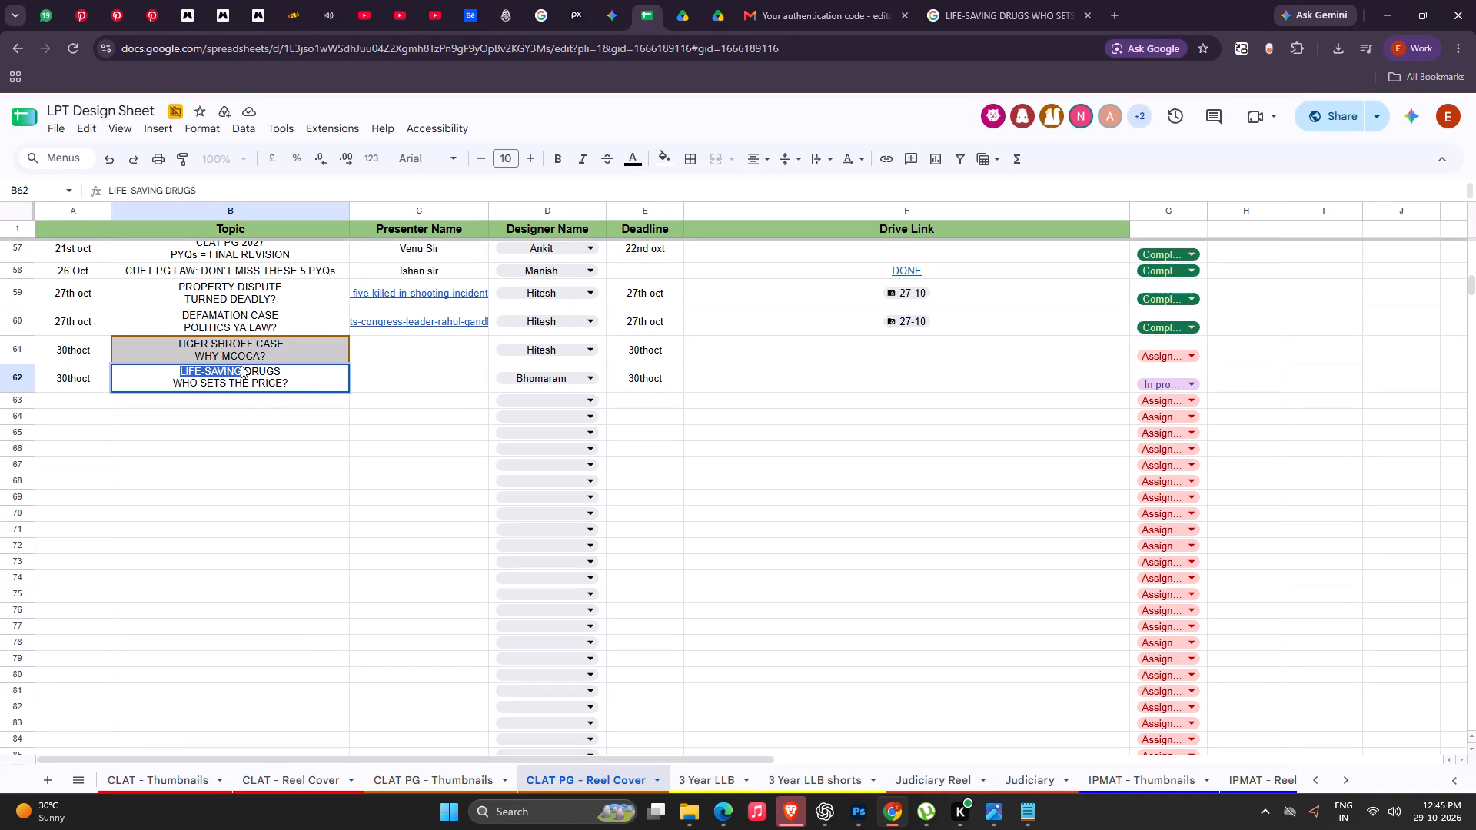
{"action": "left_click_drag", "start_coordinate": [241, 365], "coordinate": [241, 366]}
{"action": "key", "text": "ctrl+c"}
{"action": "key", "text": "ctrl+c"}
{"action": "key", "text": "alt+Tab"}
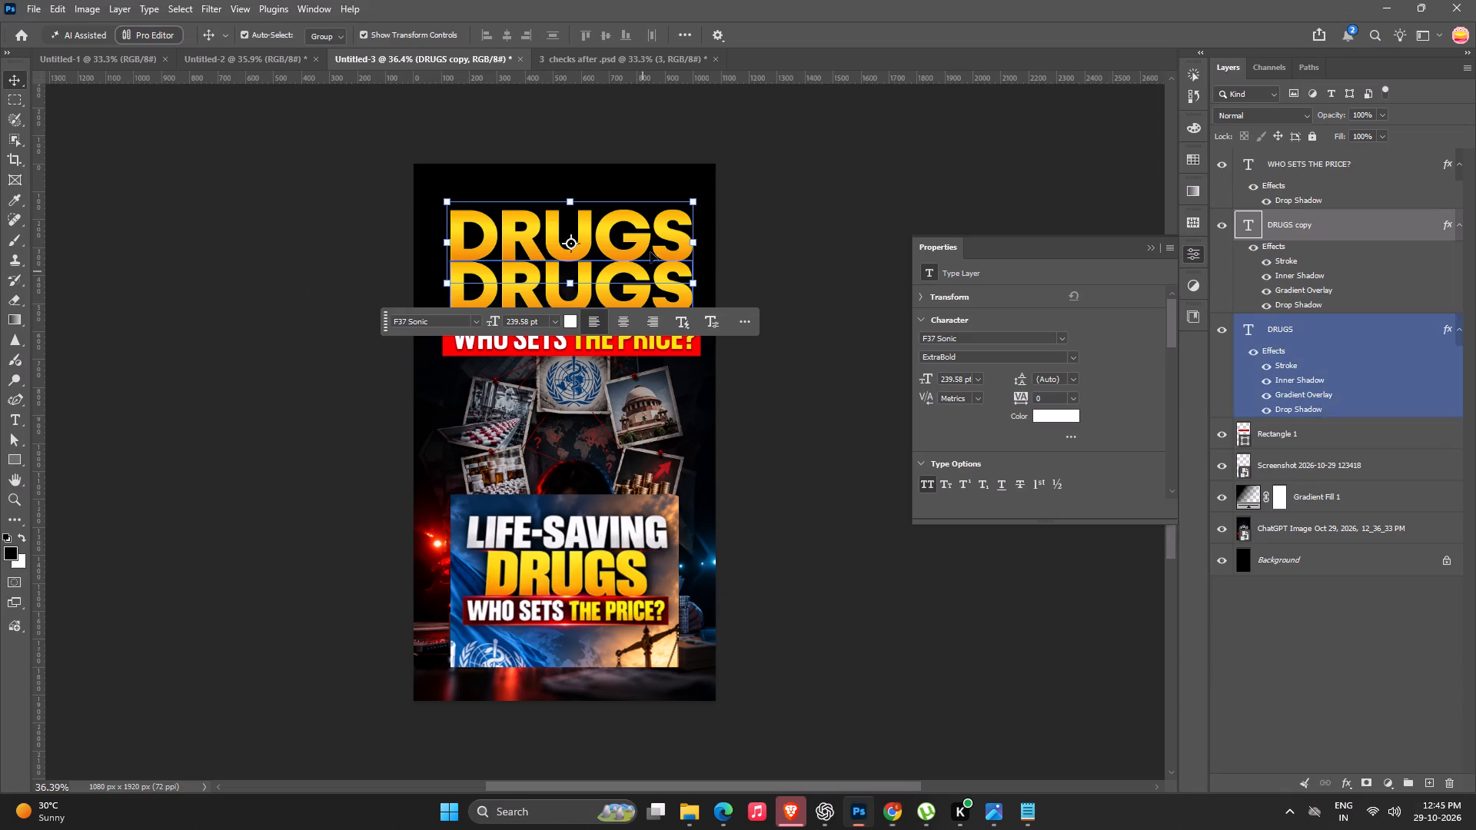
Replace the wording of the upper "DRUGS" copy with the copied "LIFE-SAVING" text.
{"action": "double_click", "coordinate": [652, 243]}
{"action": "key", "text": "ctrl+BackSpace"}
{"action": "key", "text": "ctrl+BackSpace"}
{"action": "key", "text": "ctrl+v"}
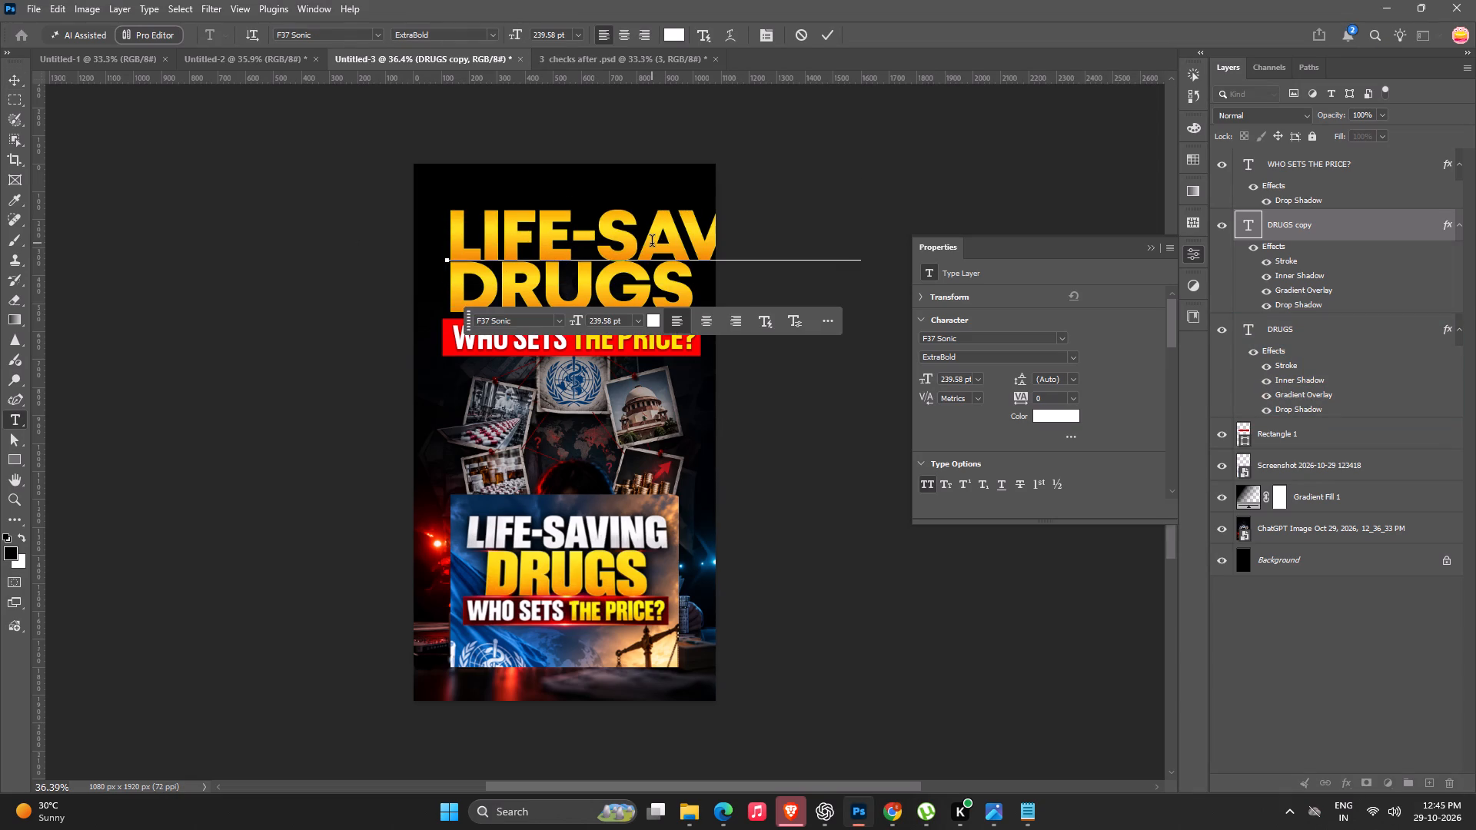
{"action": "key", "text": "Return"}
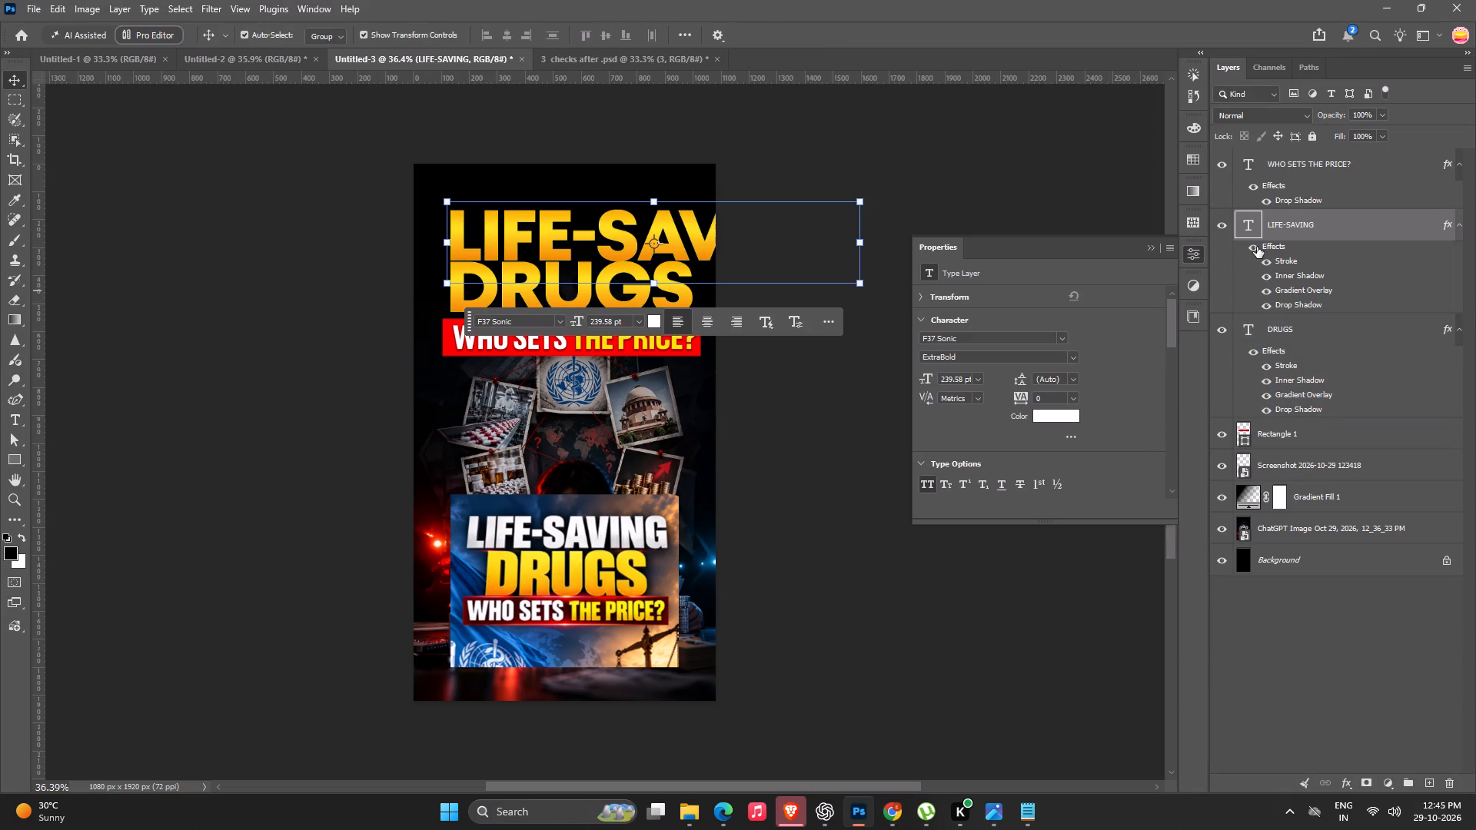
Hide all layer effects on the new "LIFE-SAVING" text.
{"action": "left_click", "coordinate": [1257, 247]}
Scale the "LIFE-SAVING" text to about 67% and centre it horizontally above "DRUGS".
{"action": "left_click_drag", "start_coordinate": [860, 198], "coordinate": [787, 188], "text": "alt"}
{"action": "left_click_drag", "start_coordinate": [703, 228], "coordinate": [620, 228]}
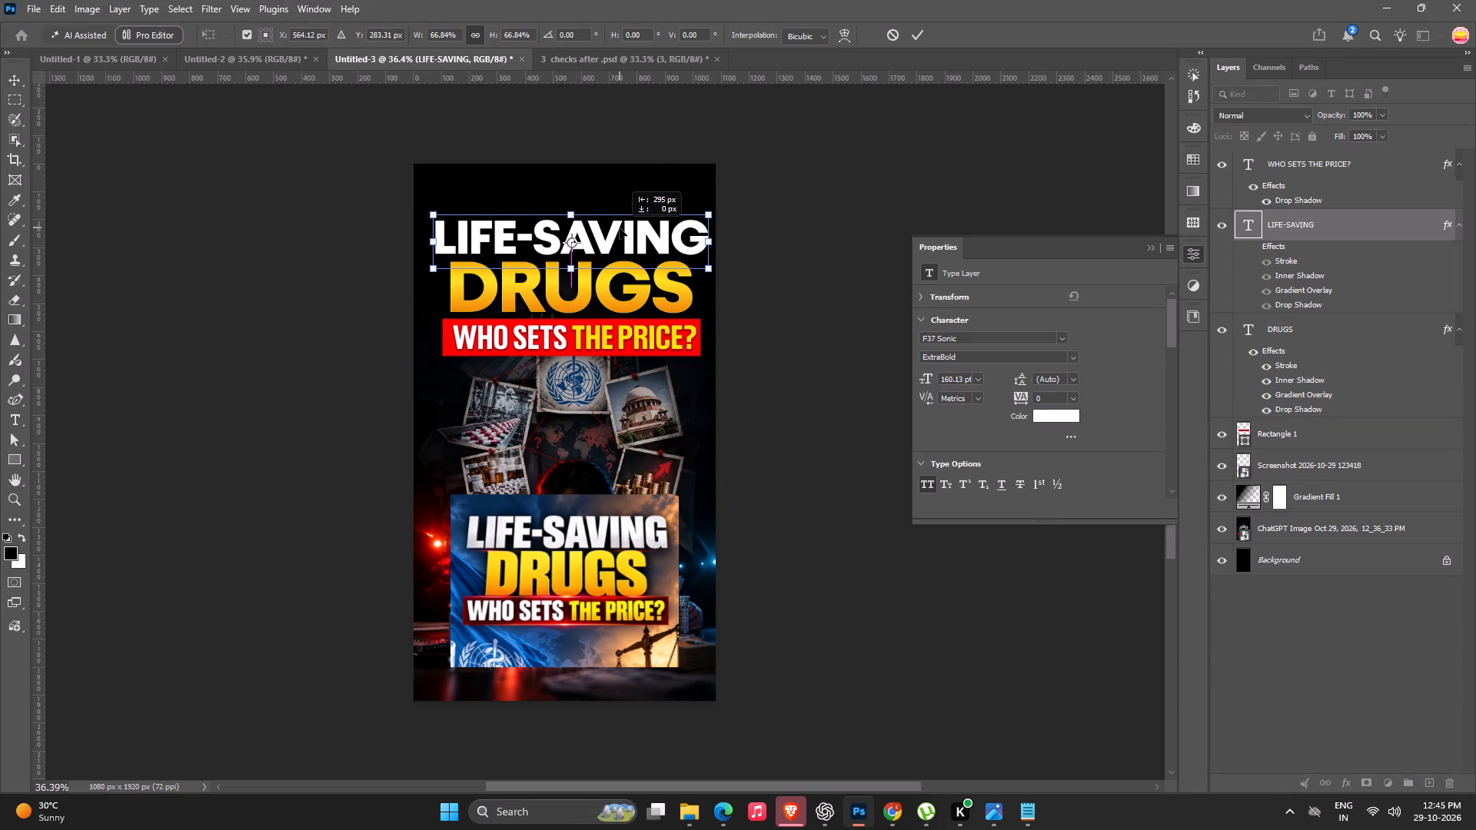
{"action": "left_click_drag", "start_coordinate": [620, 228], "coordinate": [620, 227]}
{"action": "key", "text": "Return"}
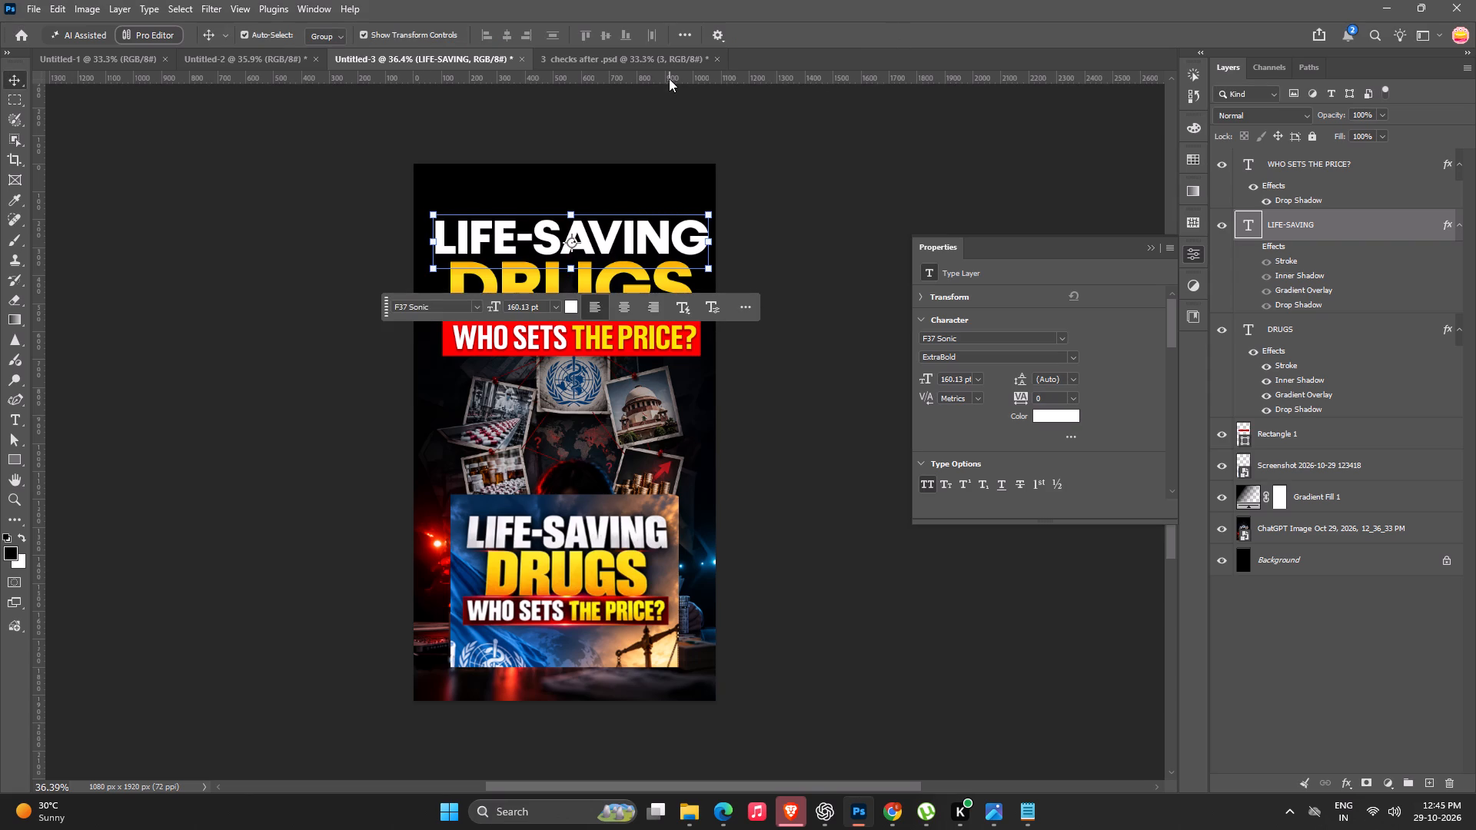
{"action": "left_click", "coordinate": [749, 131]}
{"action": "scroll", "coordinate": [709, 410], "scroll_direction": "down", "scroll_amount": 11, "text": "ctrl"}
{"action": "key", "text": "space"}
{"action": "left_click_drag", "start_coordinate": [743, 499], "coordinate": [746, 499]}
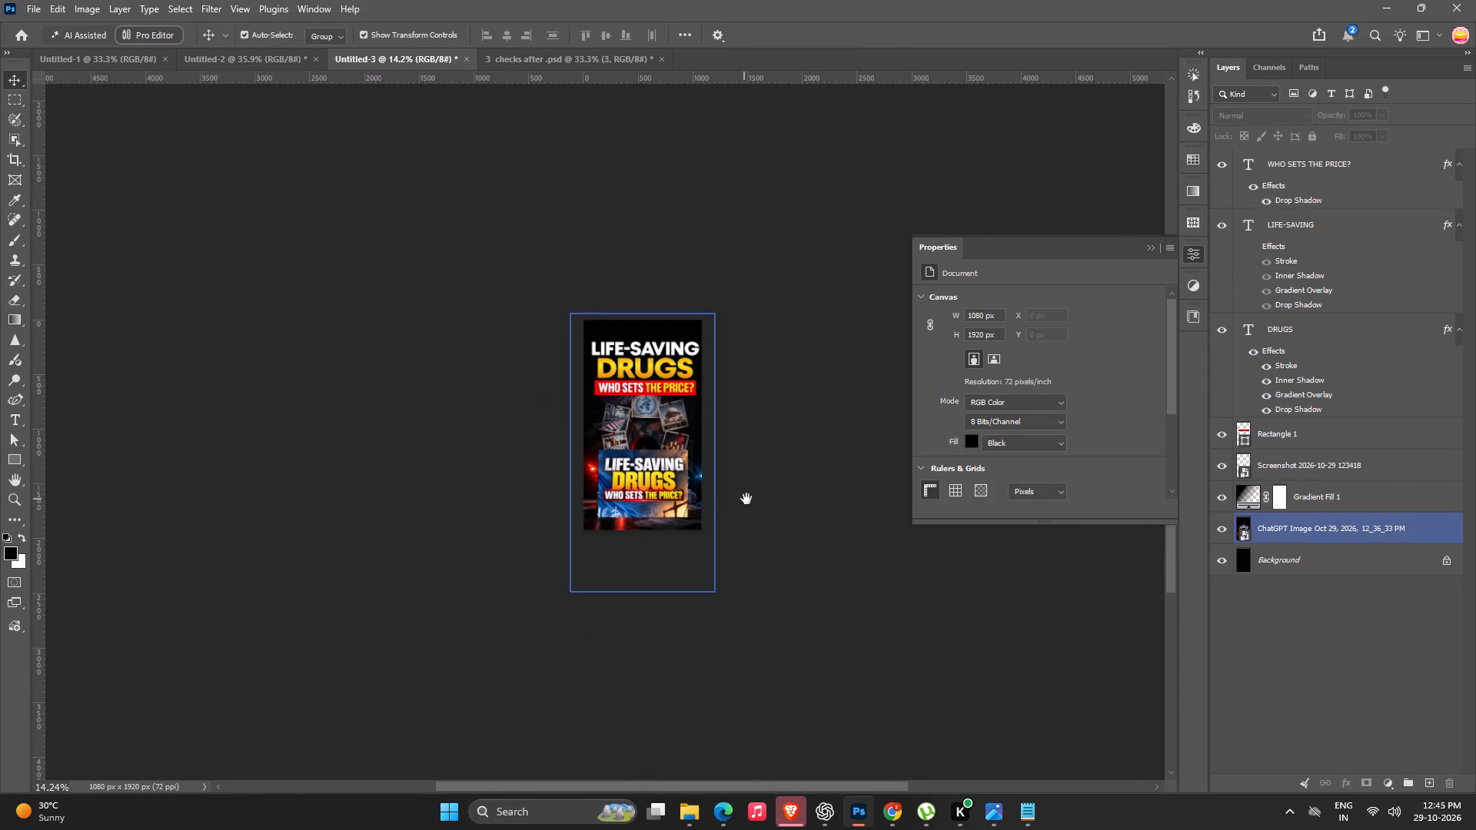
Delete the reference thumbnail screenshot covering the lower part of the reel cover.
{"action": "left_click_drag", "start_coordinate": [746, 499], "coordinate": [765, 499]}
{"action": "scroll", "coordinate": [675, 516], "scroll_direction": "up", "scroll_amount": 6, "text": "alt"}
{"action": "left_click", "coordinate": [654, 543]}
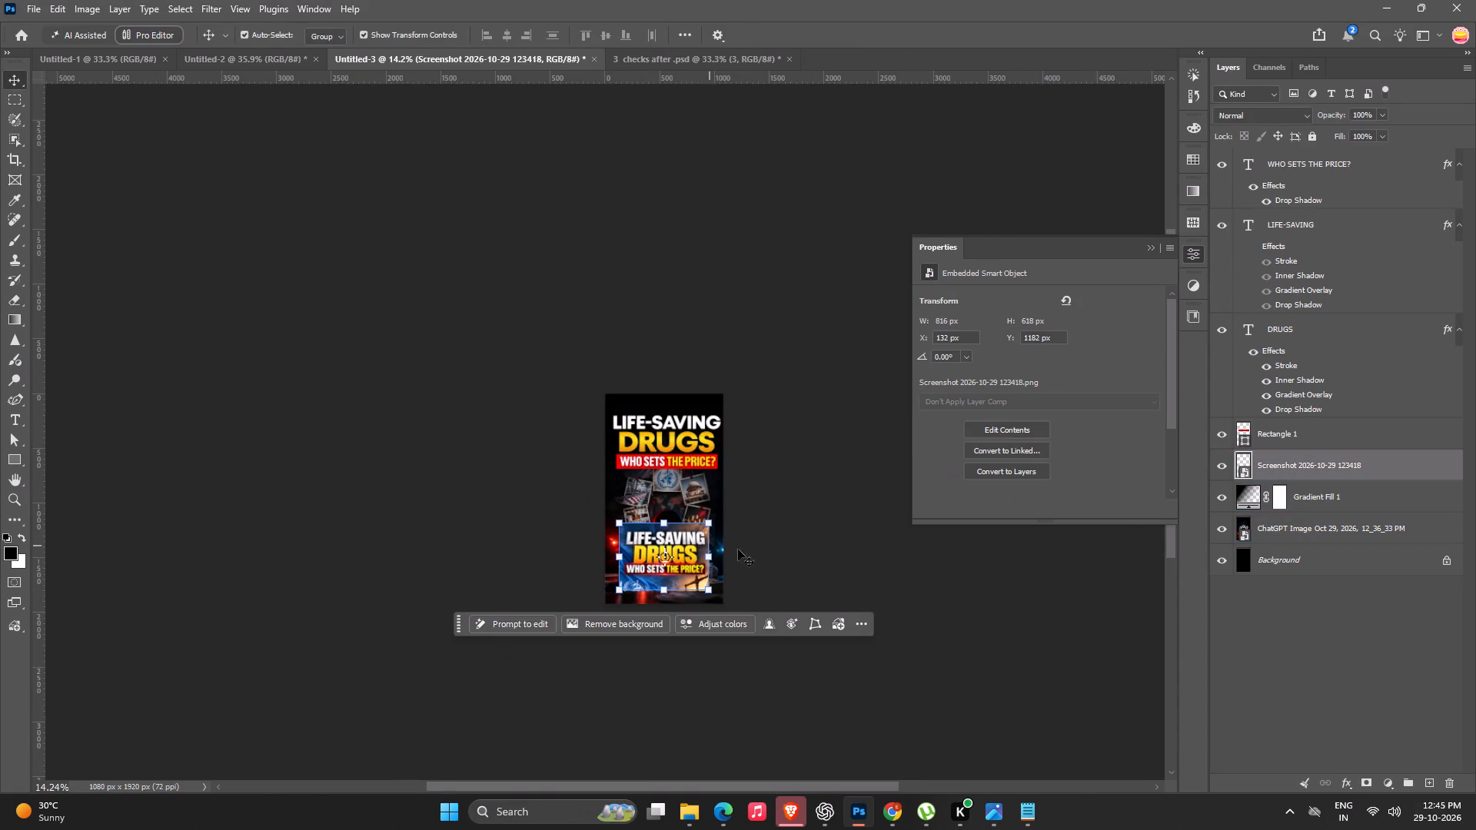
{"action": "scroll", "coordinate": [693, 569], "scroll_direction": "up", "scroll_amount": 7, "text": "ctrl"}
{"action": "scroll", "coordinate": [628, 473], "scroll_direction": "up", "scroll_amount": 4, "text": "ctrl"}
{"action": "key", "text": "space"}
{"action": "key", "text": "space"}
{"action": "key", "text": "space"}
{"action": "key", "text": "space"}
{"action": "key", "text": "space"}
{"action": "left_click_drag", "start_coordinate": [689, 456], "coordinate": [680, 458]}
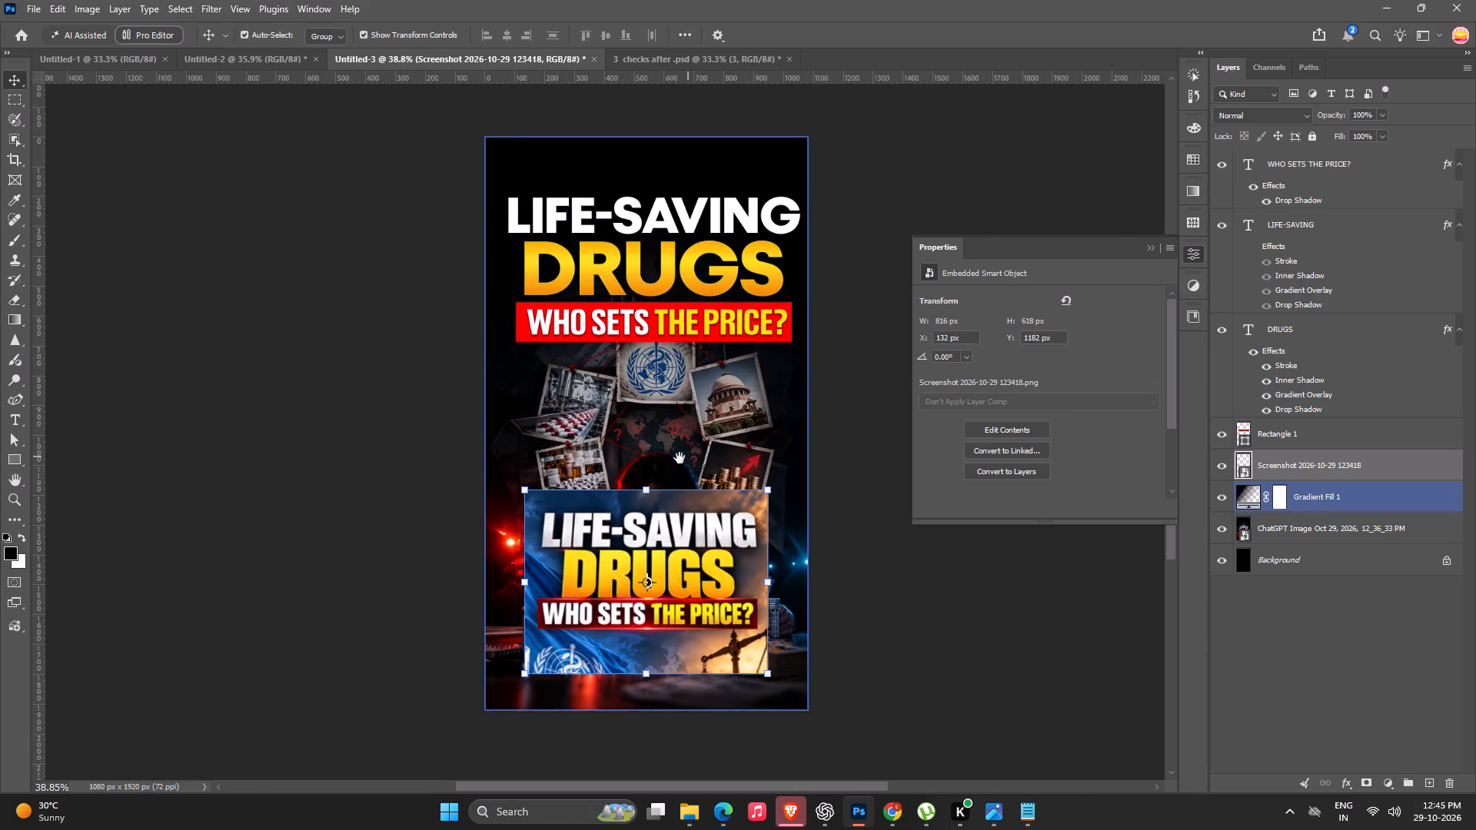
{"action": "left_click_drag", "start_coordinate": [680, 458], "coordinate": [670, 460]}
{"action": "left_click", "coordinate": [714, 324]}
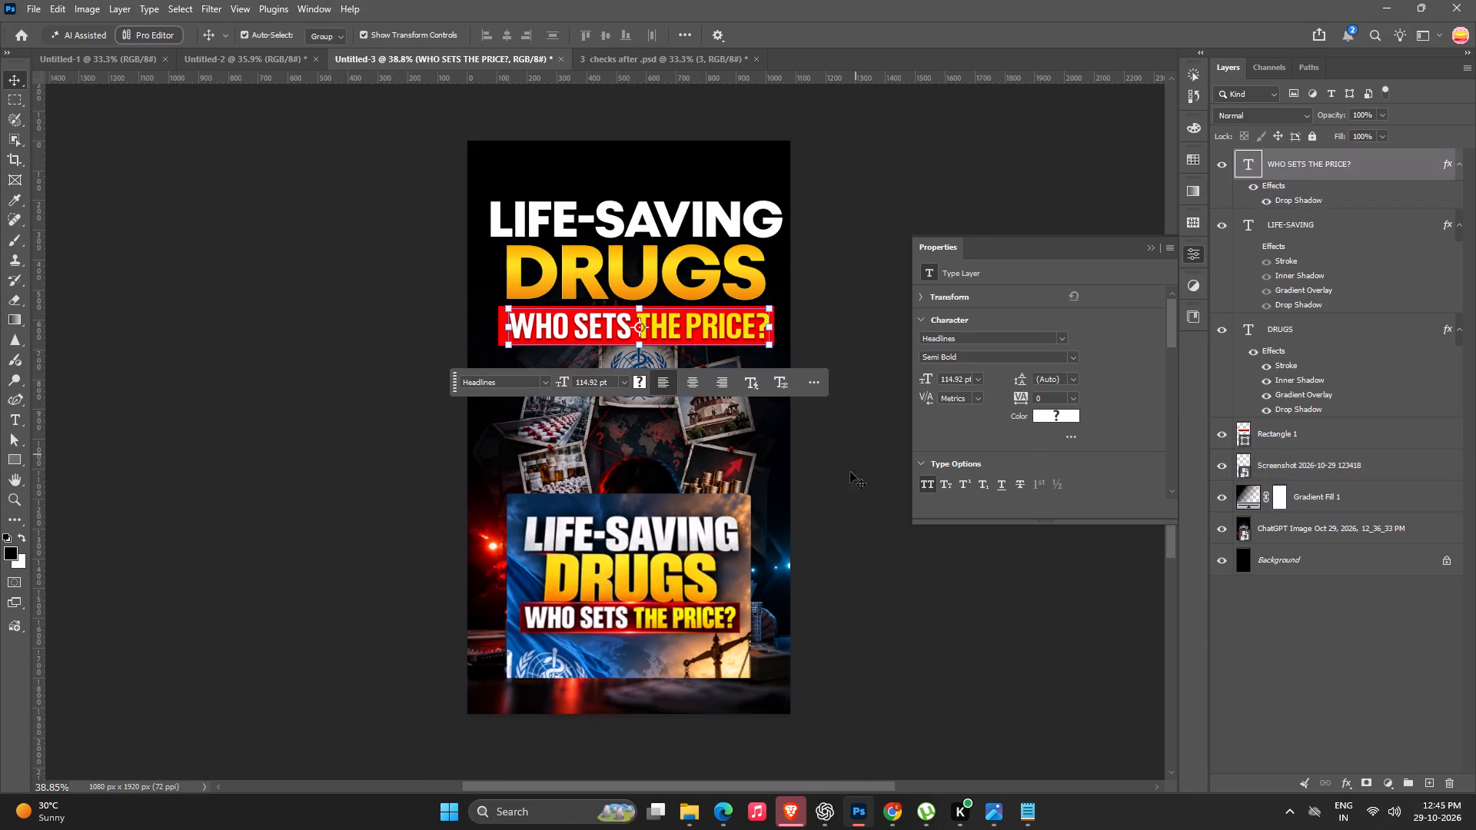
{"action": "left_click", "coordinate": [688, 592]}
{"action": "key", "text": "Delete"}
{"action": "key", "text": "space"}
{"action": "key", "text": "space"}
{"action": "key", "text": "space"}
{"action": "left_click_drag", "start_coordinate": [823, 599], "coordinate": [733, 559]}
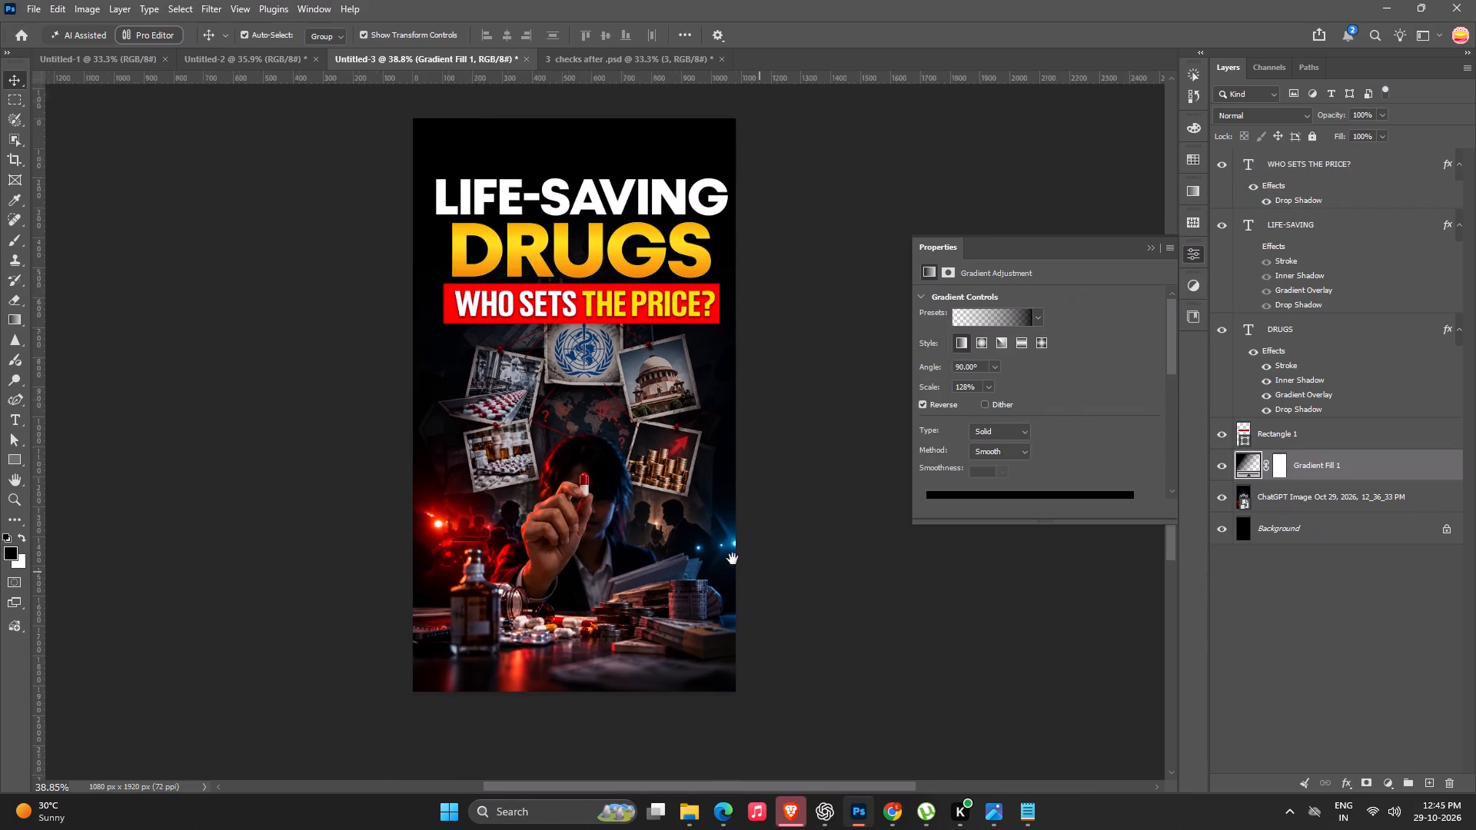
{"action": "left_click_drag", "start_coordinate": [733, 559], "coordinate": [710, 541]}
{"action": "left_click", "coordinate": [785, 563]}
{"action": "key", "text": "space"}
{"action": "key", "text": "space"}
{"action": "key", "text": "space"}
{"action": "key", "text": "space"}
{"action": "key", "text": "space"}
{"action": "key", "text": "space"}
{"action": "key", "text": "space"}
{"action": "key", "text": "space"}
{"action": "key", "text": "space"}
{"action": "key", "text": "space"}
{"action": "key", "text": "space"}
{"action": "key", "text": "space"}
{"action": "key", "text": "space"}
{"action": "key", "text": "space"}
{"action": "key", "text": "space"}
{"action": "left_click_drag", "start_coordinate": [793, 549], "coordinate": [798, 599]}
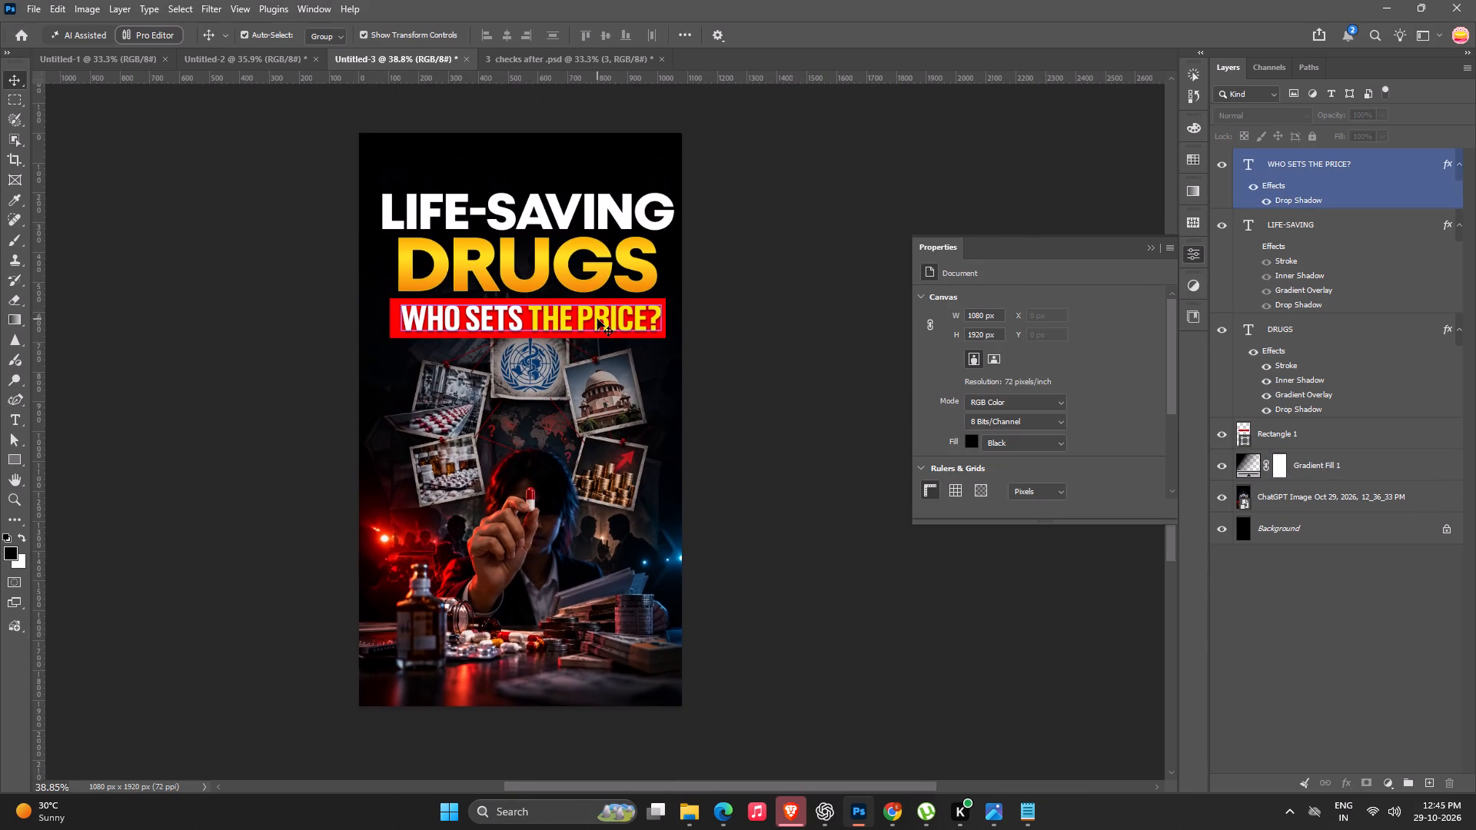
Set the drop shadow of the "WHO SETS THE PRICE?" text to 18% opacity and Normal blend mode.
{"action": "left_click", "coordinate": [617, 321]}
{"action": "left_click", "coordinate": [1295, 201]}
{"action": "left_click_drag", "start_coordinate": [1295, 201], "coordinate": [1285, 202]}
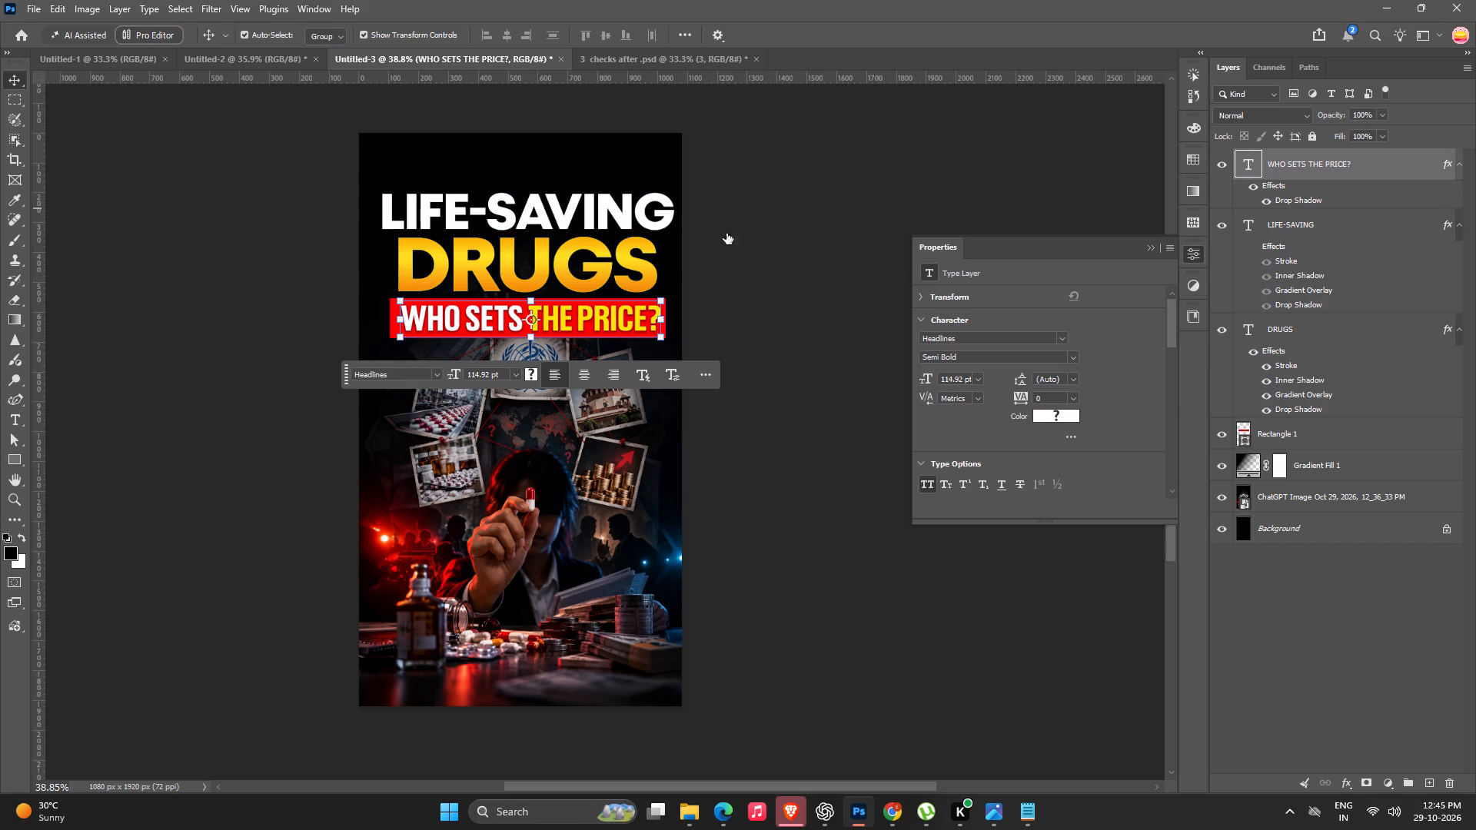
{"action": "left_click_drag", "start_coordinate": [1159, 480], "coordinate": [1152, 476]}
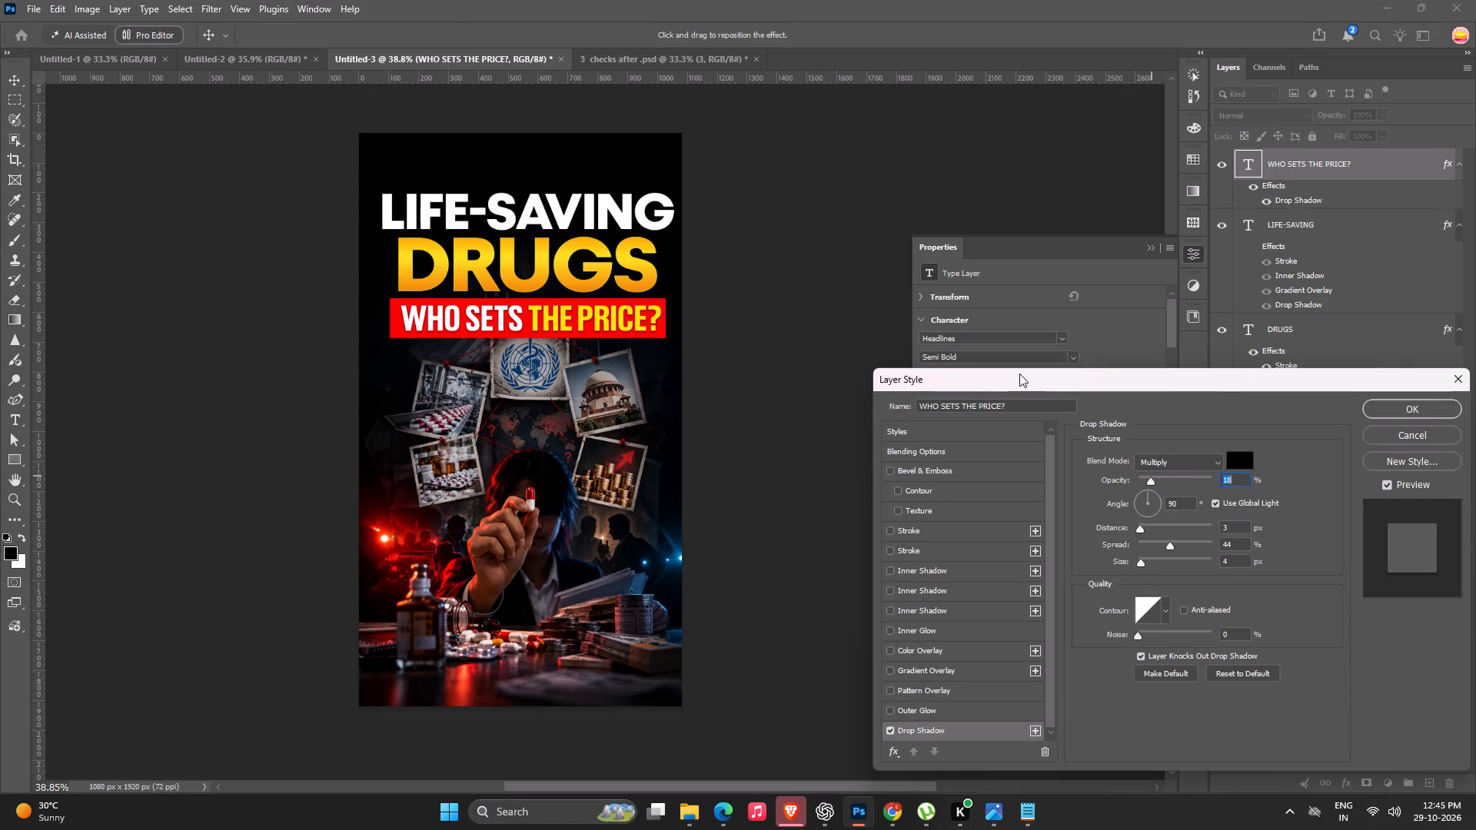
{"action": "left_click", "coordinate": [1217, 463]}
{"action": "left_click", "coordinate": [1183, 375]}
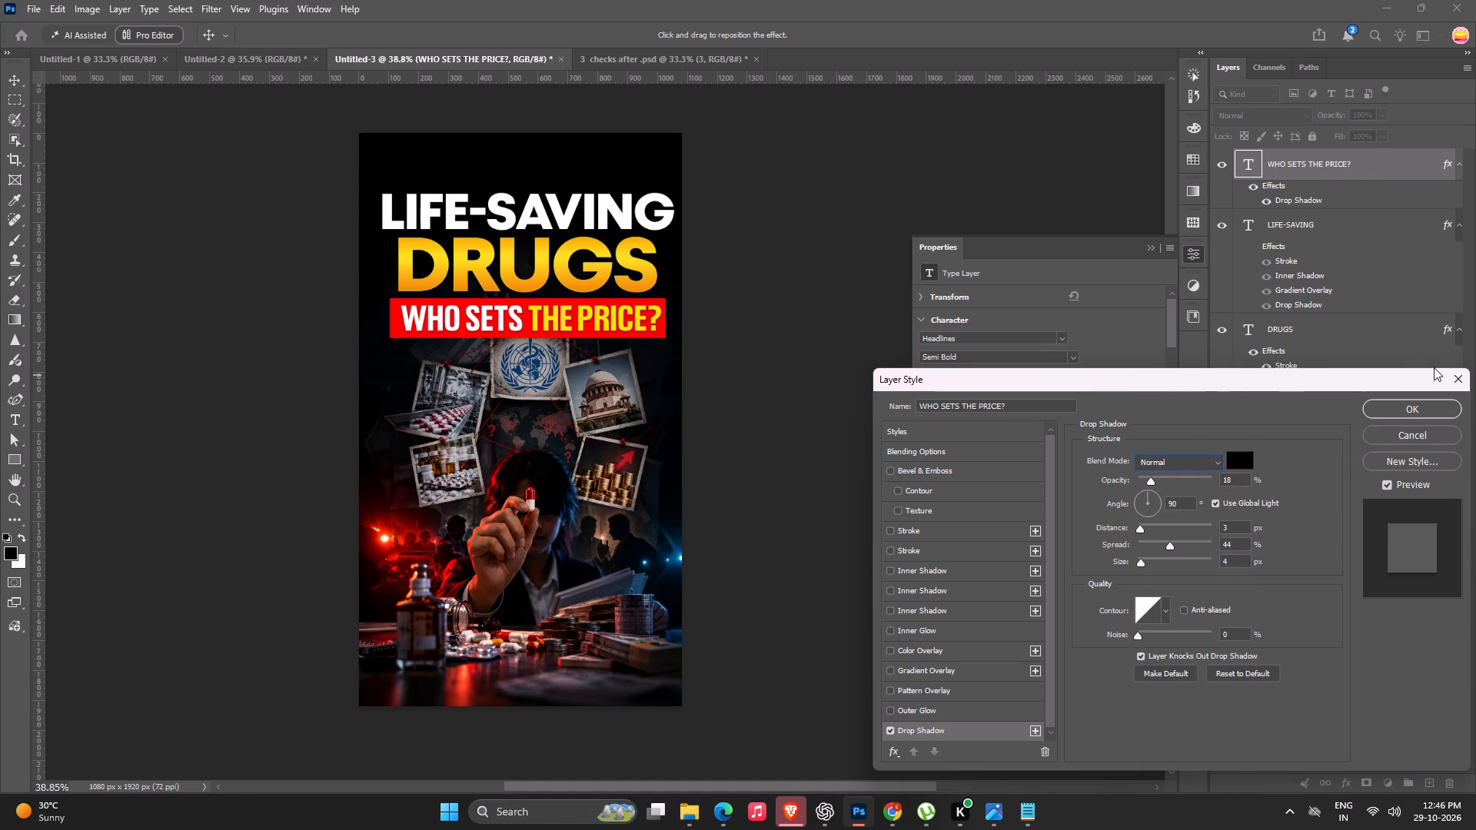
{"action": "left_click", "coordinate": [1382, 412]}
Resize the ChatGPT background image to about 1338 × 2581 px and move it down, horizontally centred, so the pinned photos sit below the headline.
{"action": "left_click", "coordinate": [913, 190]}
{"action": "scroll", "coordinate": [859, 272], "scroll_direction": "down", "scroll_amount": 9, "text": "alt"}
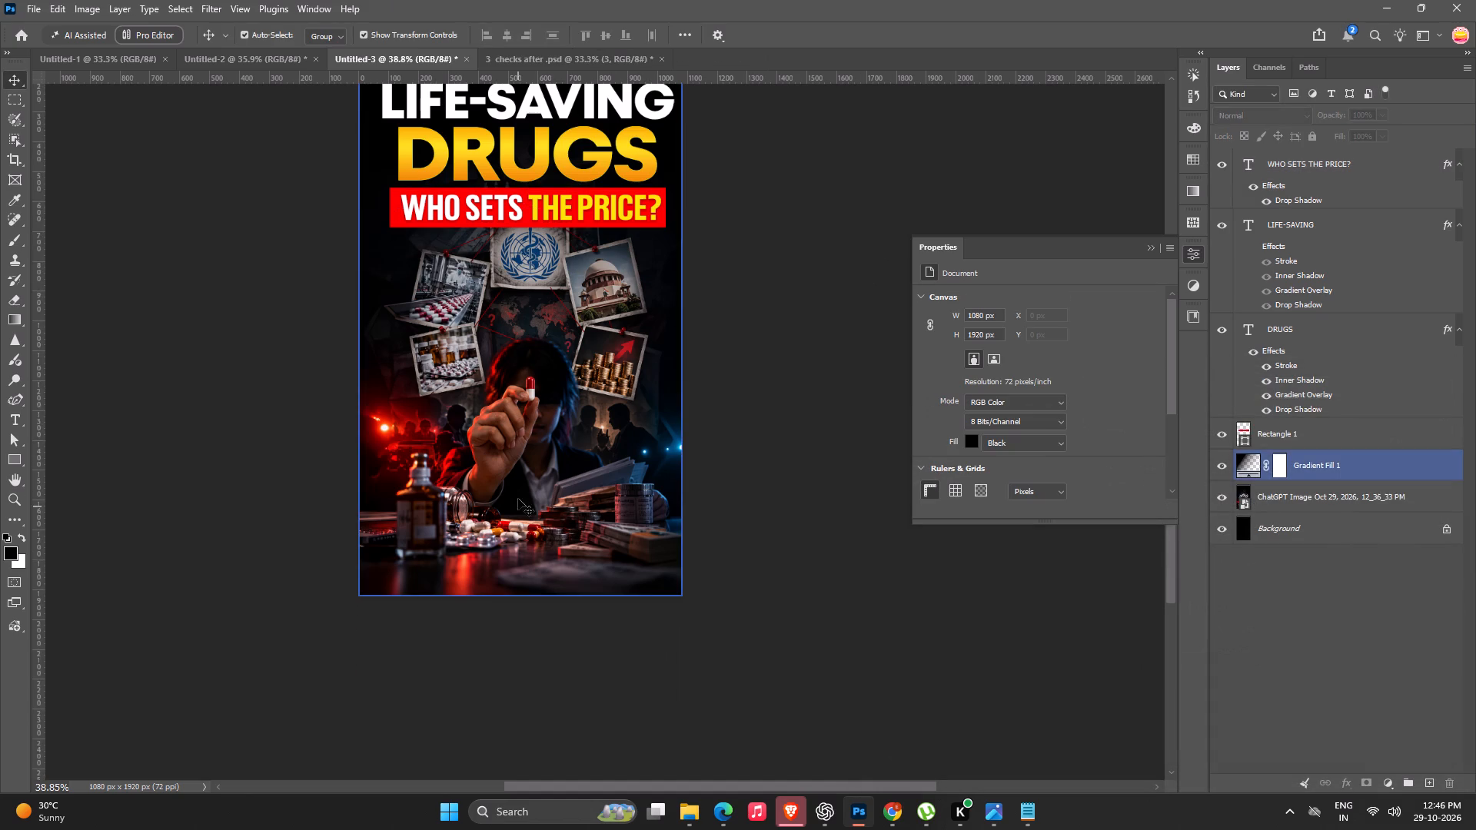
{"action": "scroll", "coordinate": [563, 480], "scroll_direction": "down", "scroll_amount": 7, "text": "ctrl"}
{"action": "key", "text": "space"}
{"action": "left_click_drag", "start_coordinate": [577, 515], "coordinate": [680, 497]}
{"action": "scroll", "coordinate": [519, 489], "scroll_direction": "up", "scroll_amount": 5, "text": "ctrl"}
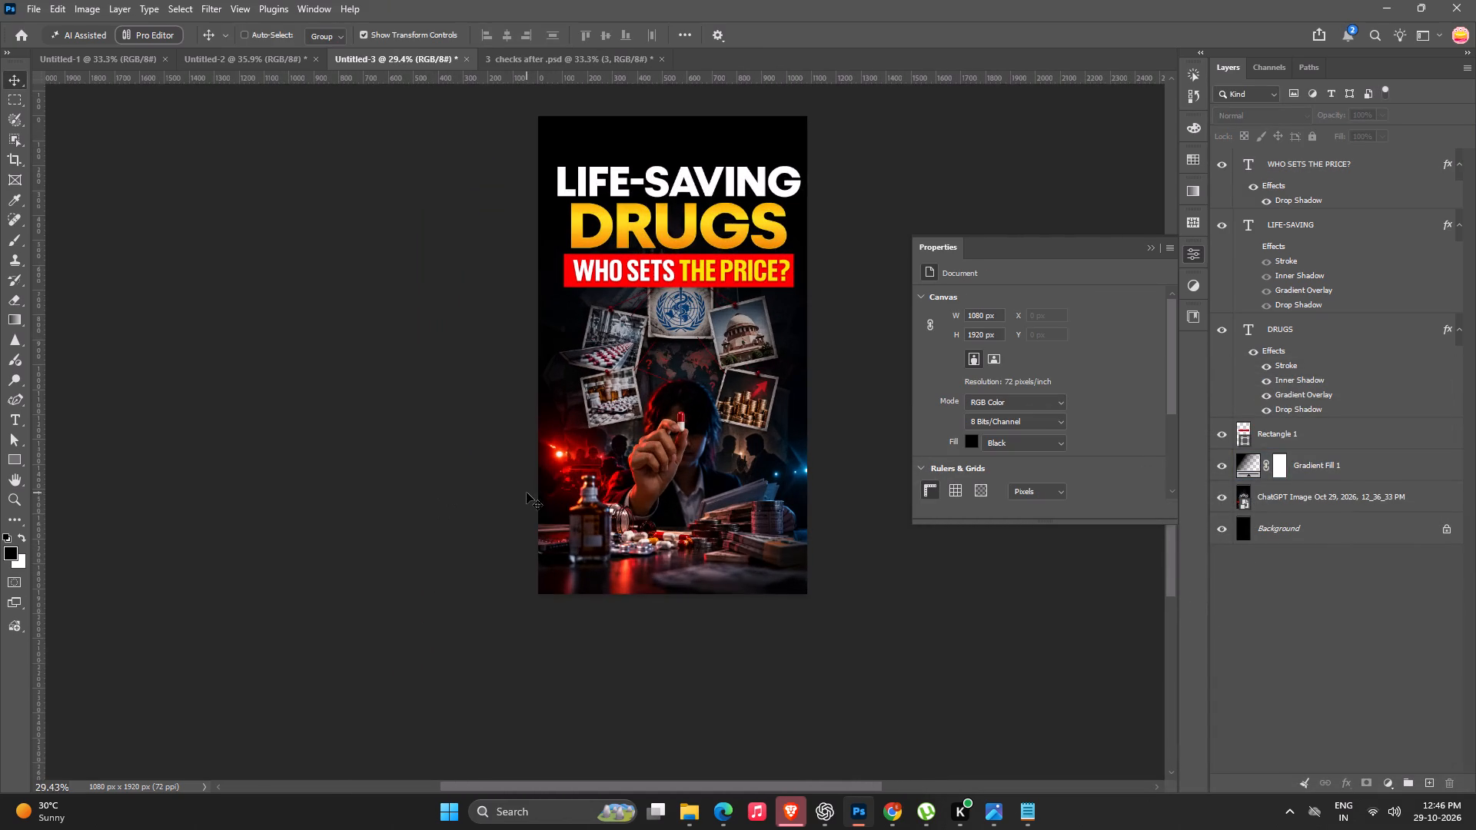
{"action": "left_click", "coordinate": [640, 489]}
{"action": "left_click", "coordinate": [1312, 499]}
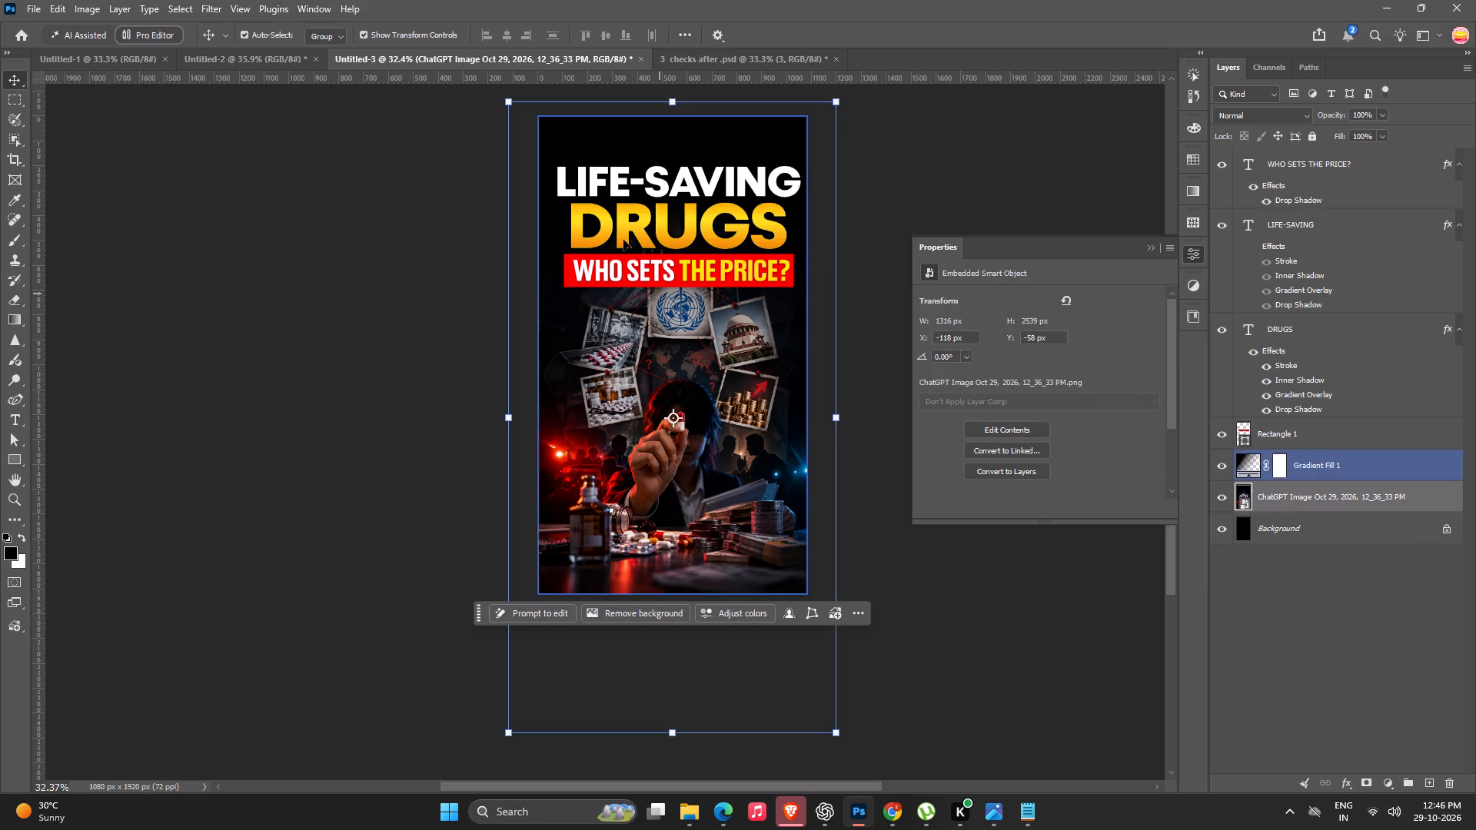
{"action": "left_click_drag", "start_coordinate": [836, 99], "coordinate": [786, 106], "text": "alt"}
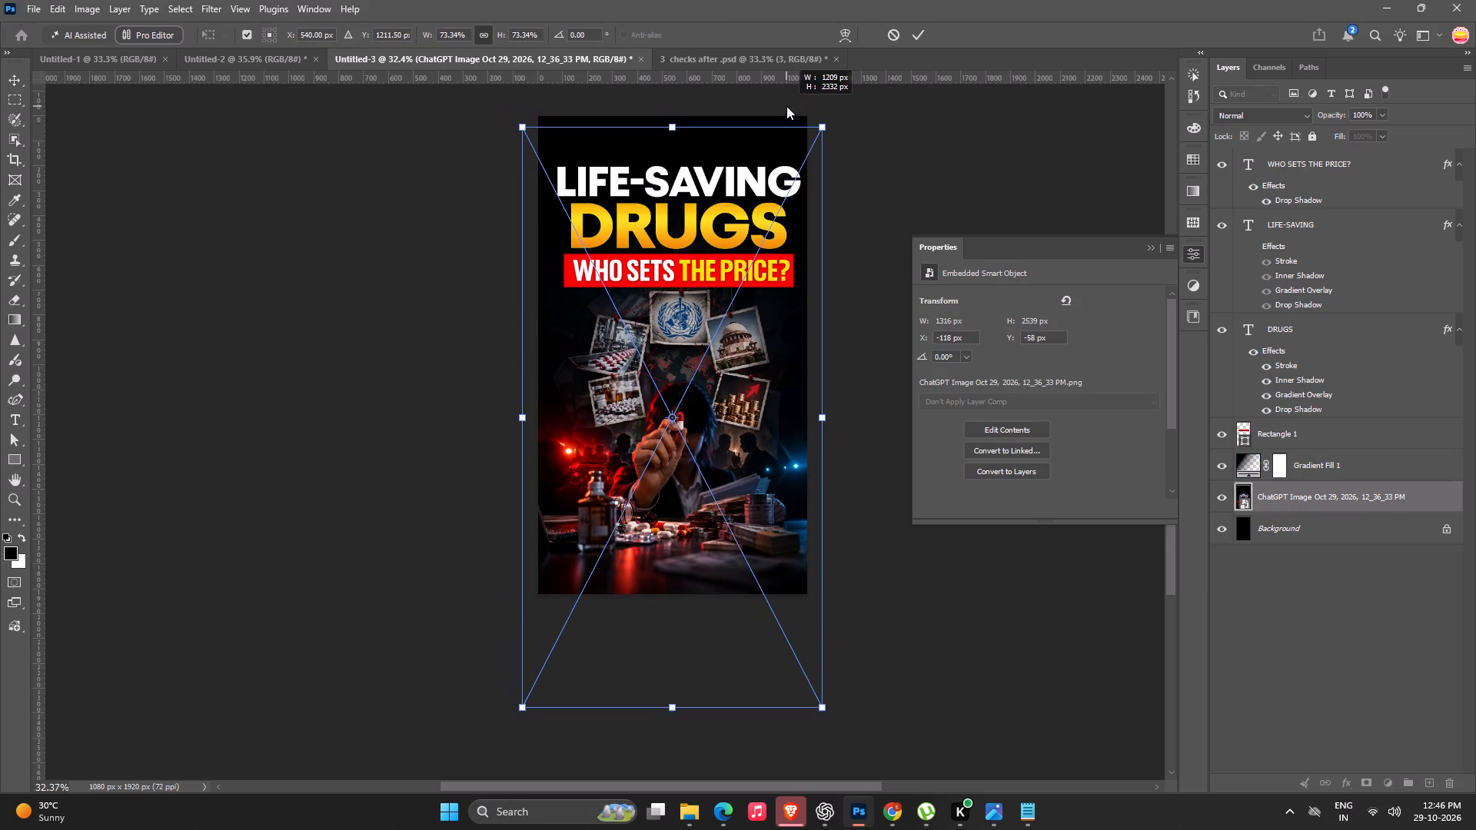
{"action": "left_click_drag", "start_coordinate": [786, 106], "coordinate": [783, 108], "text": "alt"}
{"action": "left_click_drag", "start_coordinate": [689, 393], "coordinate": [687, 386]}
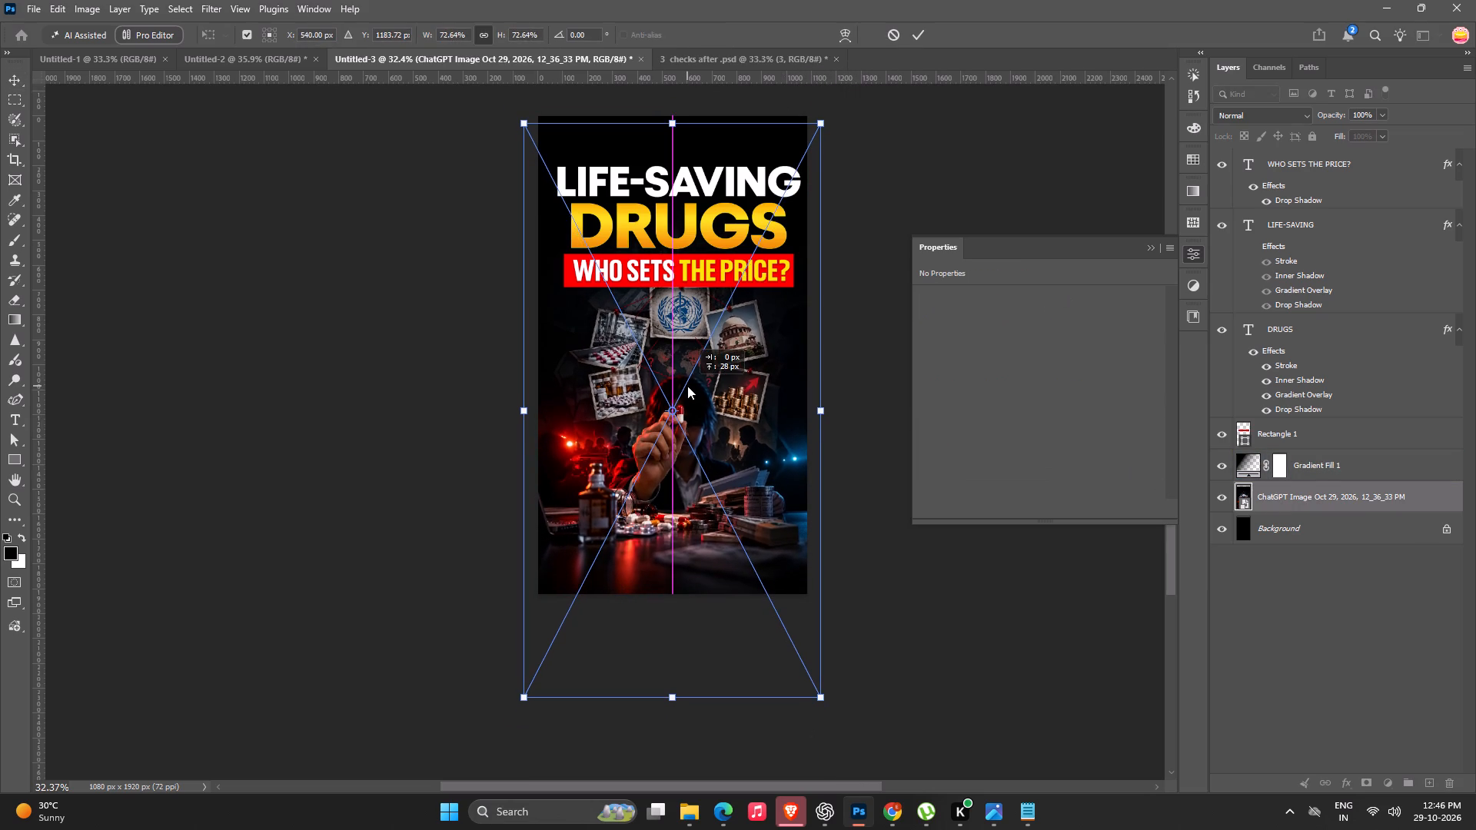
{"action": "left_click_drag", "start_coordinate": [687, 386], "coordinate": [687, 404]}
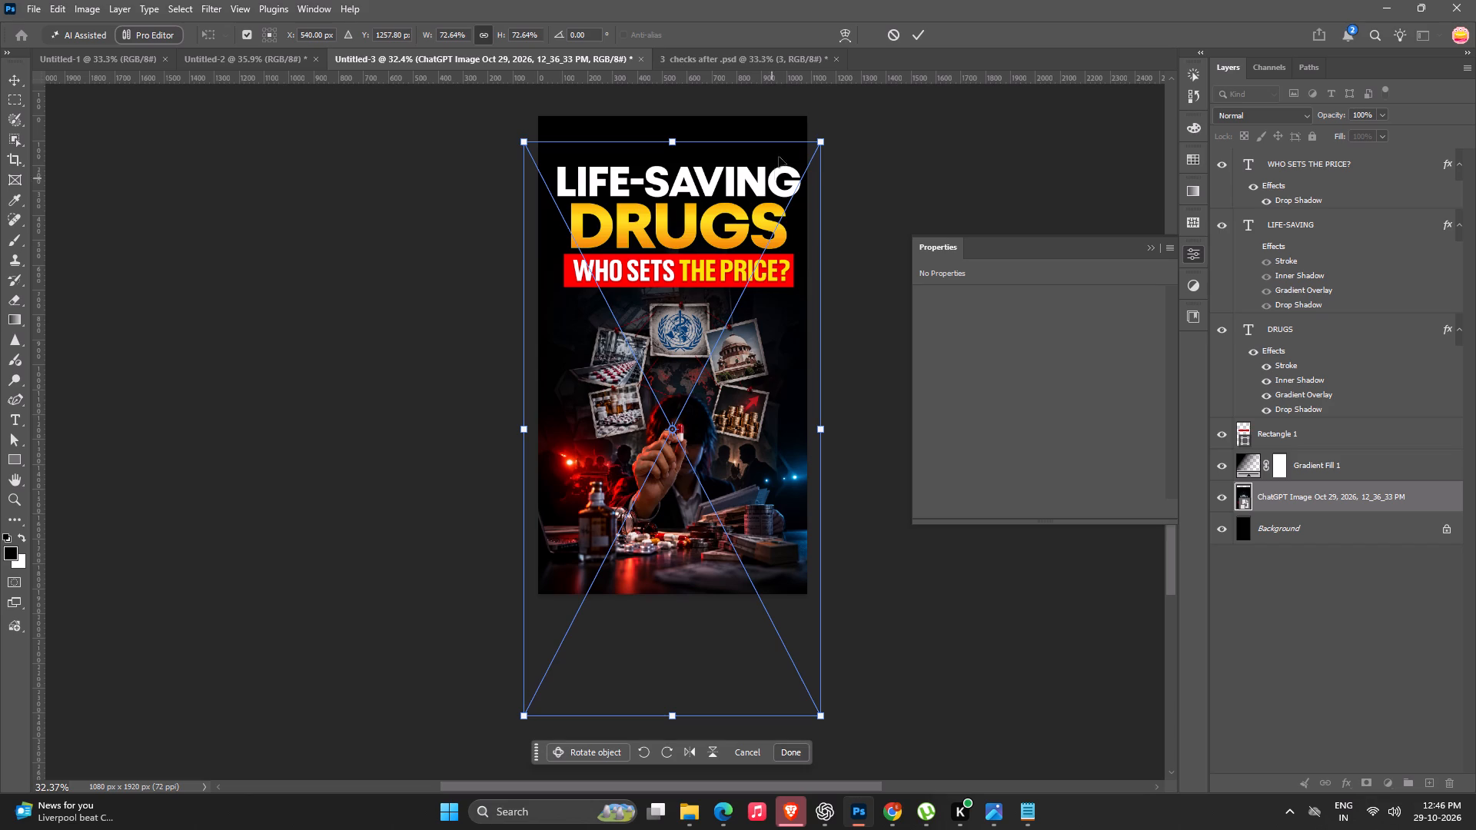
{"action": "left_click", "coordinate": [829, 138], "text": "alt"}
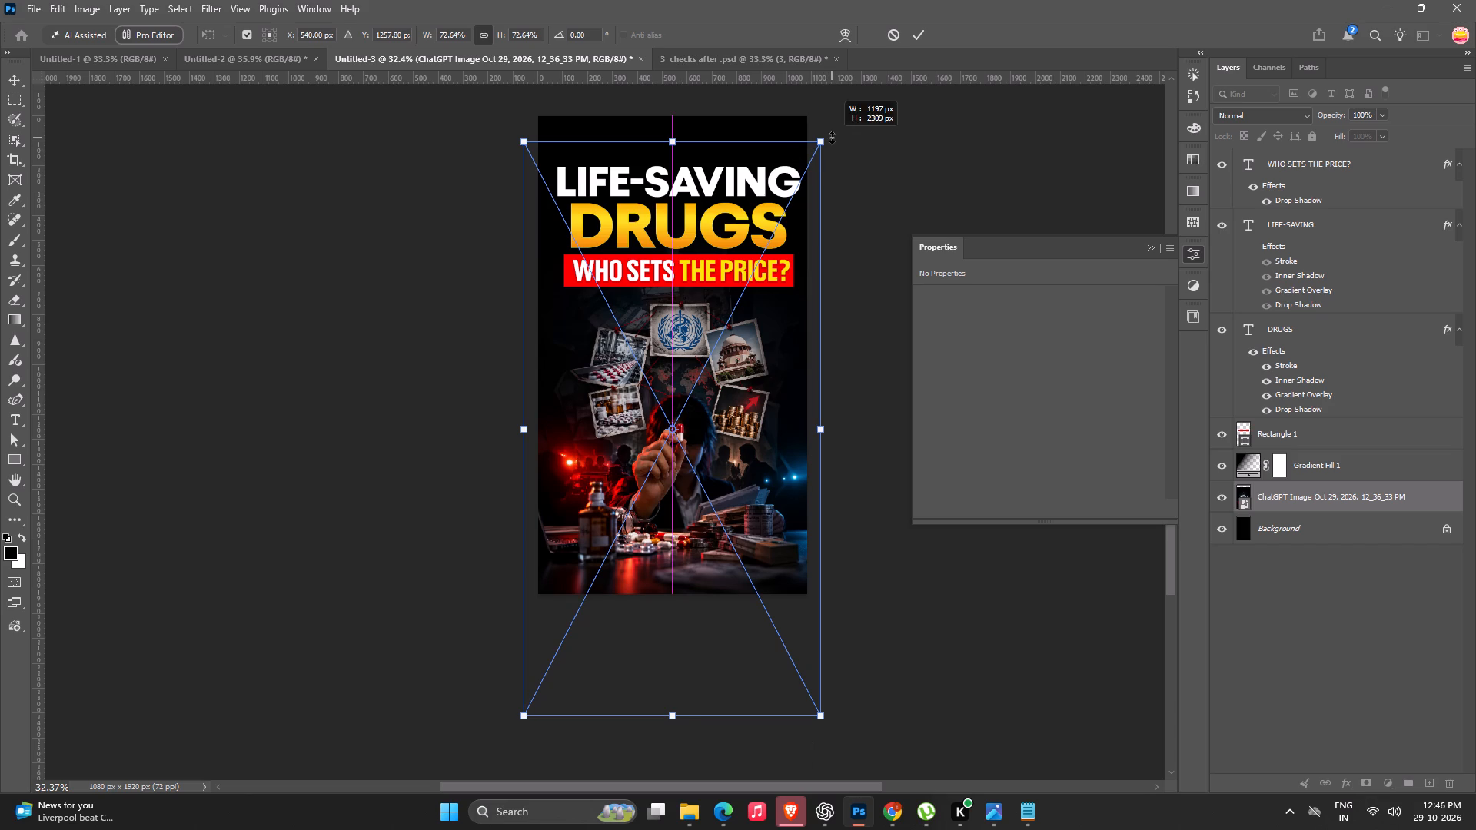
{"action": "left_click_drag", "start_coordinate": [818, 140], "coordinate": [876, 126], "text": "alt"}
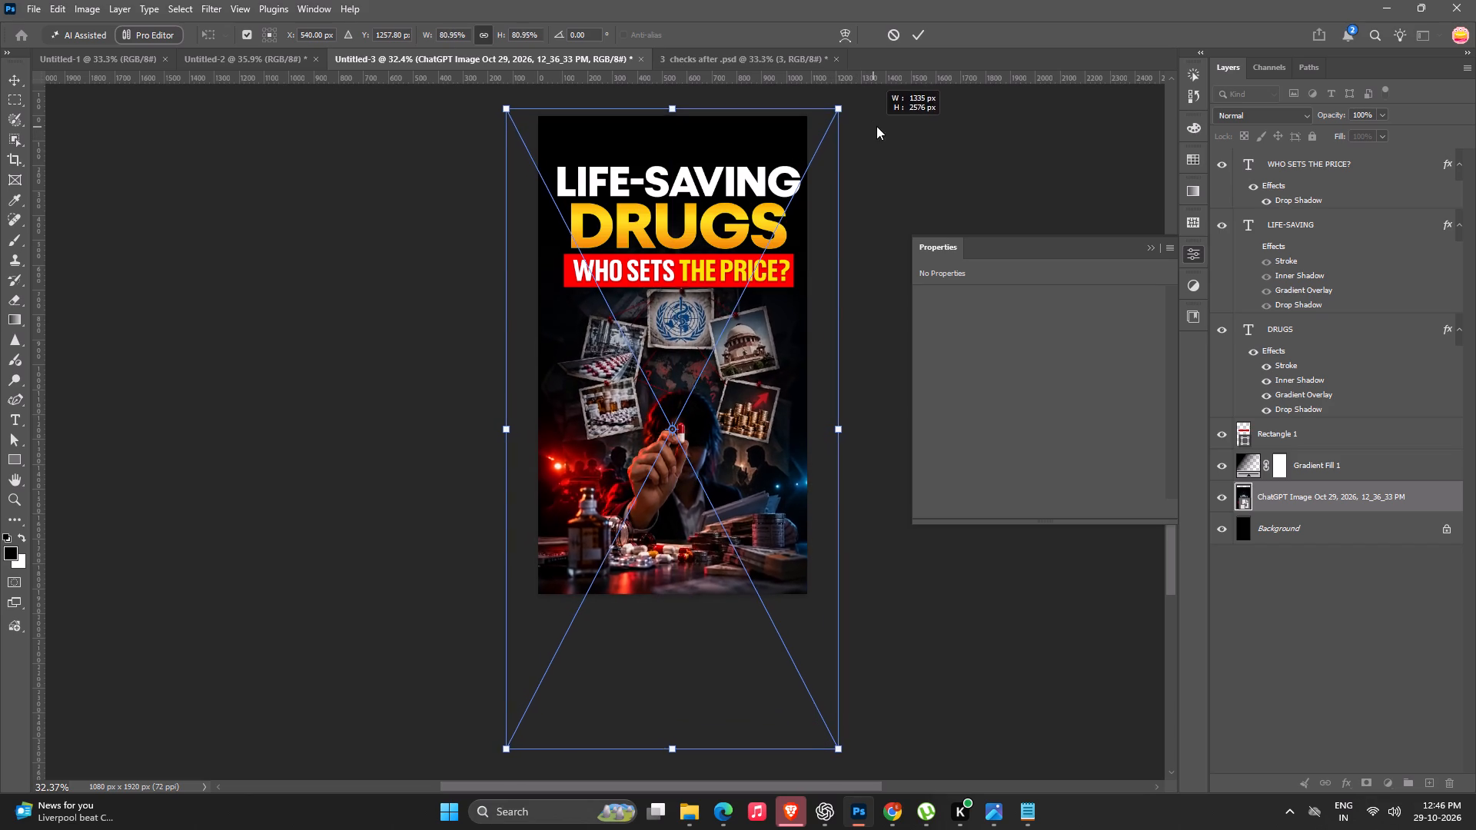
{"action": "left_click_drag", "start_coordinate": [876, 126], "coordinate": [919, 121], "text": "alt"}
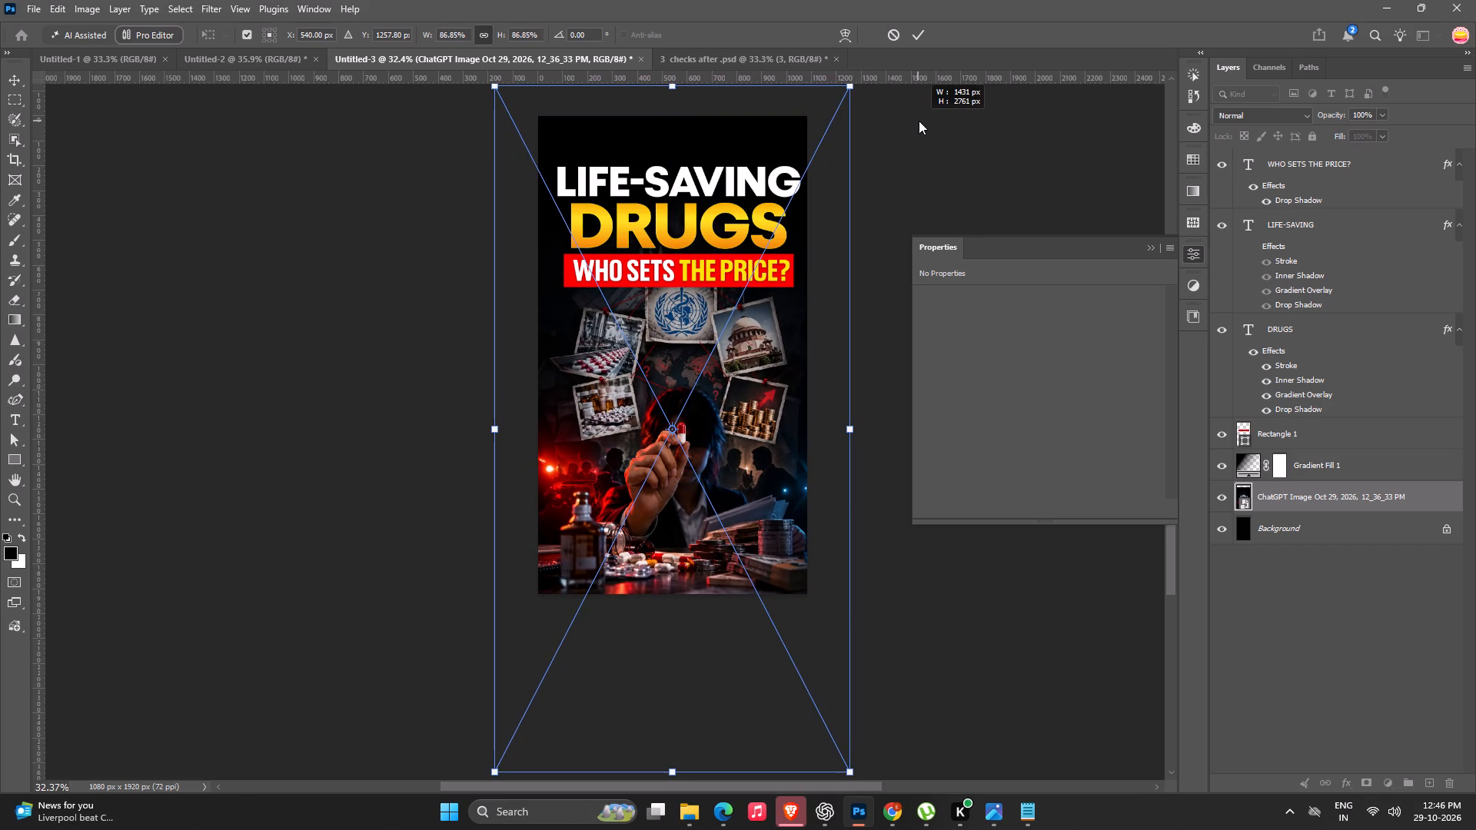
{"action": "left_click_drag", "start_coordinate": [919, 121], "coordinate": [899, 128], "text": "alt"}
{"action": "left_click_drag", "start_coordinate": [776, 359], "coordinate": [772, 370]}
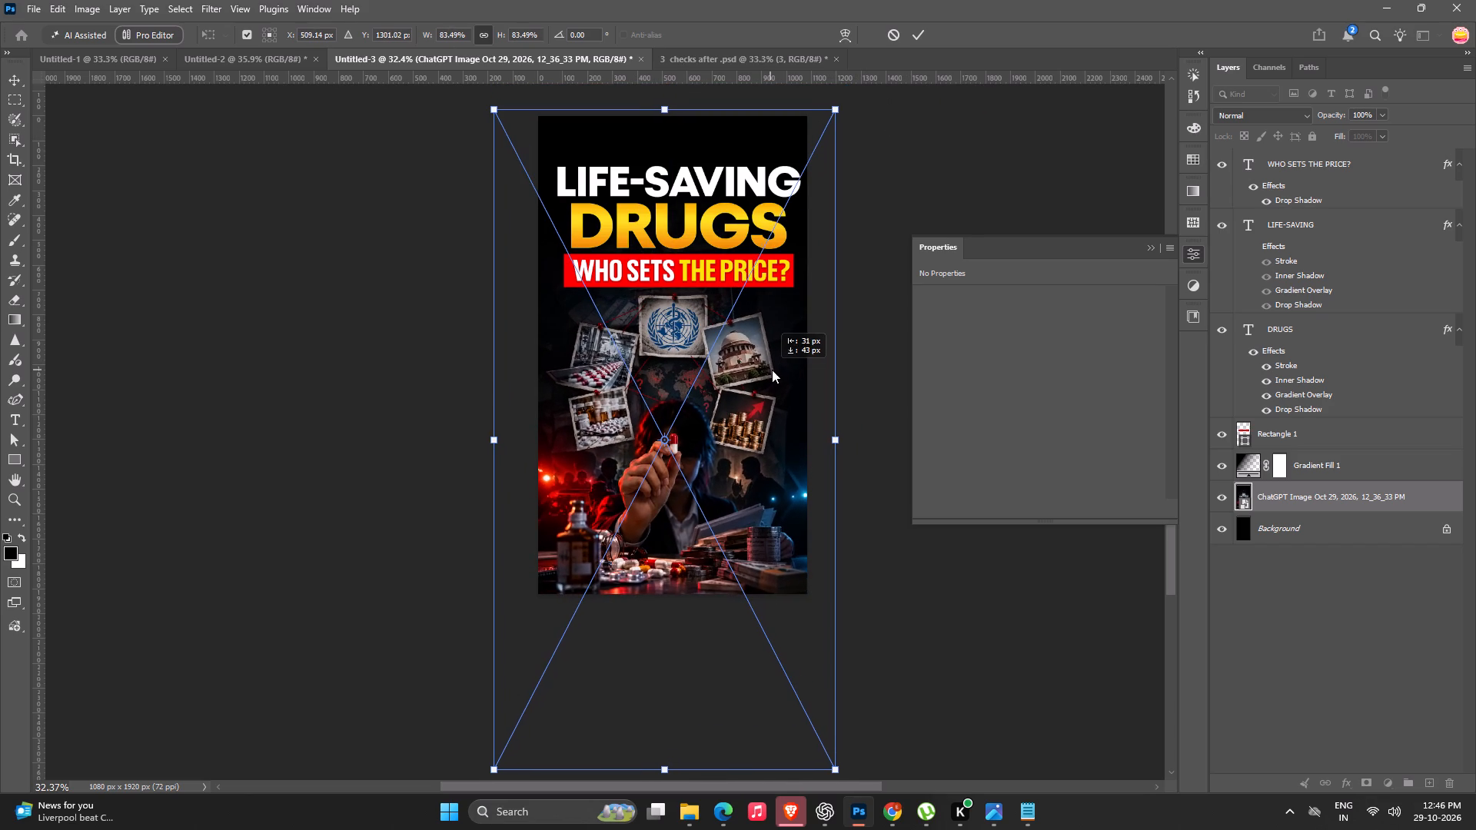
{"action": "left_click_drag", "start_coordinate": [772, 370], "coordinate": [773, 382]}
{"action": "left_click_drag", "start_coordinate": [845, 113], "coordinate": [823, 115], "text": "alt"}
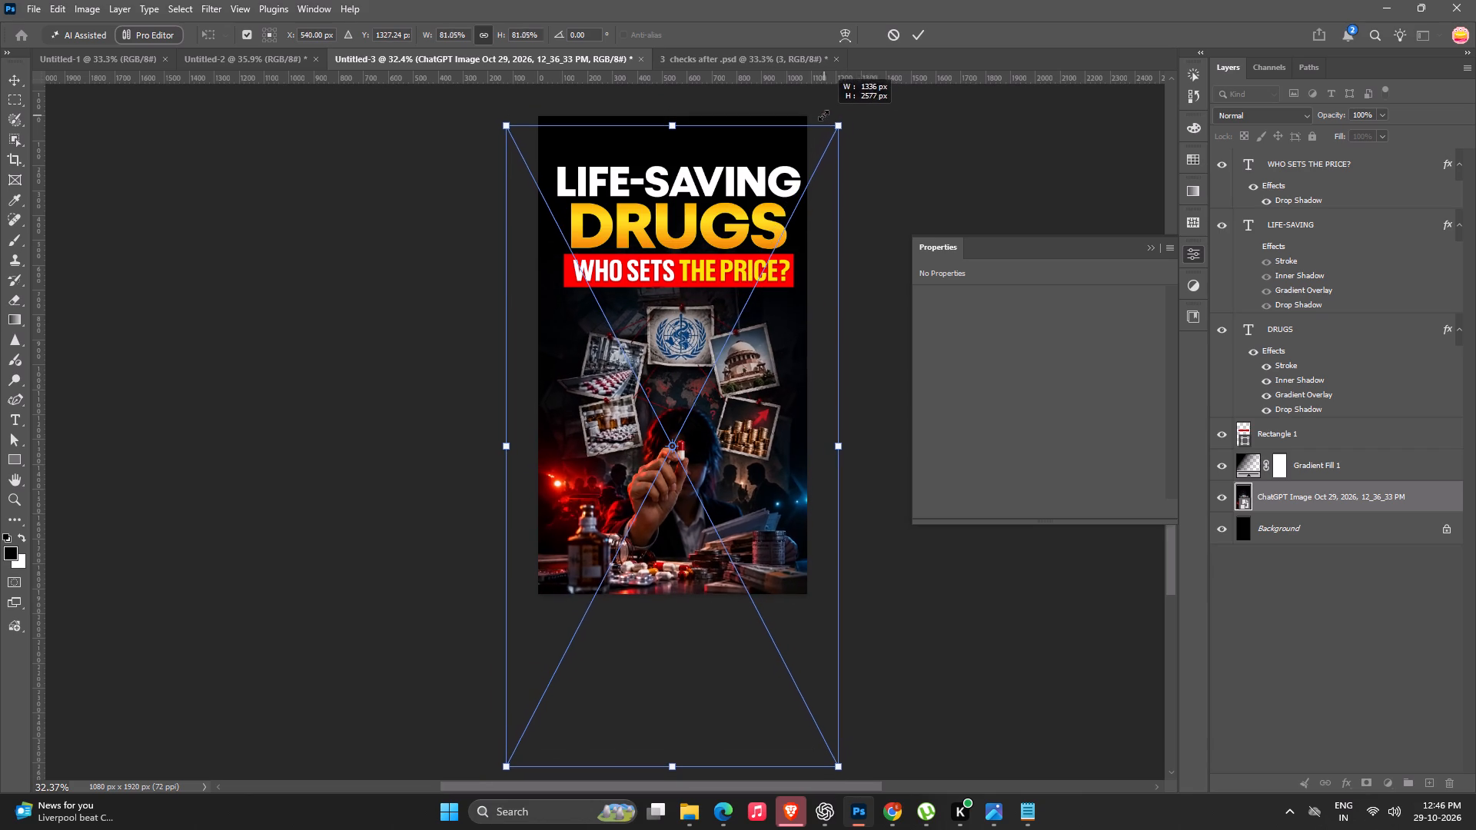
{"action": "left_click_drag", "start_coordinate": [823, 115], "coordinate": [803, 115], "text": "alt"}
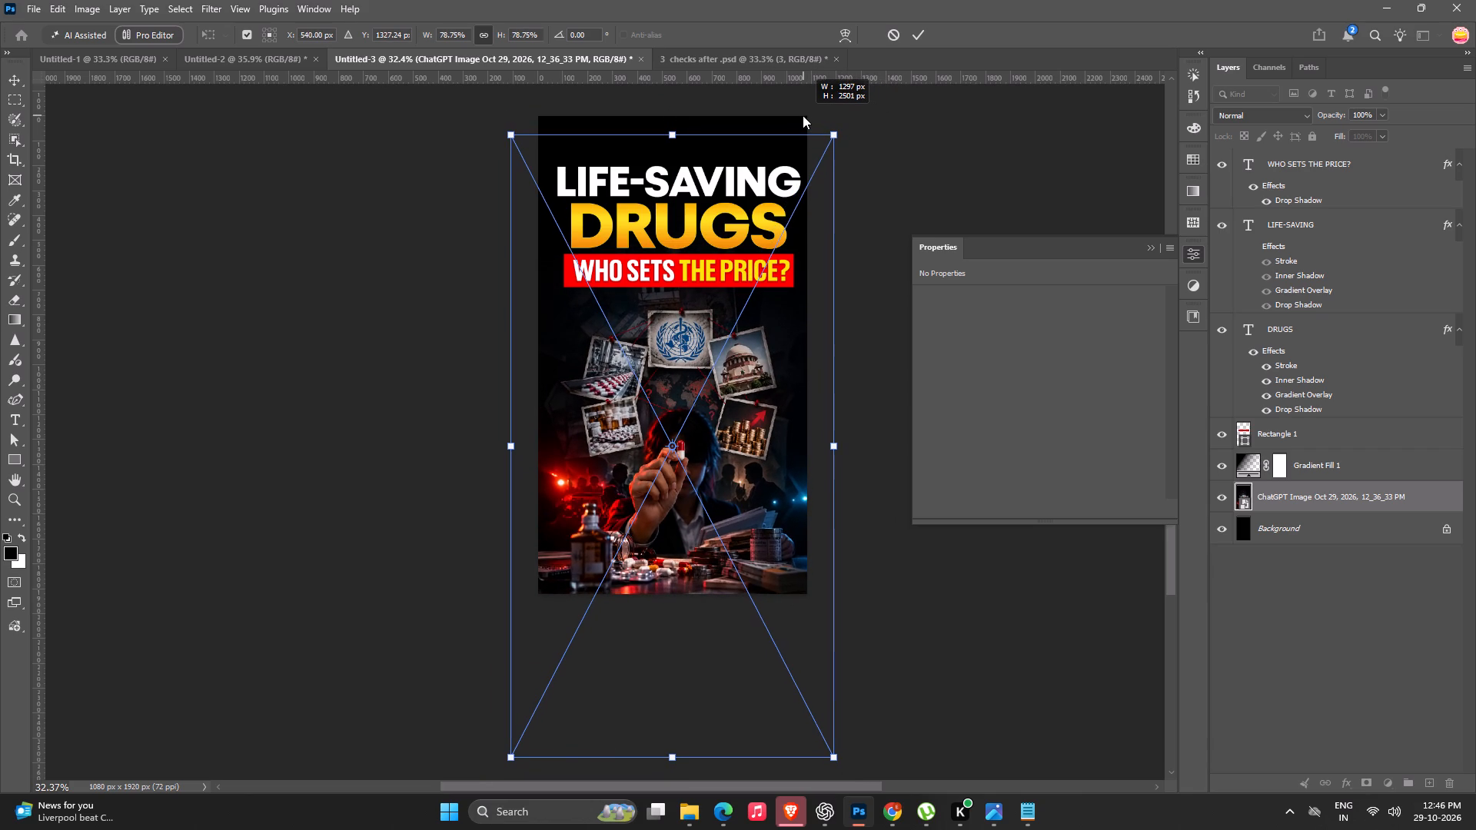
{"action": "left_click_drag", "start_coordinate": [803, 115], "coordinate": [802, 115], "text": "alt"}
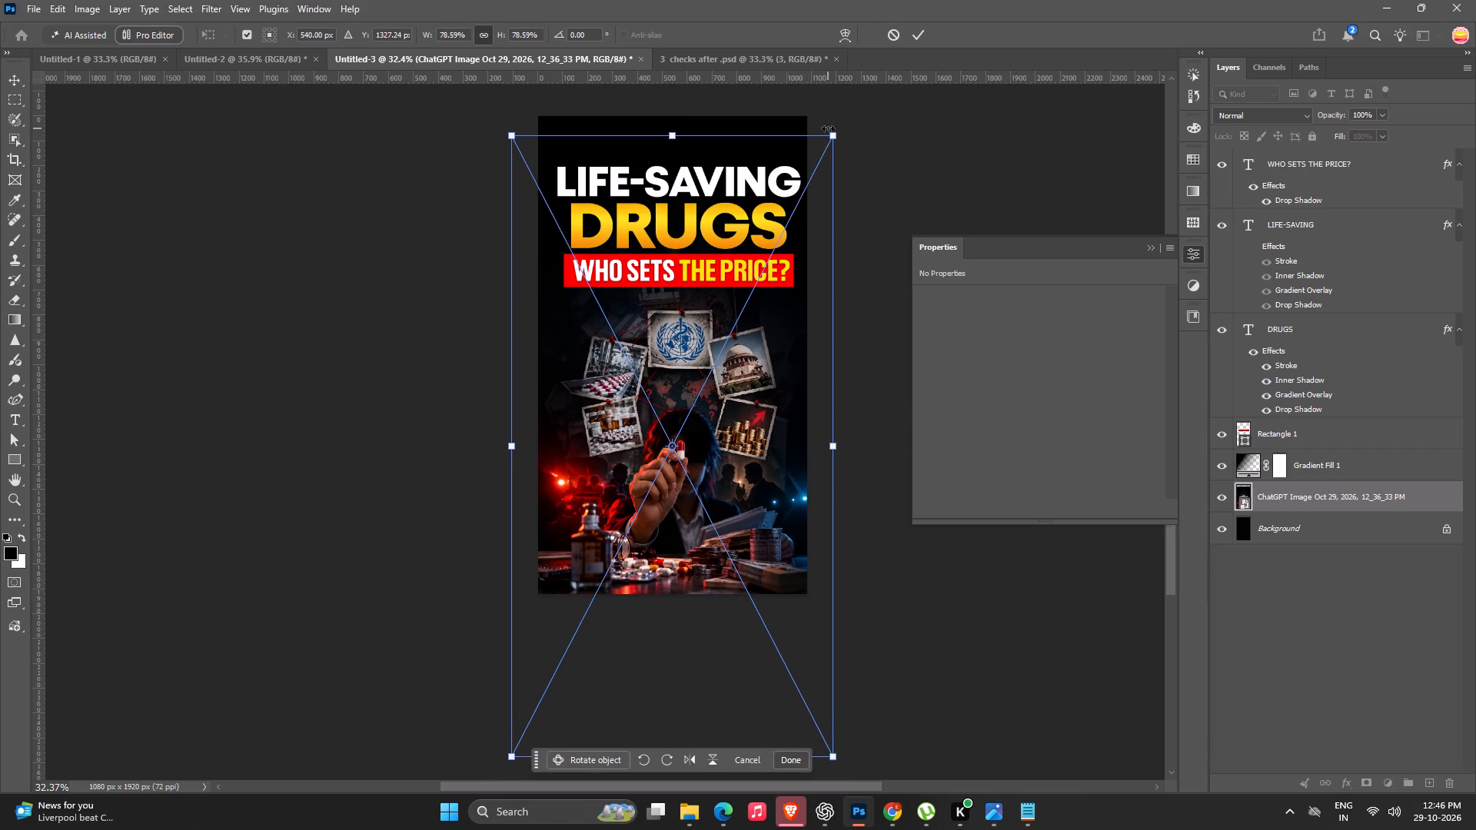
{"action": "left_click_drag", "start_coordinate": [836, 133], "coordinate": [854, 129], "text": "alt"}
{"action": "key", "text": "Return"}
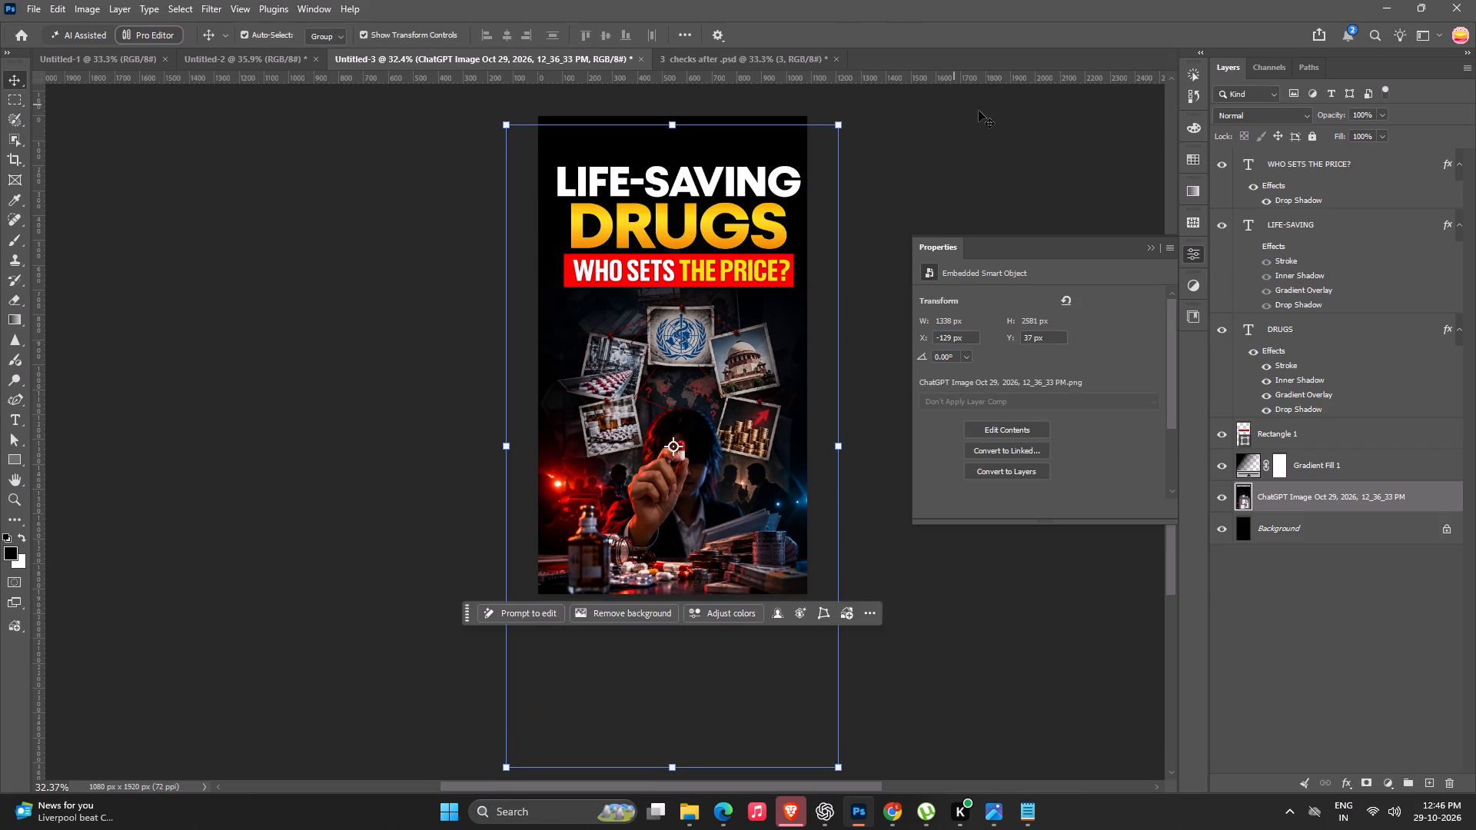
{"action": "left_click", "coordinate": [982, 111]}
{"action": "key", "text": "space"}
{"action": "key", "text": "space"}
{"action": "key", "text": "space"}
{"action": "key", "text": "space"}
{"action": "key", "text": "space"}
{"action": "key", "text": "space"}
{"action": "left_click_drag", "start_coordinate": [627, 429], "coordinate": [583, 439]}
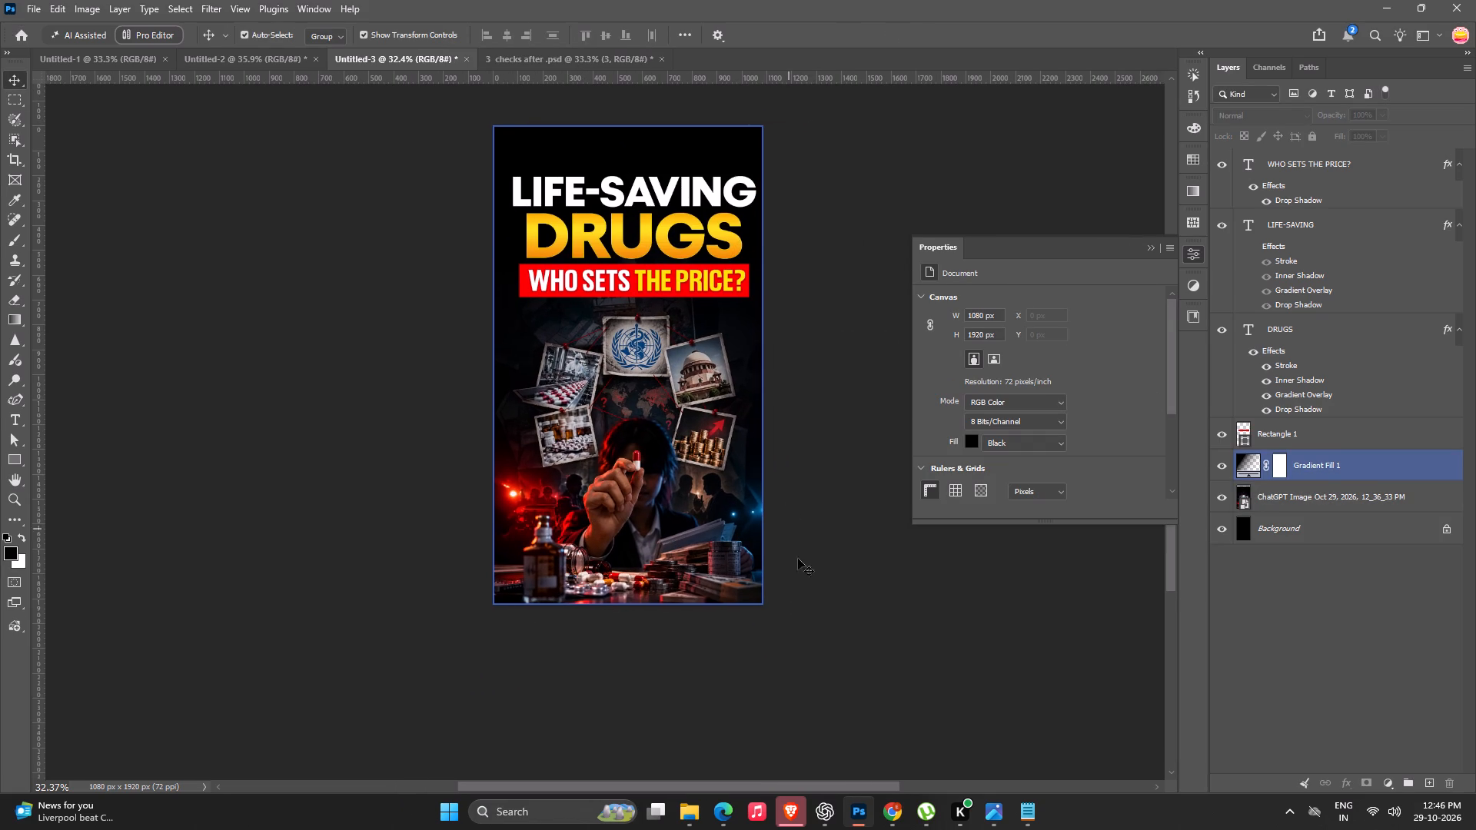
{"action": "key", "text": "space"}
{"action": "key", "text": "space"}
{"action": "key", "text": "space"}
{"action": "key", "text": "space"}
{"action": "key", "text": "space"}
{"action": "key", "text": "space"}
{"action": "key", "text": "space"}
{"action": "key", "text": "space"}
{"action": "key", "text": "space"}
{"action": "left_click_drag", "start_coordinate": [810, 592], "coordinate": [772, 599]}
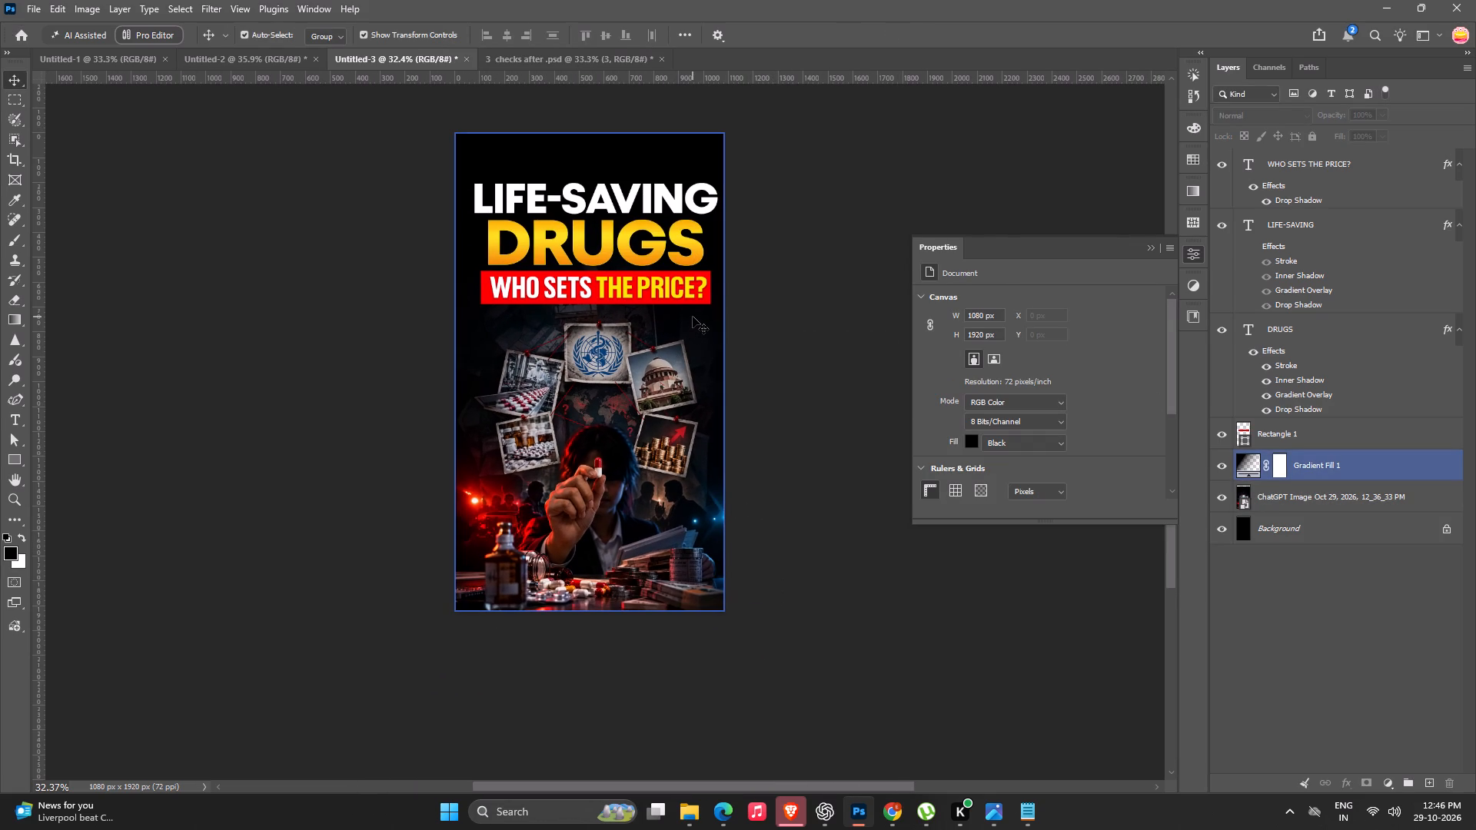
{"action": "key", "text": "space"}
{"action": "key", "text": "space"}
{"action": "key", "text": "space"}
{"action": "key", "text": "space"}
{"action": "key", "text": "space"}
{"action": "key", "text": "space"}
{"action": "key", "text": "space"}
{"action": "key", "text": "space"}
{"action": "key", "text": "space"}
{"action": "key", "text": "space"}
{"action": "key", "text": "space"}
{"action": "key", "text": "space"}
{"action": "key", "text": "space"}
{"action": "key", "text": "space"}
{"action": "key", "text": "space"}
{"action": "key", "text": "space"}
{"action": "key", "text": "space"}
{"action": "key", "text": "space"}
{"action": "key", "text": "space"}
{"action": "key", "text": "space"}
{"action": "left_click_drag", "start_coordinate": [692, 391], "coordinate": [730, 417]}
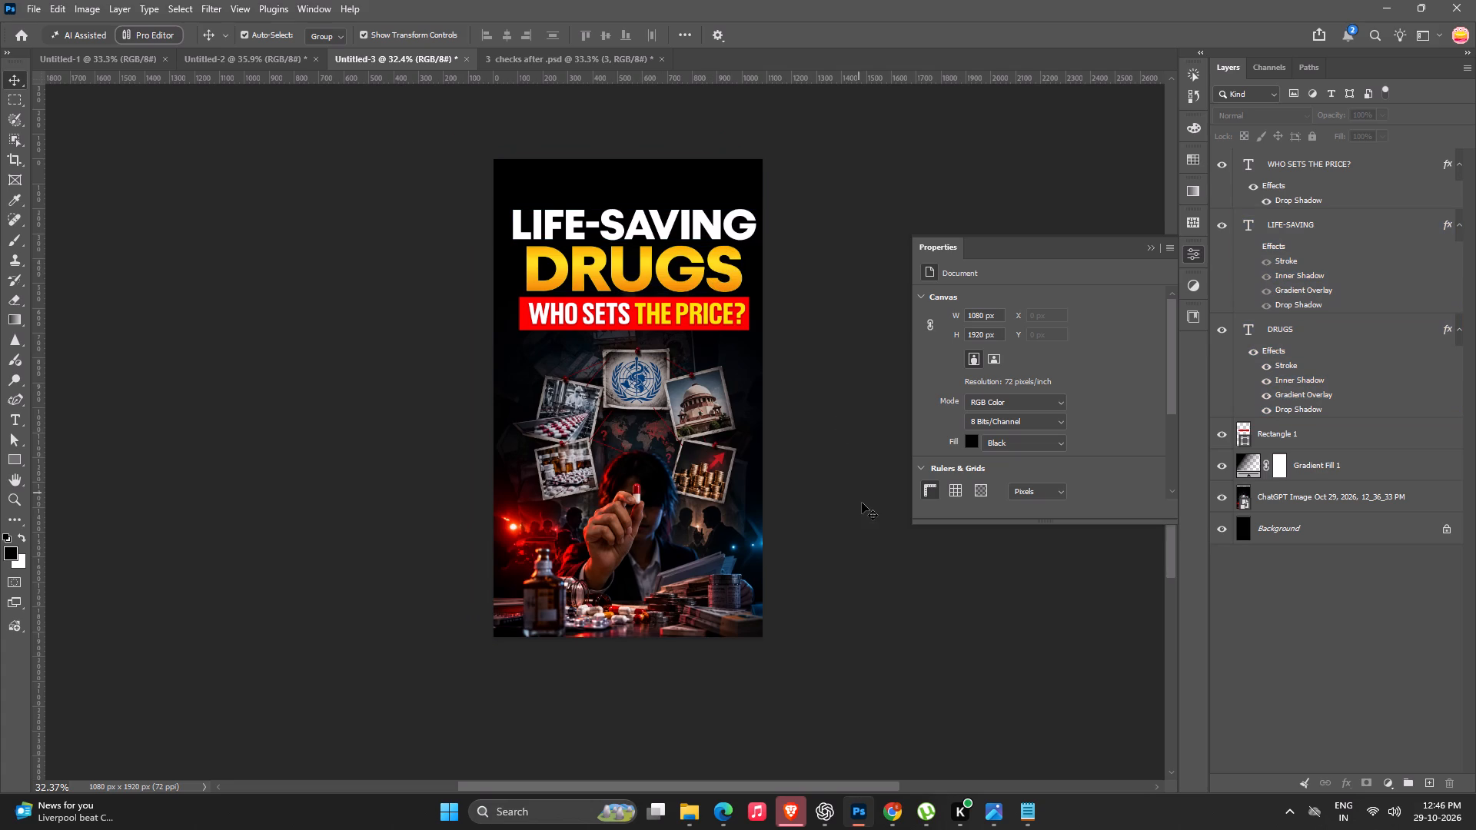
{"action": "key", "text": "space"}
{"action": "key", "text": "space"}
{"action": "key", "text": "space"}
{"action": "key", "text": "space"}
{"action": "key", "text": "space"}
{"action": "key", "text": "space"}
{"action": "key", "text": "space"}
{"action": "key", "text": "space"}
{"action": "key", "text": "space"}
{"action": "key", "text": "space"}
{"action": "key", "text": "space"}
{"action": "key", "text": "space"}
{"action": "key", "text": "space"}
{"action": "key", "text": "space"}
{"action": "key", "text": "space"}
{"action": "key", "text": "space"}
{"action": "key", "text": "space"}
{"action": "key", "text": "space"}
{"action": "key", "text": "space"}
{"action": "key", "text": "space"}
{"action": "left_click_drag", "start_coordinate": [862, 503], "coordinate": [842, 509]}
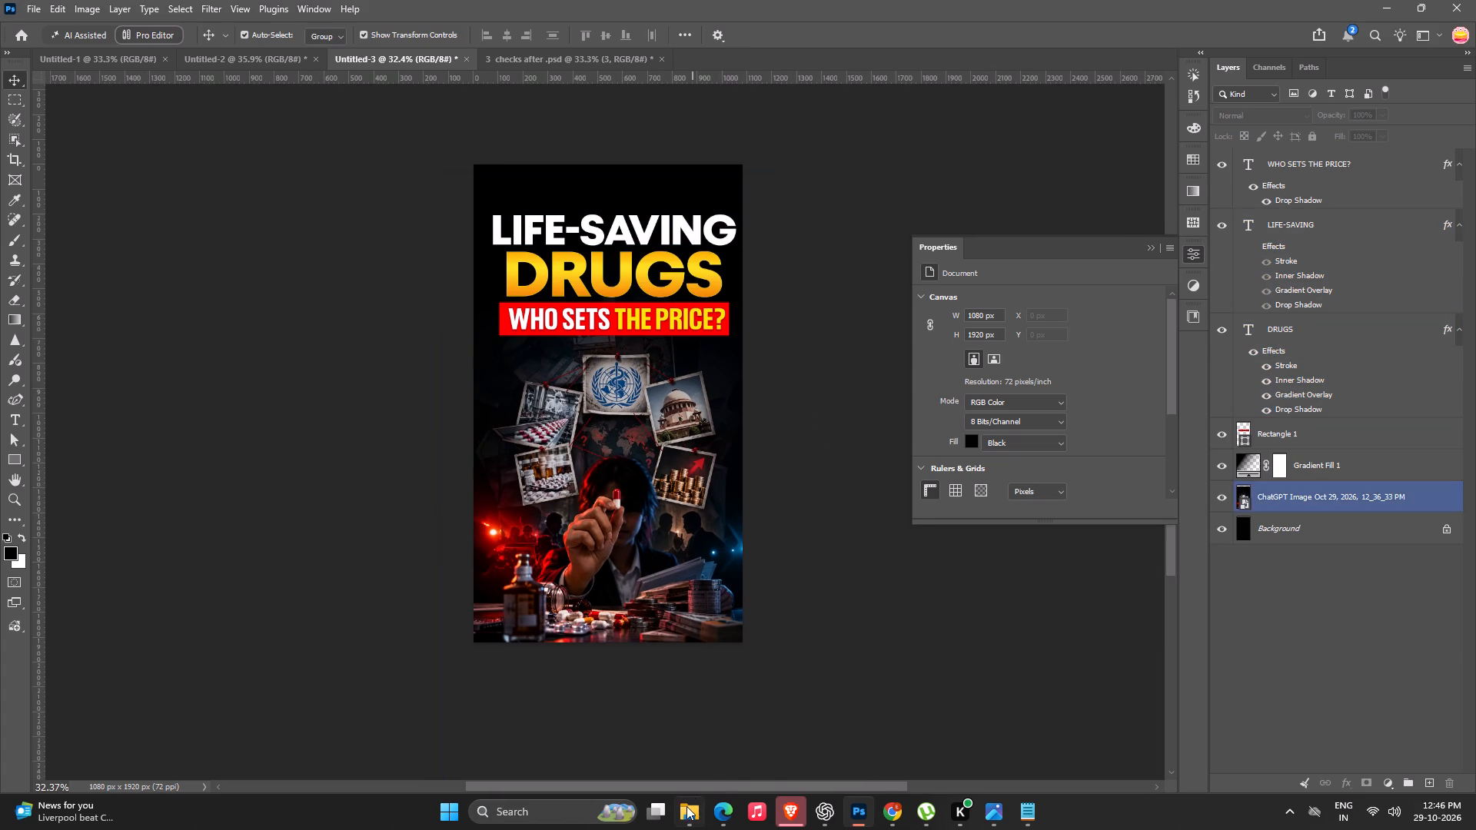
Place the "LPT PG reel" logo from the All Size Logos folder at full size onto the reel cover.
{"action": "left_click", "coordinate": [686, 806]}
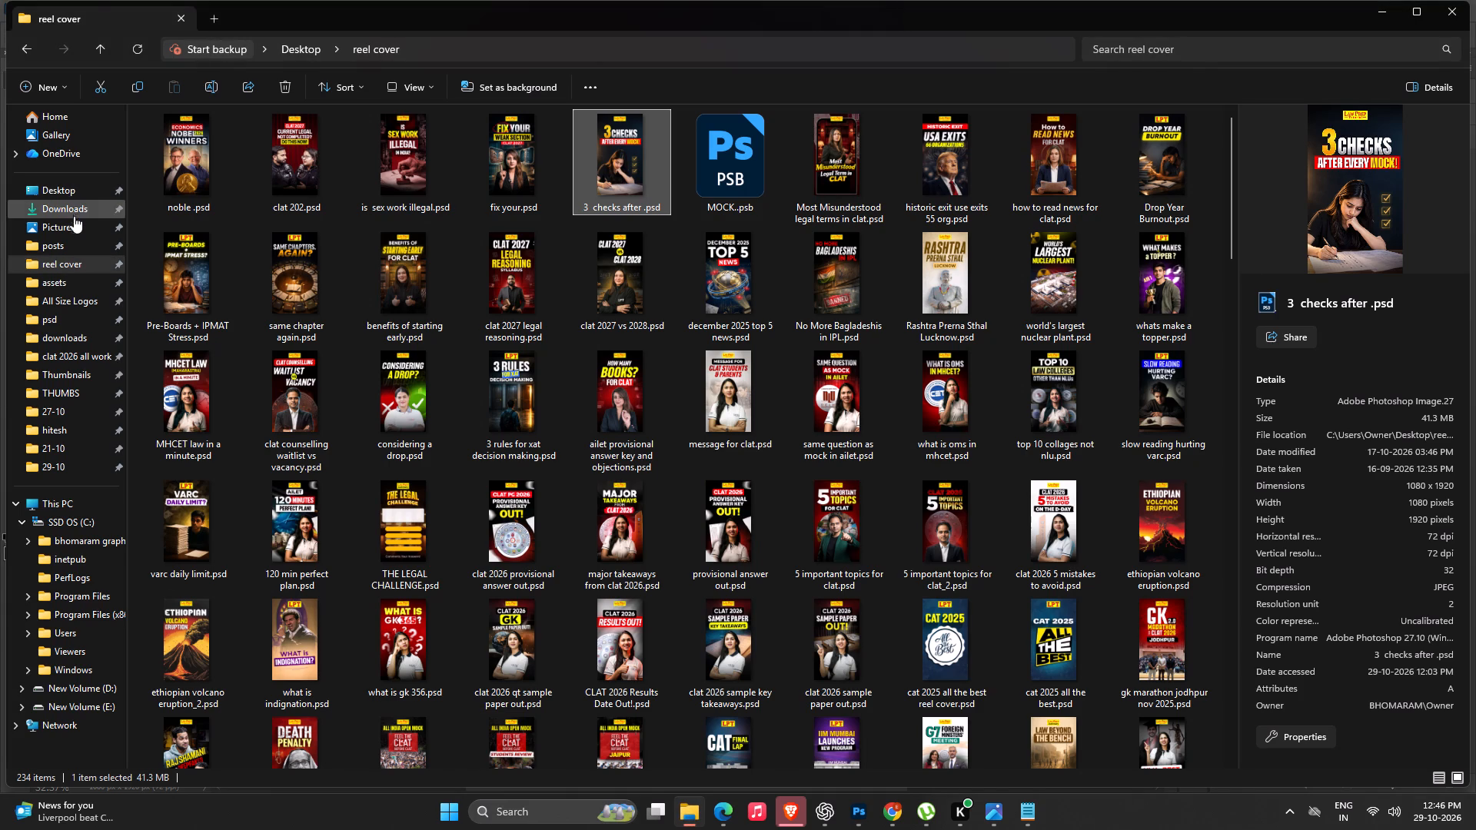
{"action": "left_click", "coordinate": [78, 290]}
{"action": "double_click", "coordinate": [80, 307]}
{"action": "scroll", "coordinate": [640, 529], "scroll_direction": "down", "scroll_amount": 9}
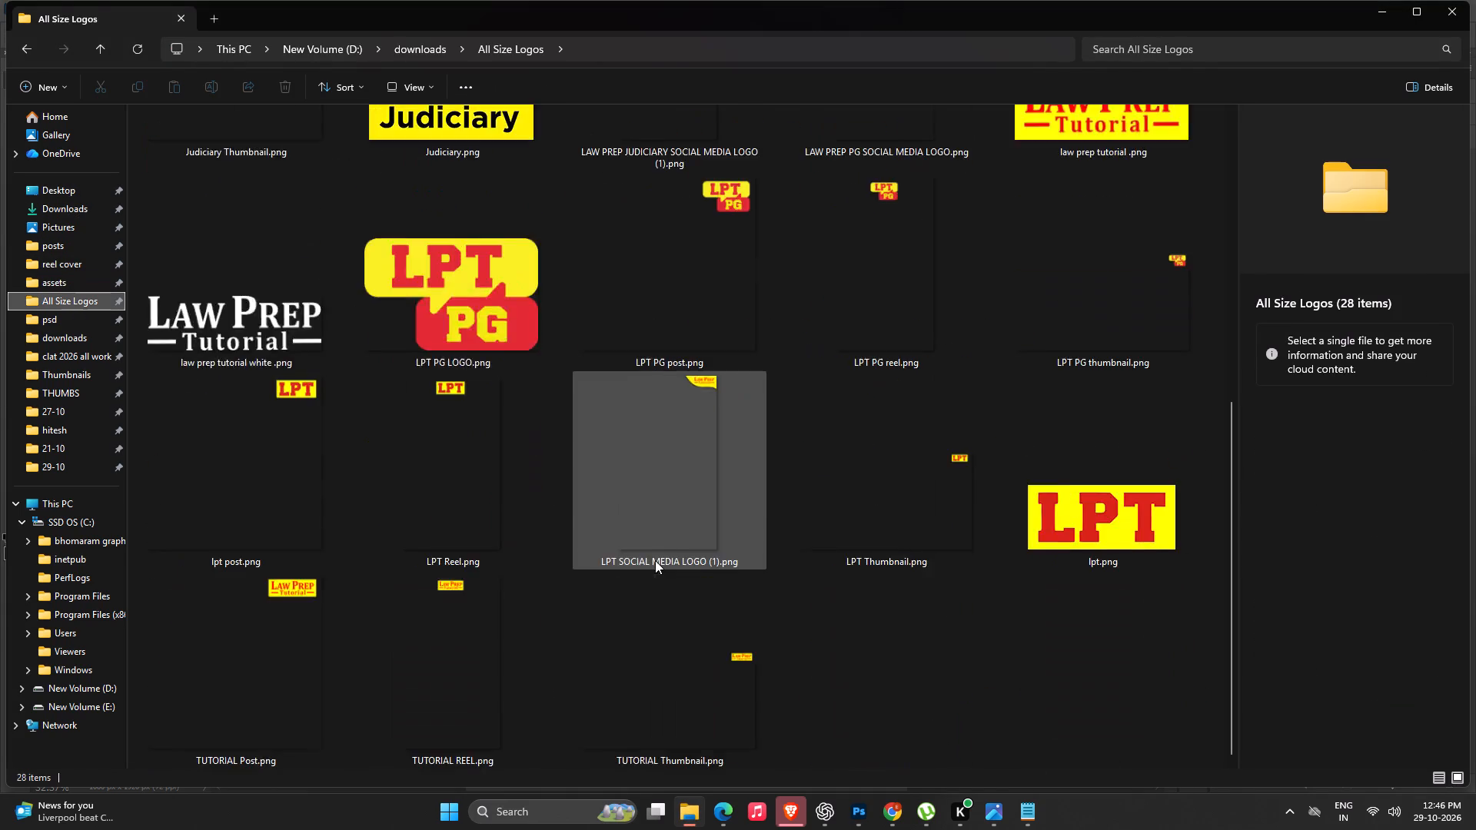
{"action": "scroll", "coordinate": [656, 560], "scroll_direction": "up", "scroll_amount": 1}
{"action": "scroll", "coordinate": [656, 566], "scroll_direction": "down", "scroll_amount": 7}
{"action": "left_click", "coordinate": [901, 174]}
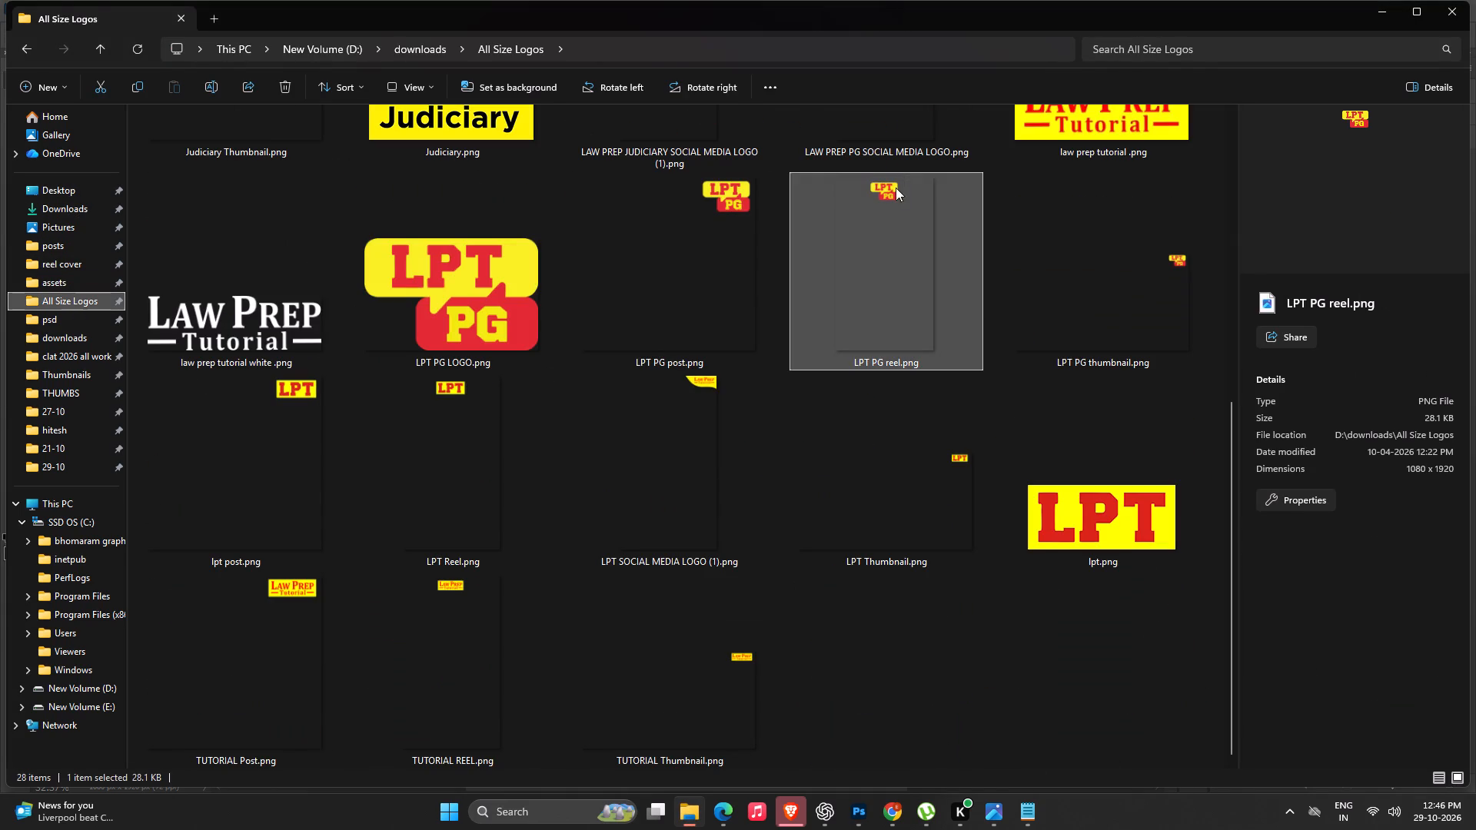
{"action": "left_click_drag", "start_coordinate": [896, 188], "coordinate": [631, 559]}
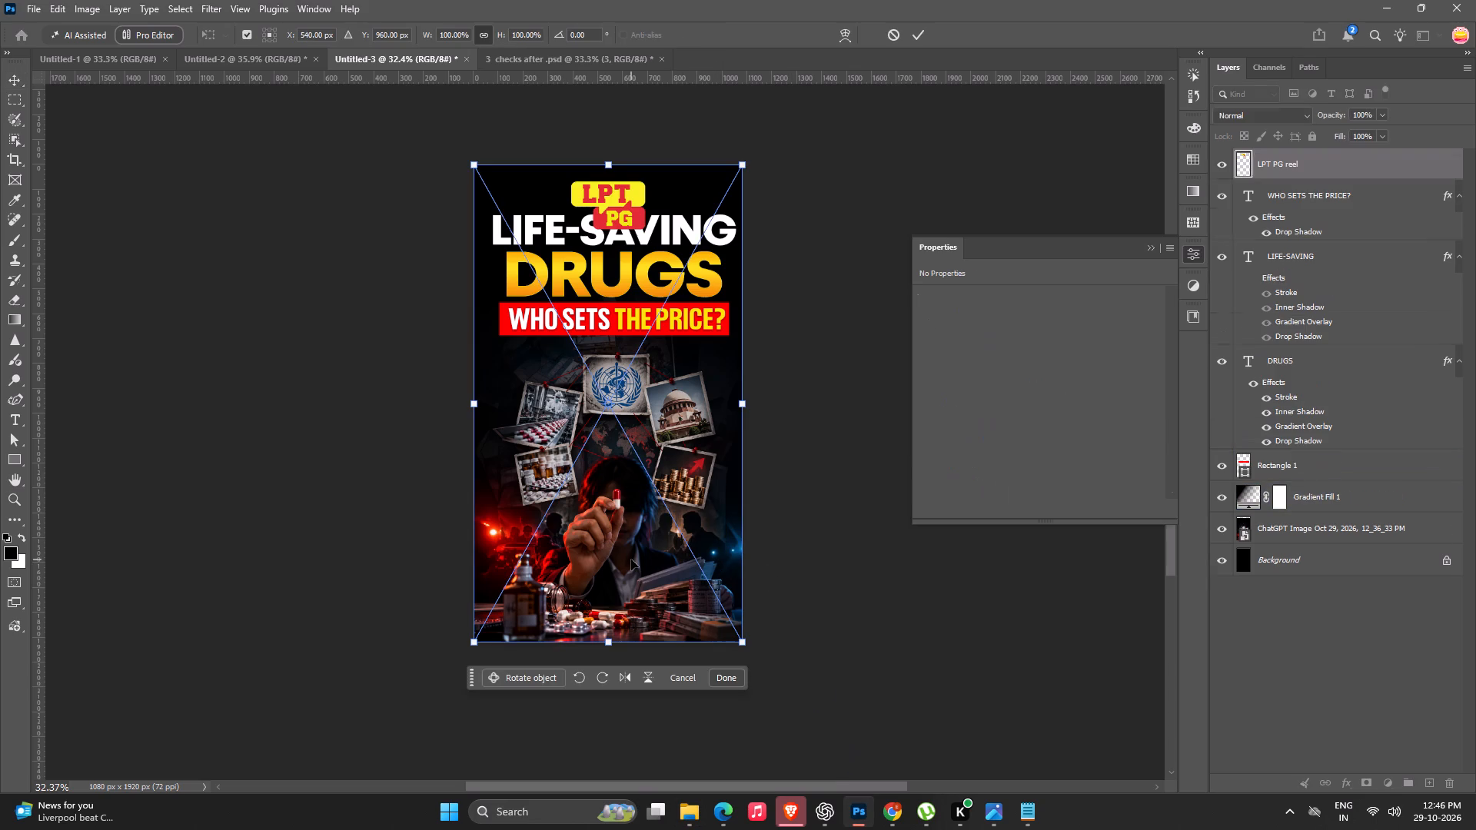
{"action": "key", "text": "Return"}
{"action": "left_click", "coordinate": [892, 231]}
Scale the three headline text lines and red rectangle together to 97.57% and move them down, horizontally centred, below the LPT PG logo.
{"action": "scroll", "coordinate": [693, 433], "scroll_direction": "up", "scroll_amount": 4, "text": "ctrl"}
{"action": "key", "text": "space"}
{"action": "key", "text": "space"}
{"action": "left_click_drag", "start_coordinate": [675, 450], "coordinate": [697, 487]}
{"action": "left_click", "coordinate": [762, 318]}
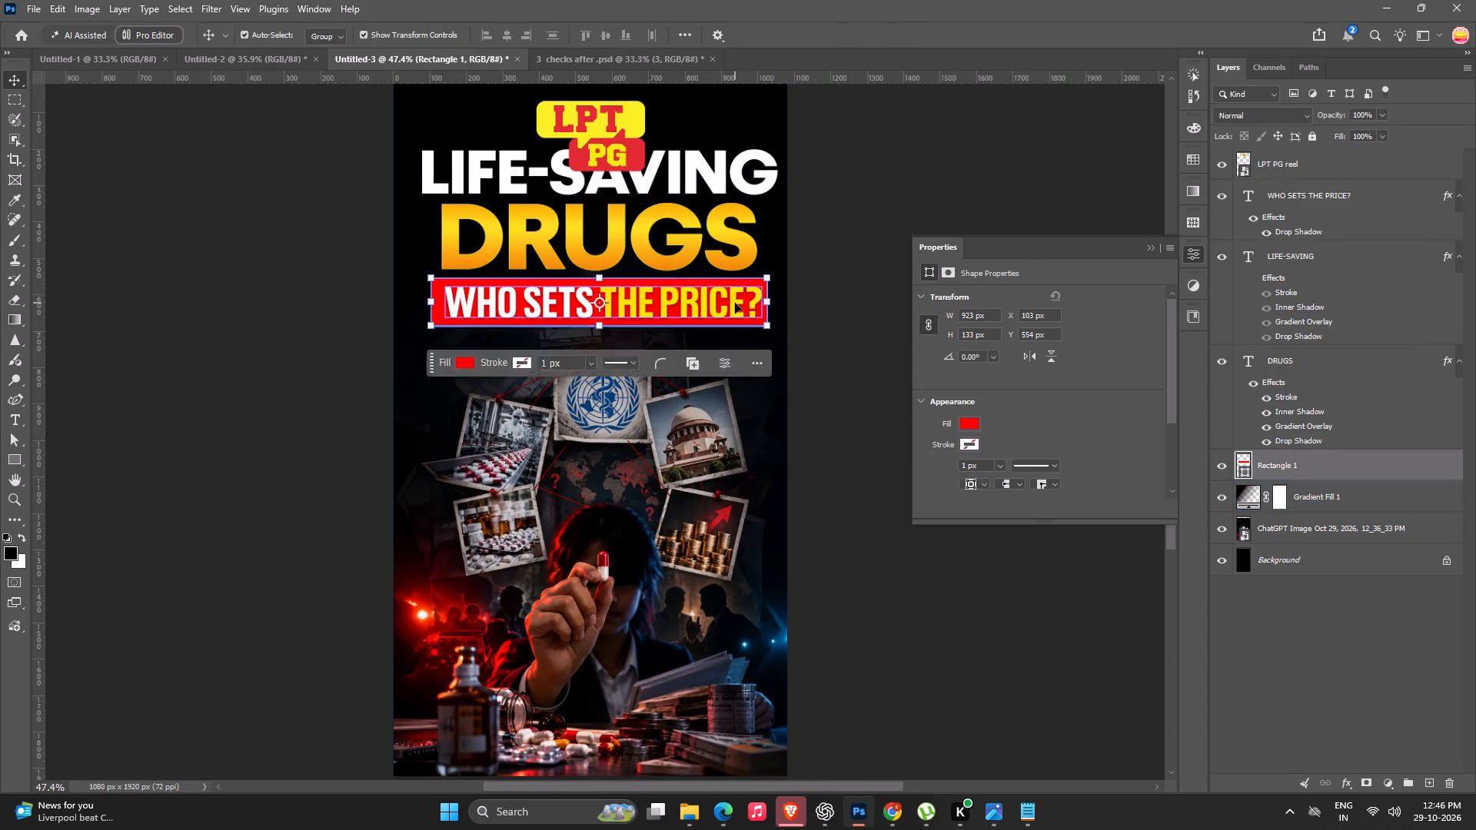
{"action": "left_click", "coordinate": [735, 303], "text": "shift"}
{"action": "left_click", "coordinate": [707, 215], "text": "shift"}
{"action": "left_click", "coordinate": [731, 167], "text": "shift"}
{"action": "left_click_drag", "start_coordinate": [778, 148], "coordinate": [766, 149], "text": "alt"}
{"action": "left_click_drag", "start_coordinate": [740, 177], "coordinate": [738, 204]}
{"action": "left_click_drag", "start_coordinate": [766, 183], "coordinate": [757, 181], "text": "alt"}
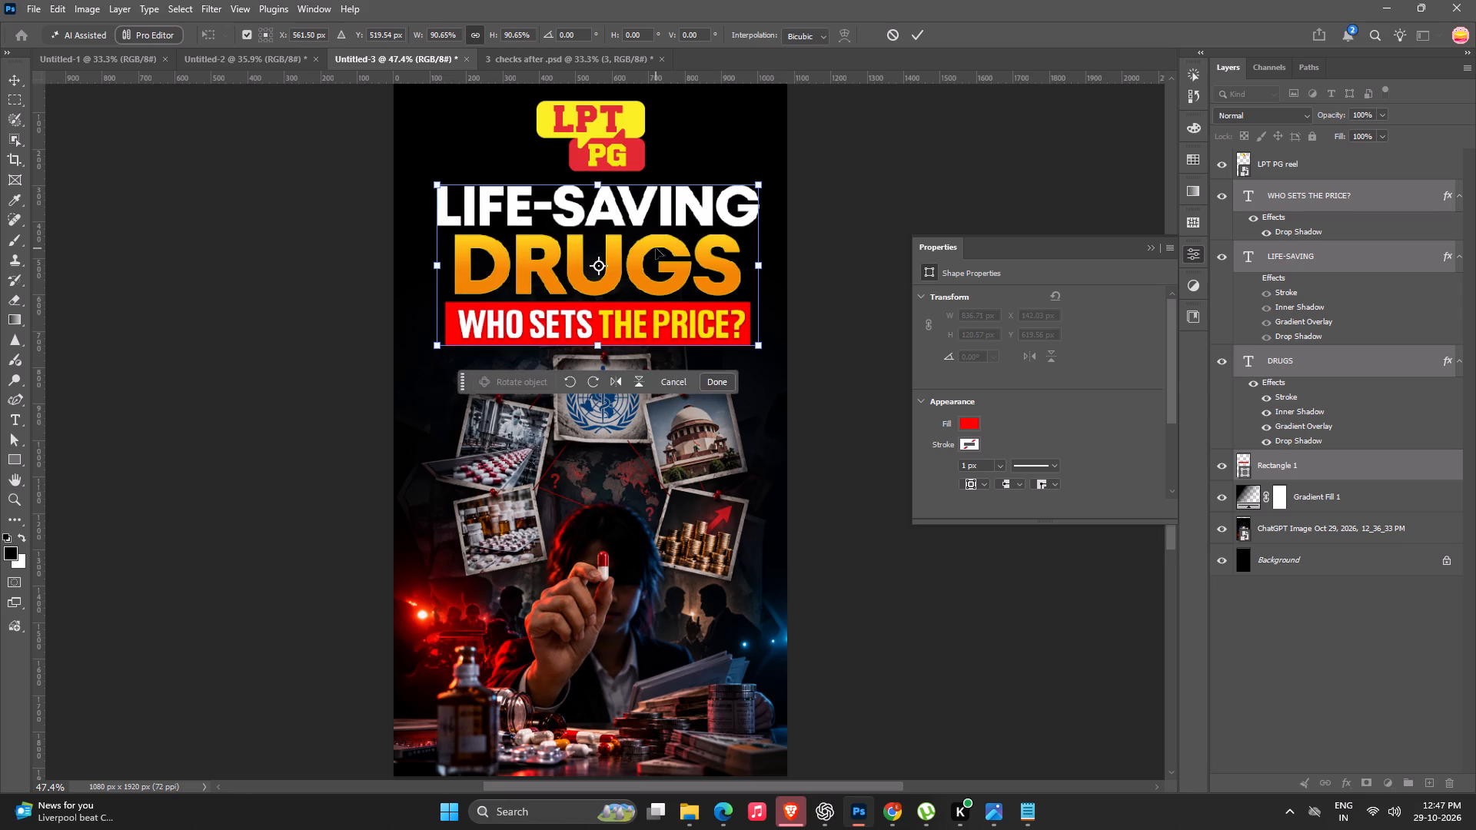
{"action": "left_click_drag", "start_coordinate": [657, 248], "coordinate": [660, 264]}
{"action": "left_click_drag", "start_coordinate": [764, 200], "coordinate": [770, 198], "text": "alt"}
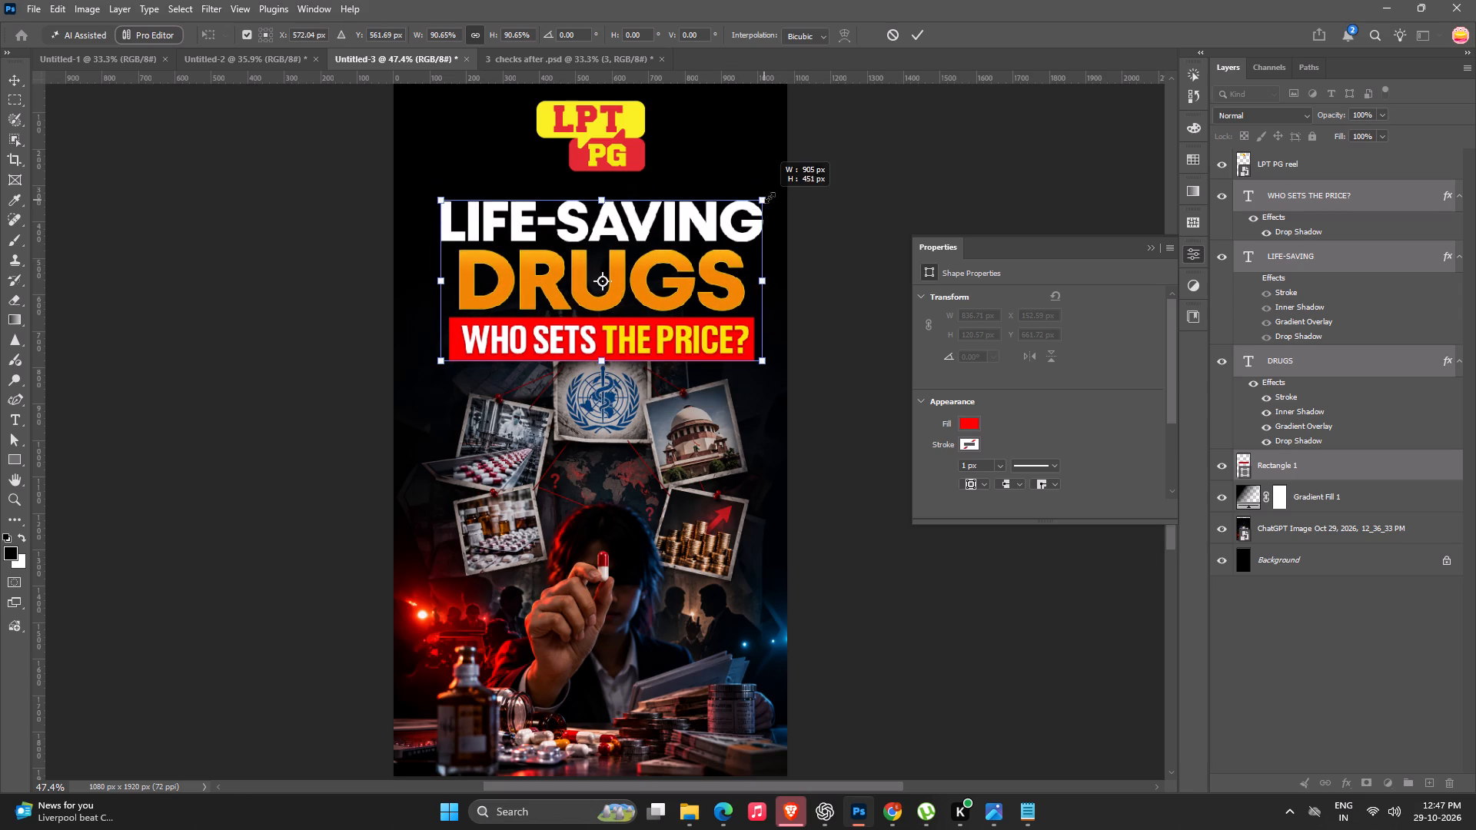
{"action": "left_click_drag", "start_coordinate": [770, 198], "coordinate": [777, 195], "text": "alt"}
{"action": "left_click", "coordinate": [708, 241]}
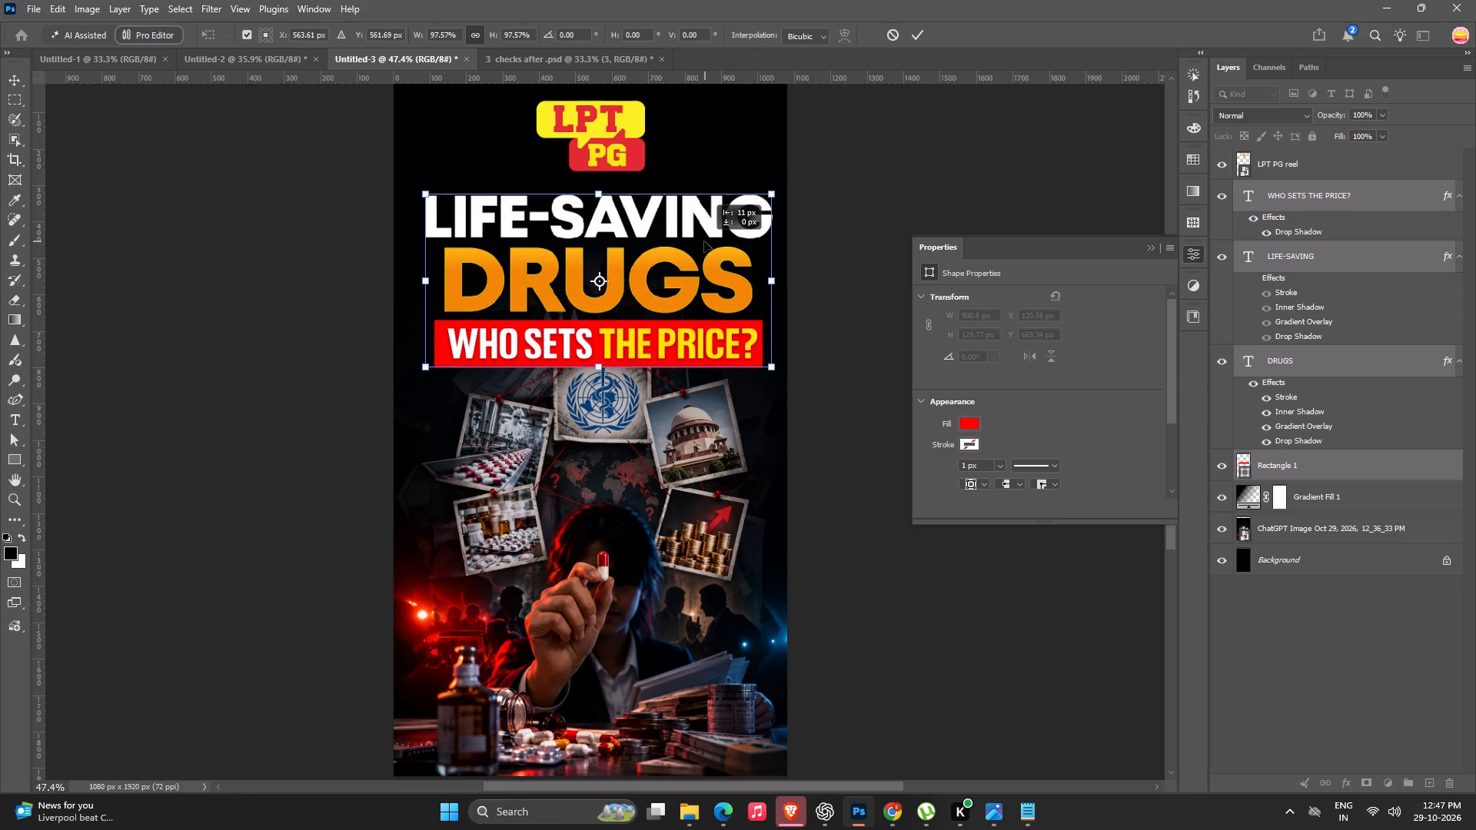
{"action": "left_click", "coordinate": [704, 241]}
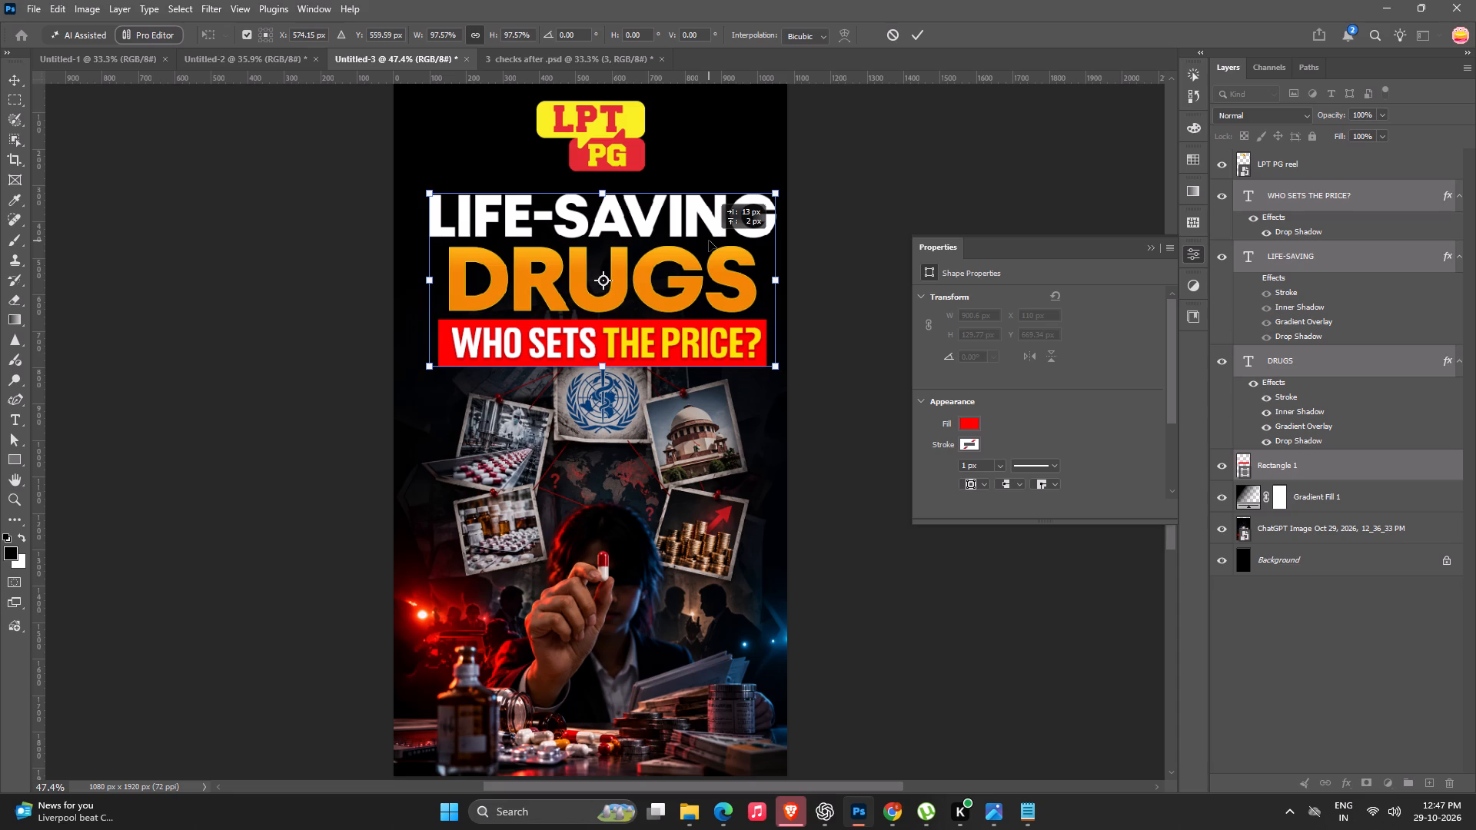
{"action": "key", "text": "Return"}
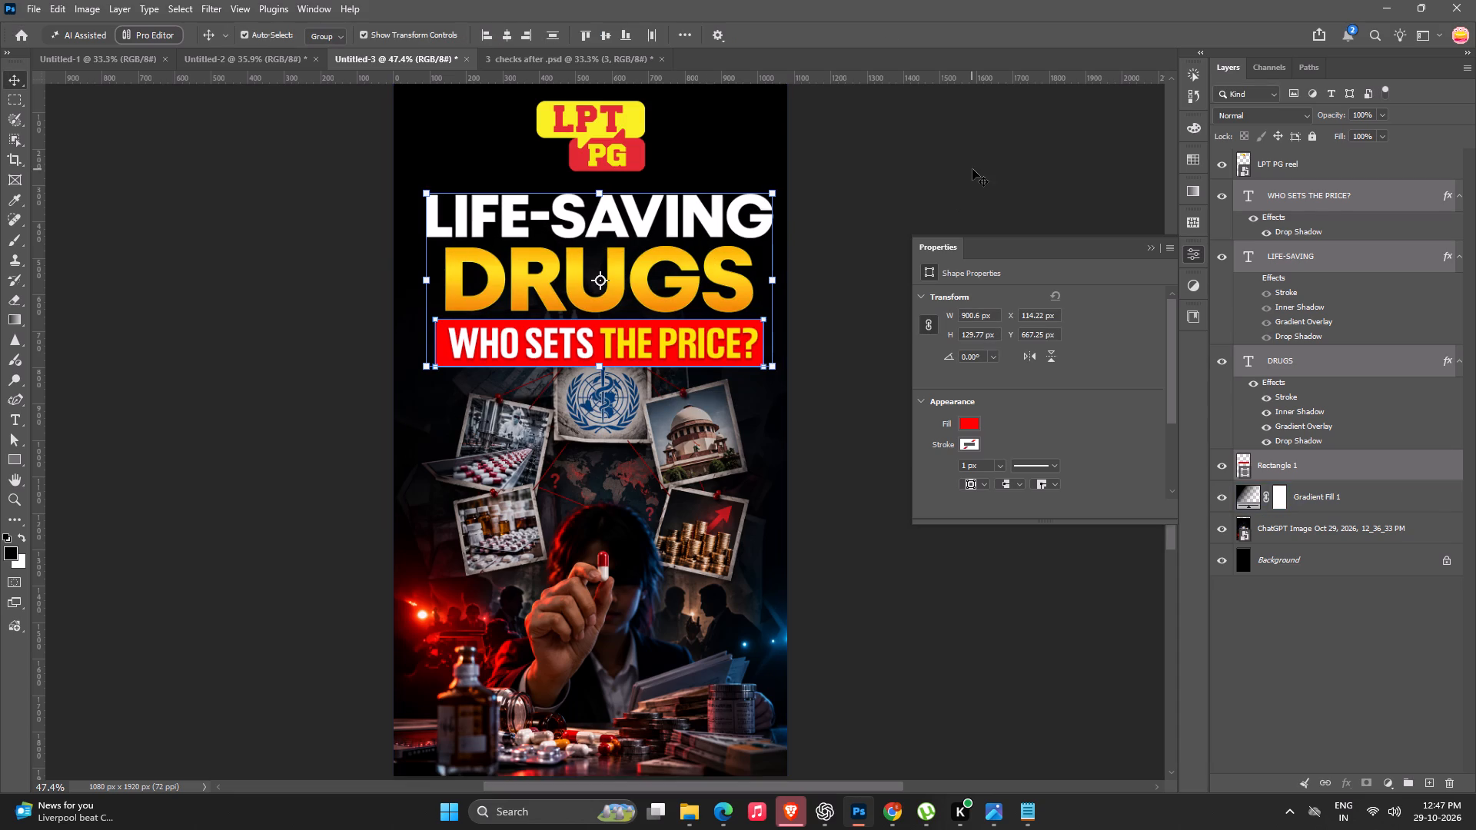
{"action": "left_click", "coordinate": [972, 169]}
Shrink the ChatGPT background image about its centre to about 1206 × 2327 px.
{"action": "scroll", "coordinate": [731, 306], "scroll_direction": "down", "scroll_amount": 9, "text": "ctrl"}
{"action": "key", "text": "space"}
{"action": "left_click_drag", "start_coordinate": [644, 471], "coordinate": [617, 460]}
{"action": "scroll", "coordinate": [590, 470], "scroll_direction": "up", "scroll_amount": 4, "text": "ctrl"}
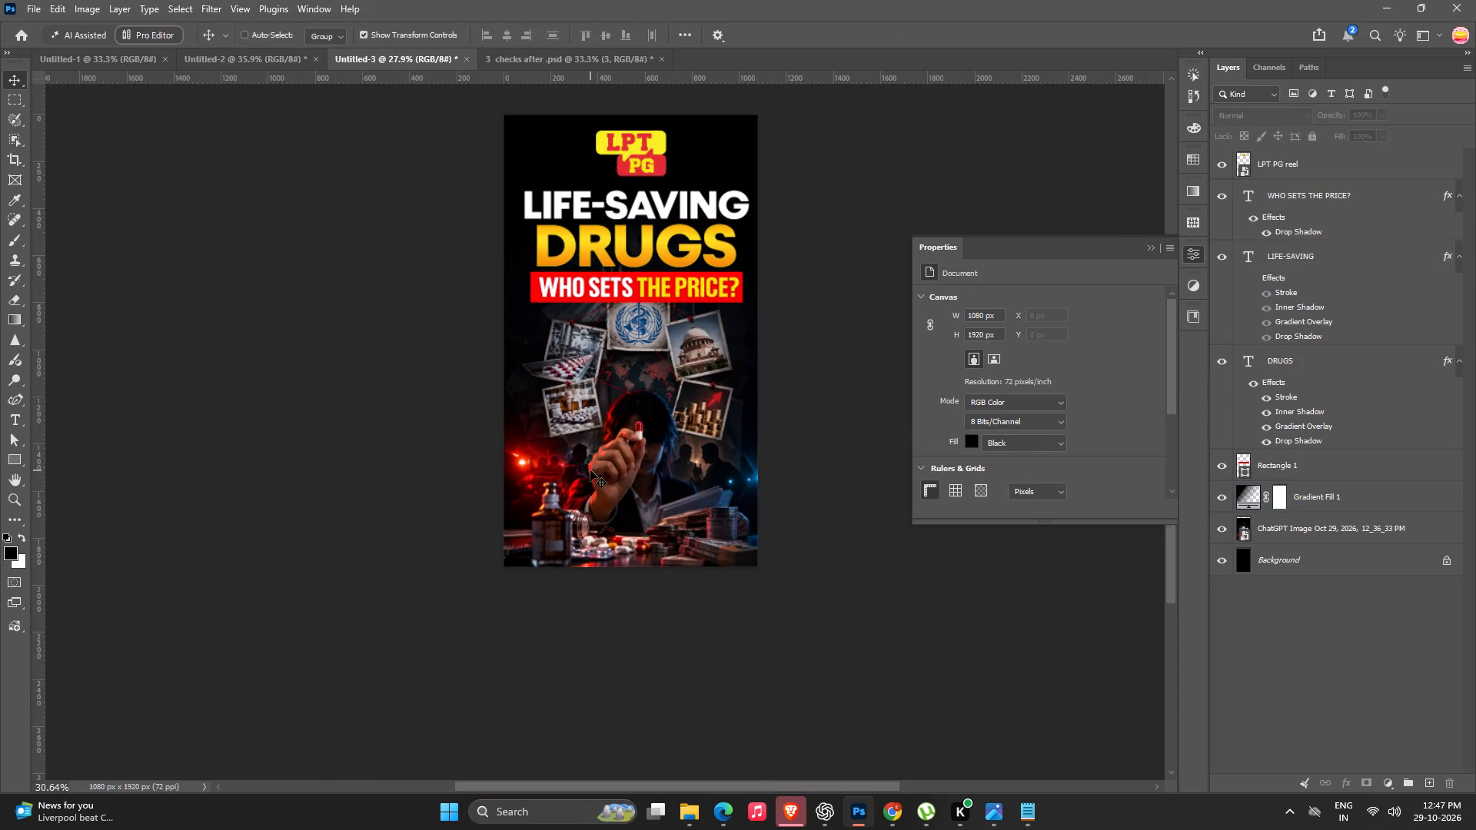
{"action": "left_click", "coordinate": [654, 461]}
{"action": "left_click", "coordinate": [1323, 529]}
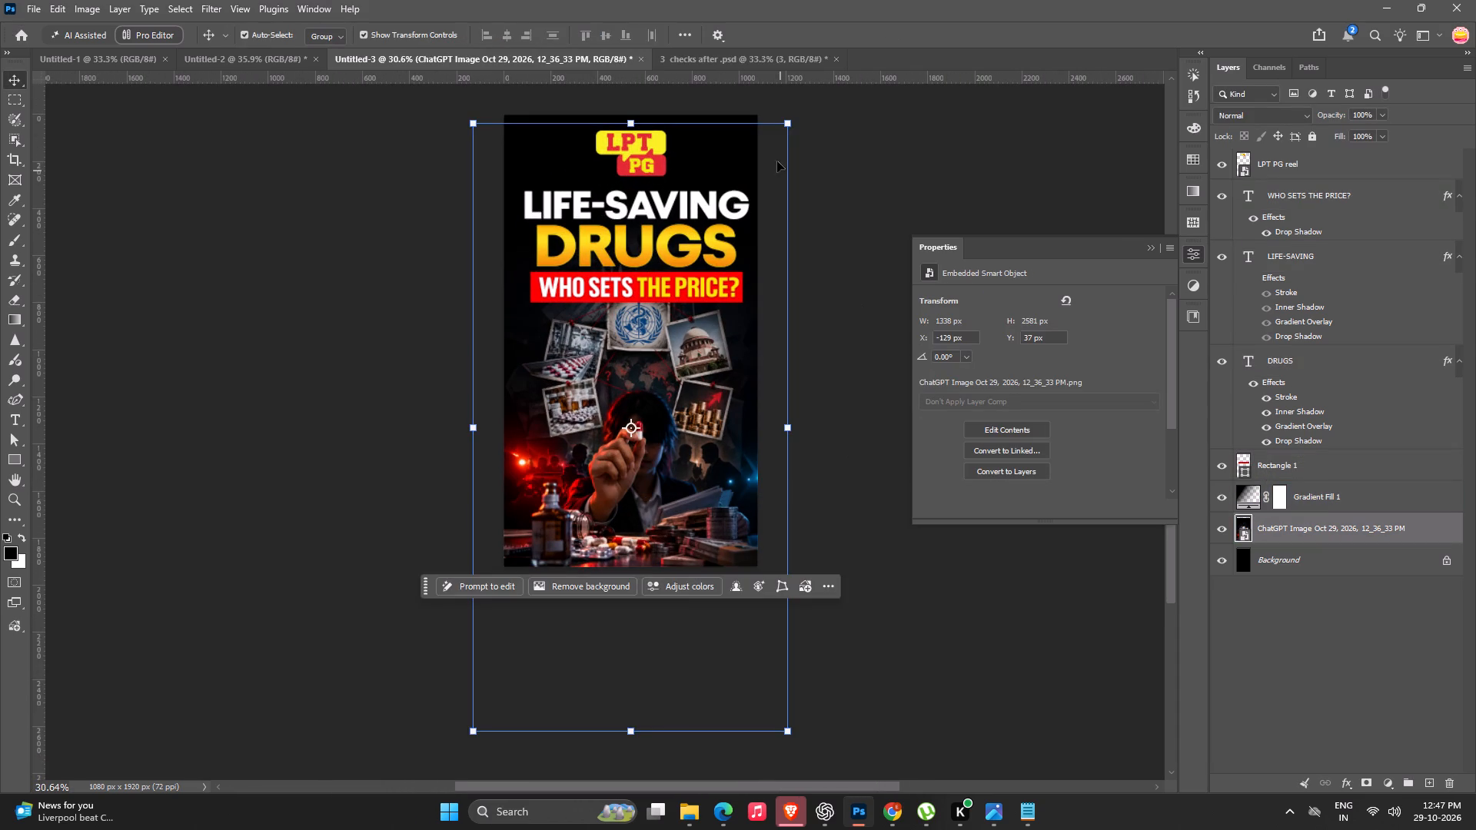
{"action": "left_click_drag", "start_coordinate": [793, 123], "coordinate": [731, 129], "text": "alt"}
{"action": "key", "text": "Return"}
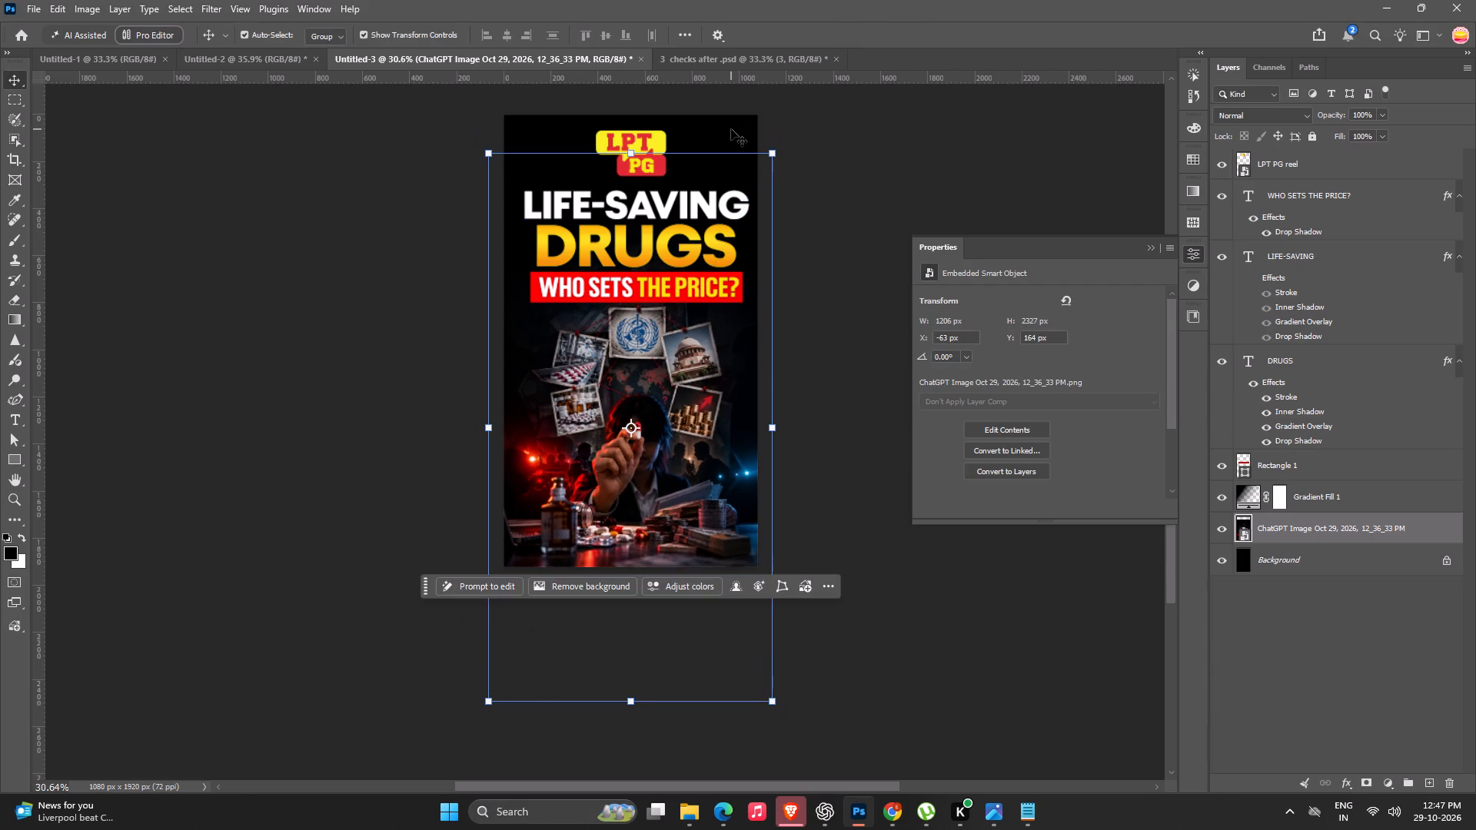
{"action": "left_click", "coordinate": [969, 125]}
Scale the LPT PG logo to 89% and centre it above the headline at about X 407, Y 79 px.
{"action": "left_click", "coordinate": [656, 418]}
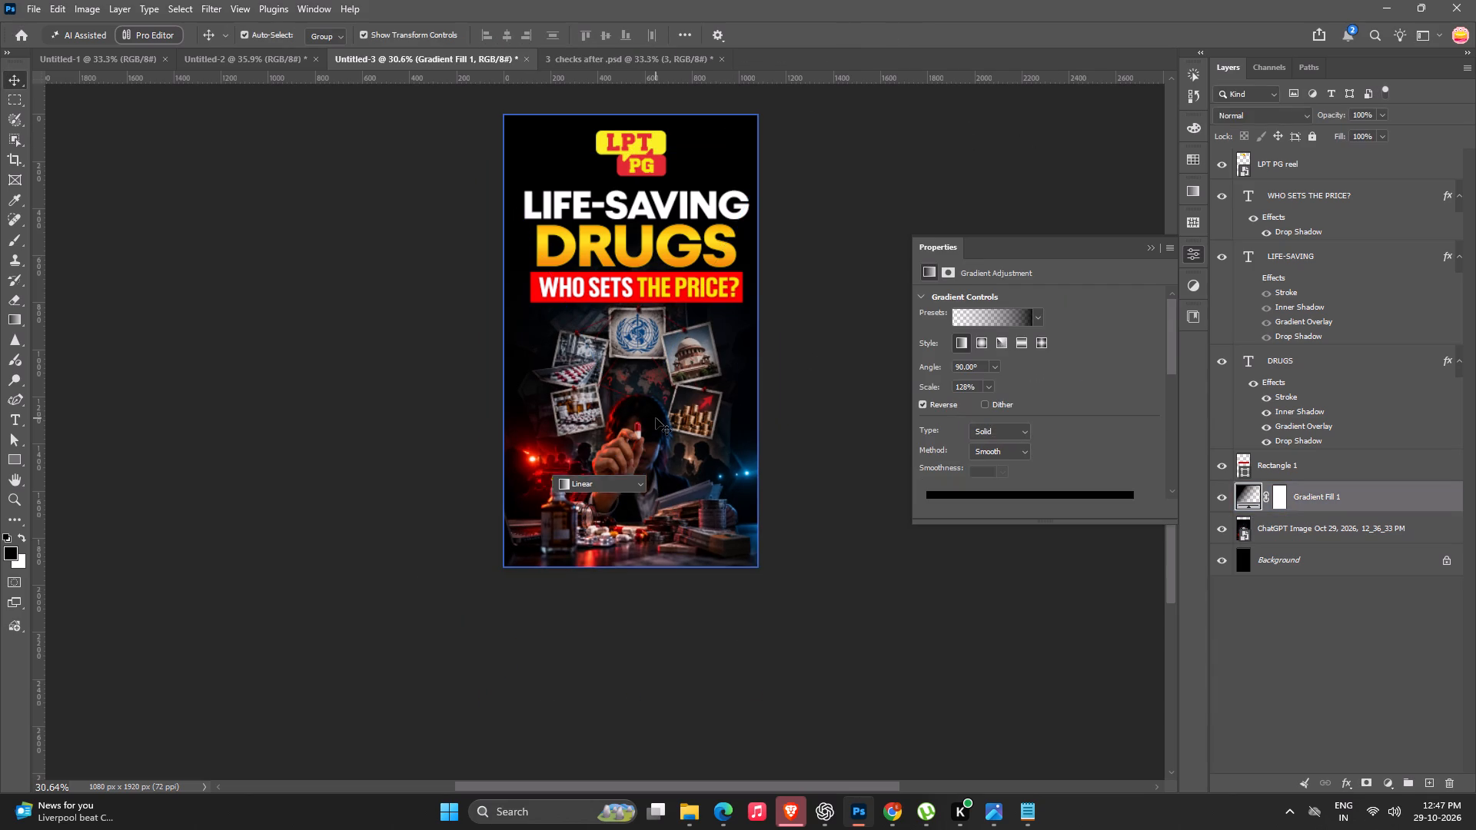
{"action": "key", "text": "space"}
{"action": "key", "text": "space"}
{"action": "left_click_drag", "start_coordinate": [882, 159], "coordinate": [840, 168]}
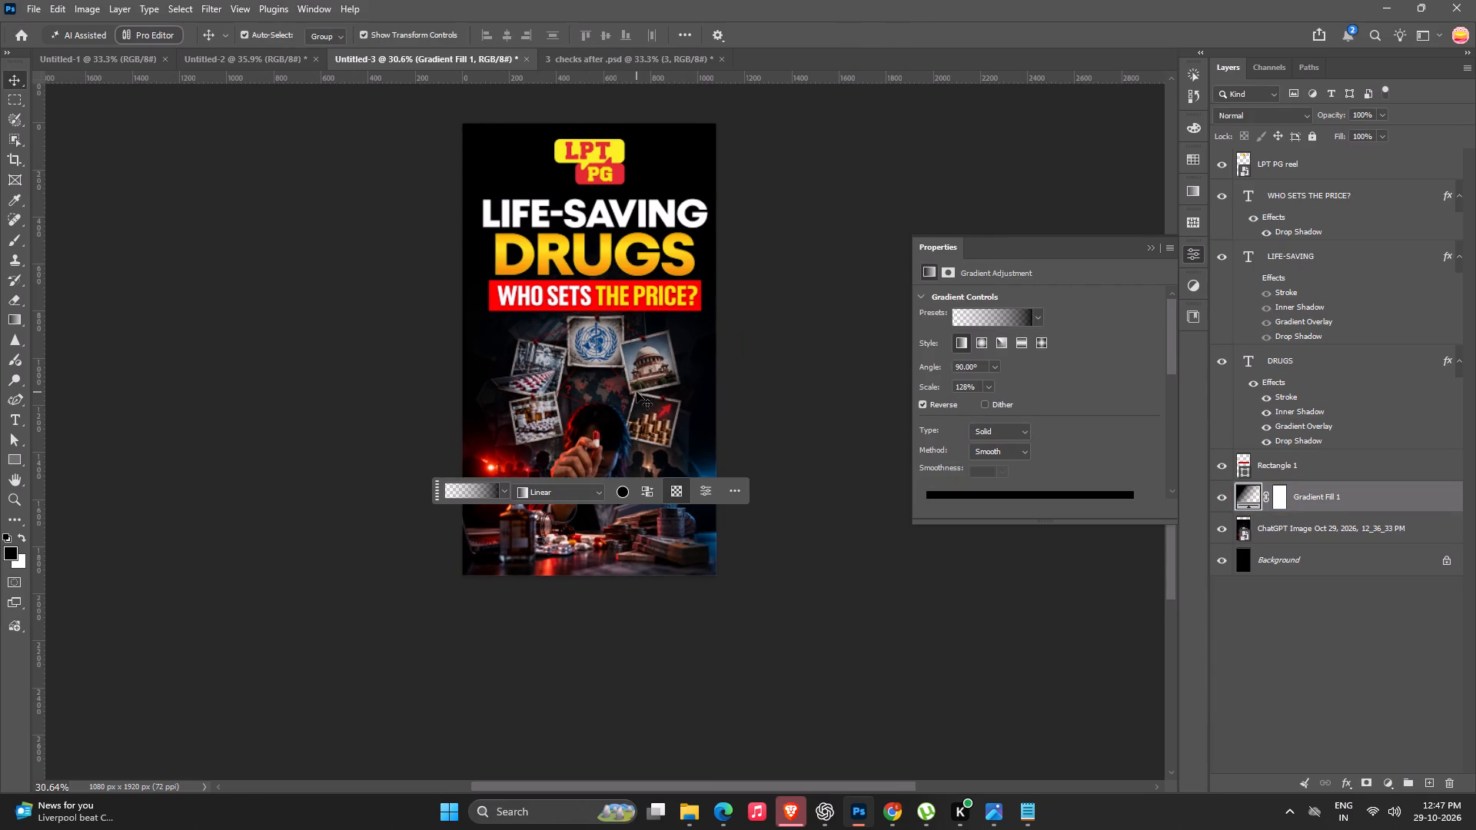
{"action": "left_click", "coordinate": [637, 392]}
{"action": "left_click", "coordinate": [594, 140]}
{"action": "left_click_drag", "start_coordinate": [721, 118], "coordinate": [688, 126], "text": "alt"}
{"action": "left_click_drag", "start_coordinate": [621, 249], "coordinate": [623, 230]}
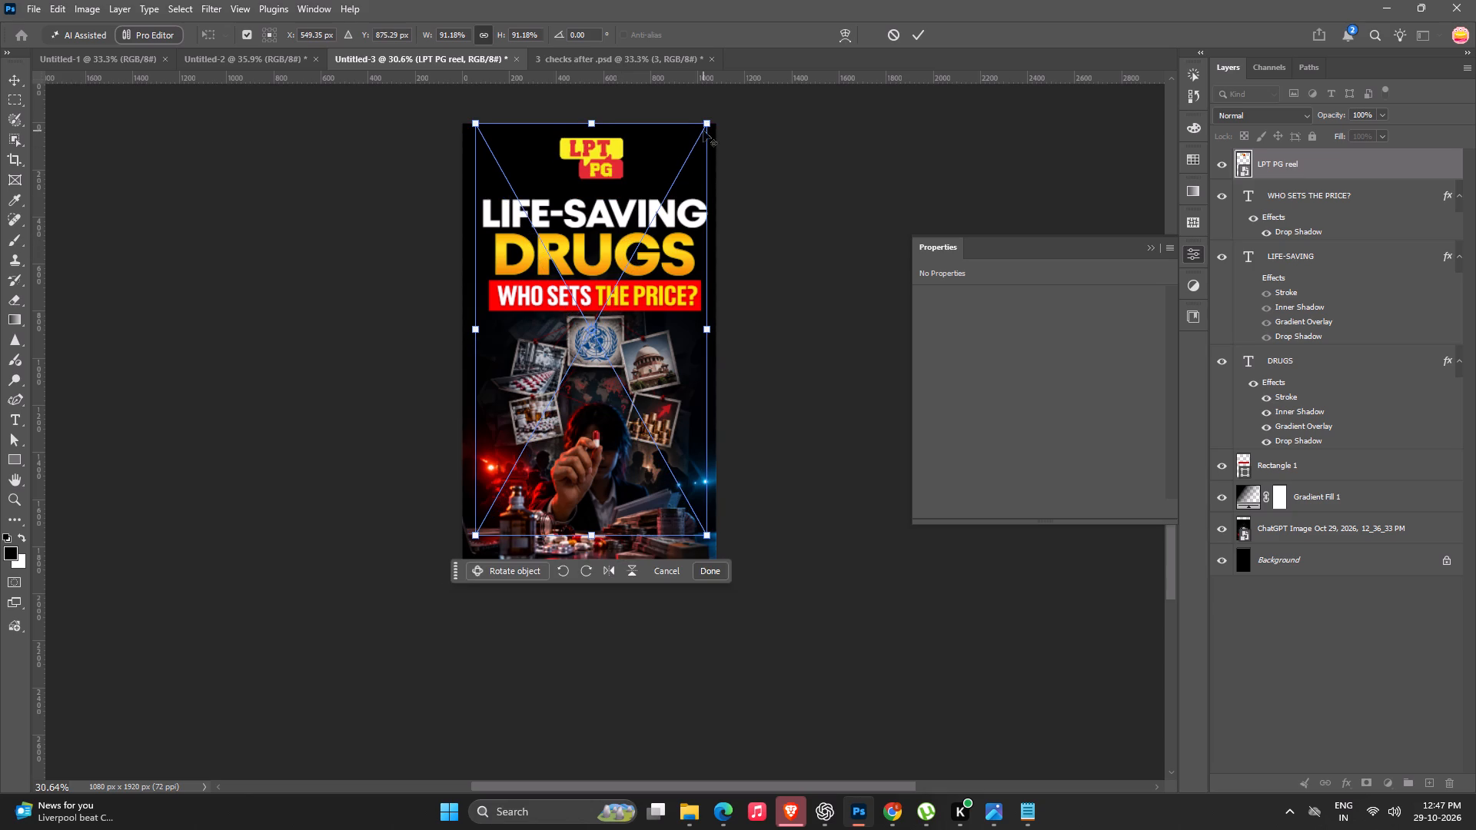
{"action": "left_click_drag", "start_coordinate": [707, 125], "coordinate": [696, 125], "text": "alt"}
{"action": "left_click", "coordinate": [603, 222]}
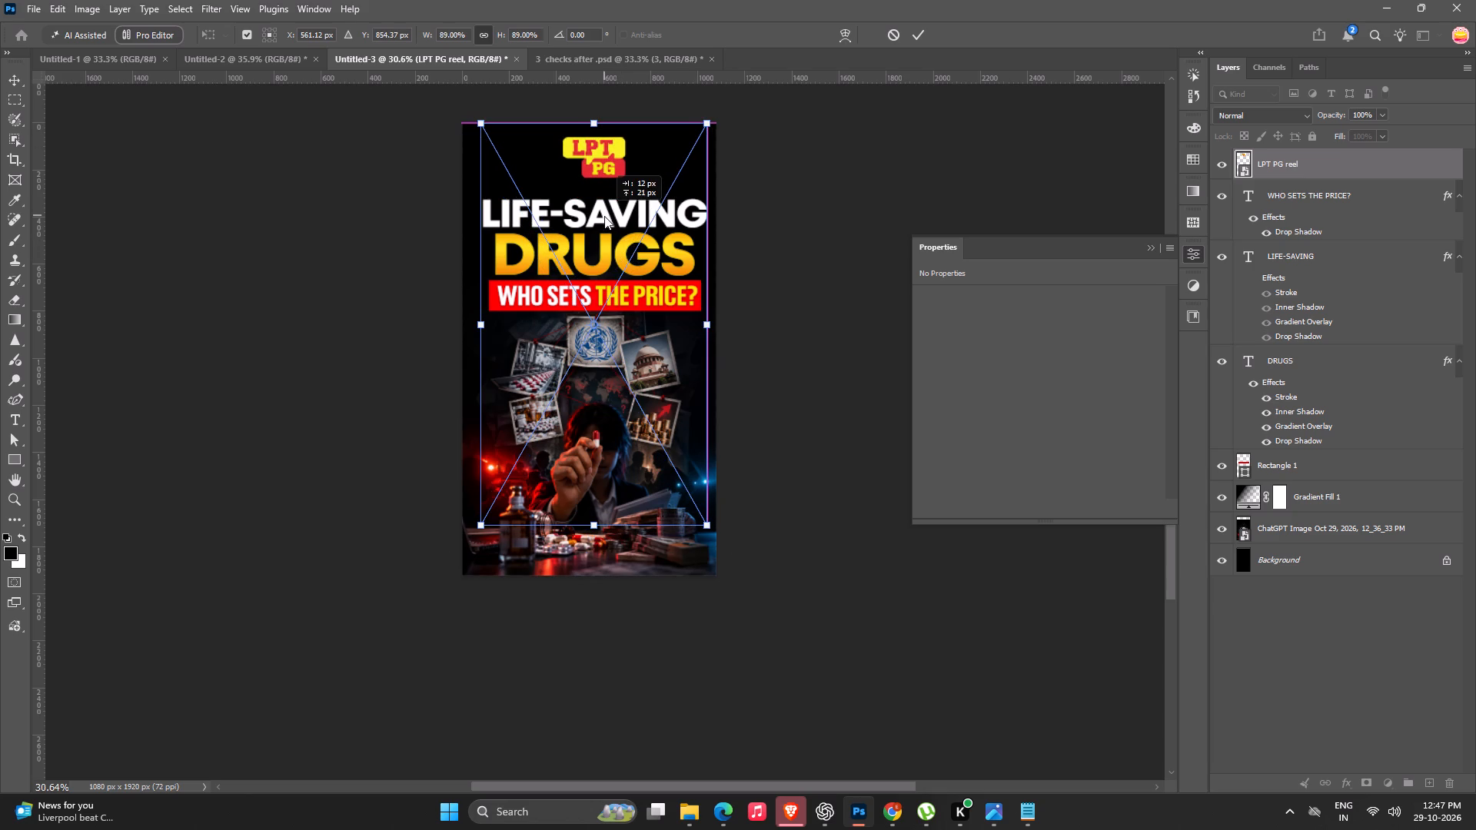
{"action": "key", "text": "Return"}
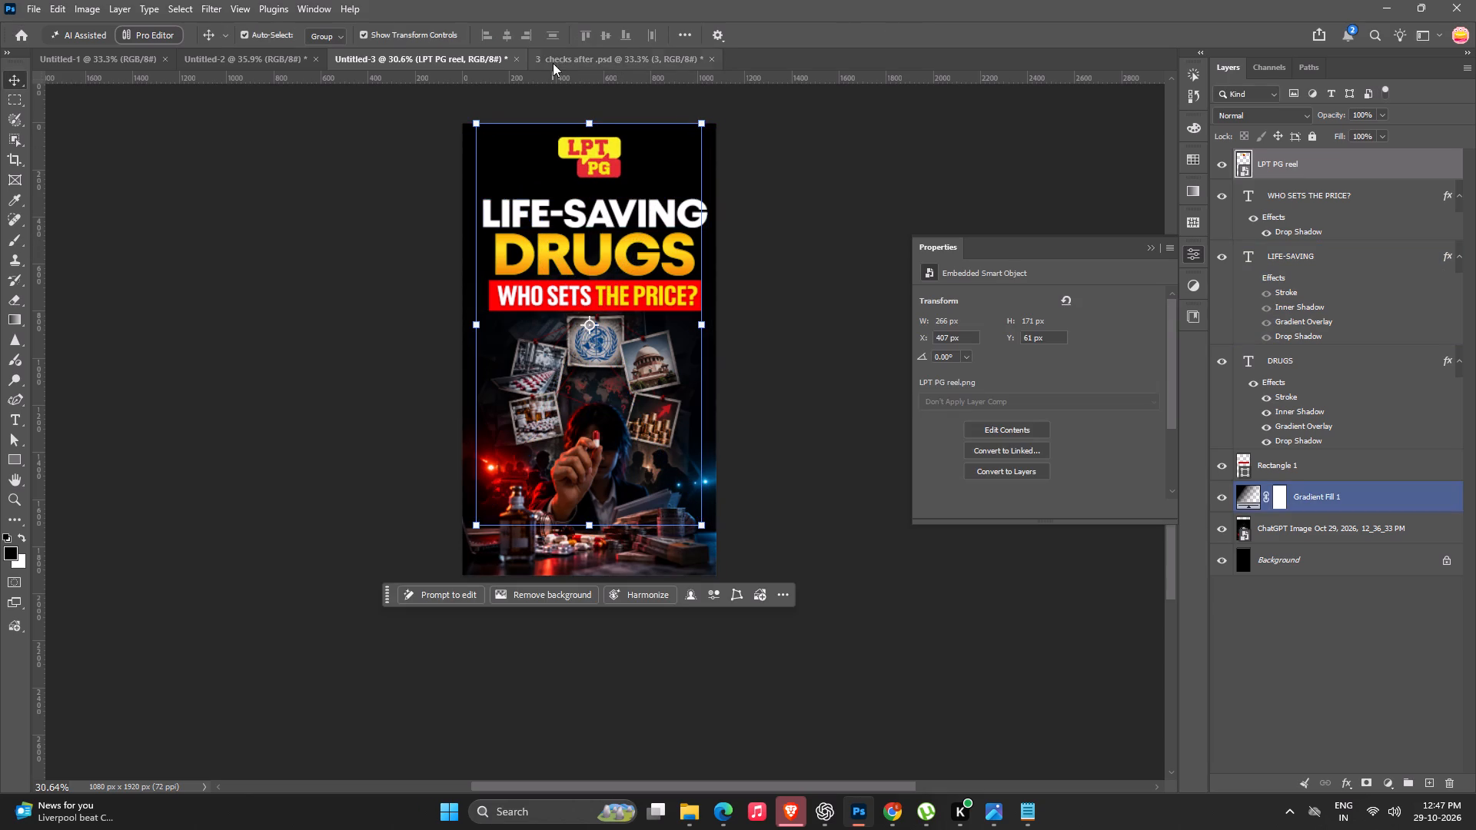
{"action": "left_click", "coordinate": [591, 158]}
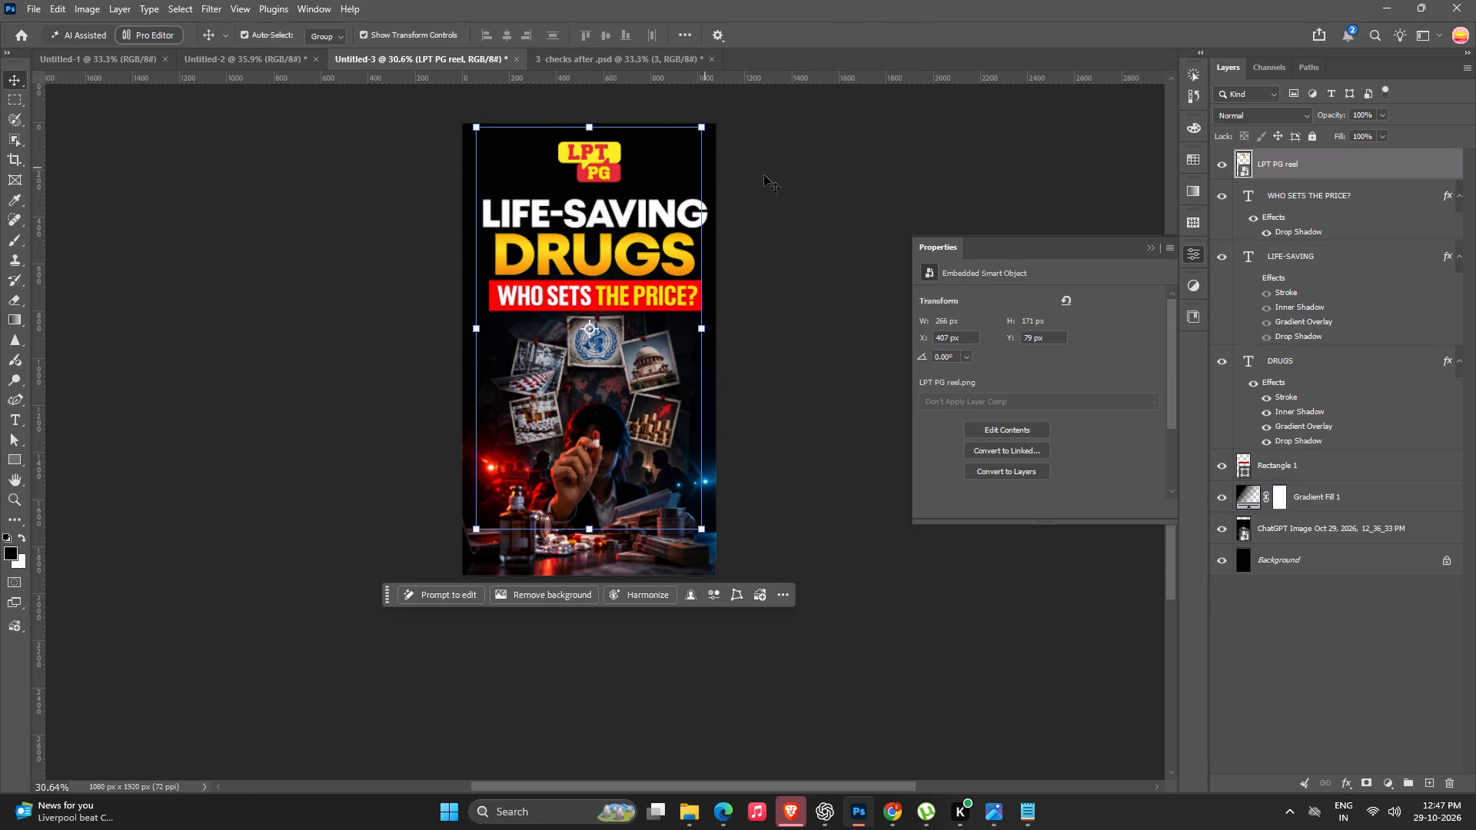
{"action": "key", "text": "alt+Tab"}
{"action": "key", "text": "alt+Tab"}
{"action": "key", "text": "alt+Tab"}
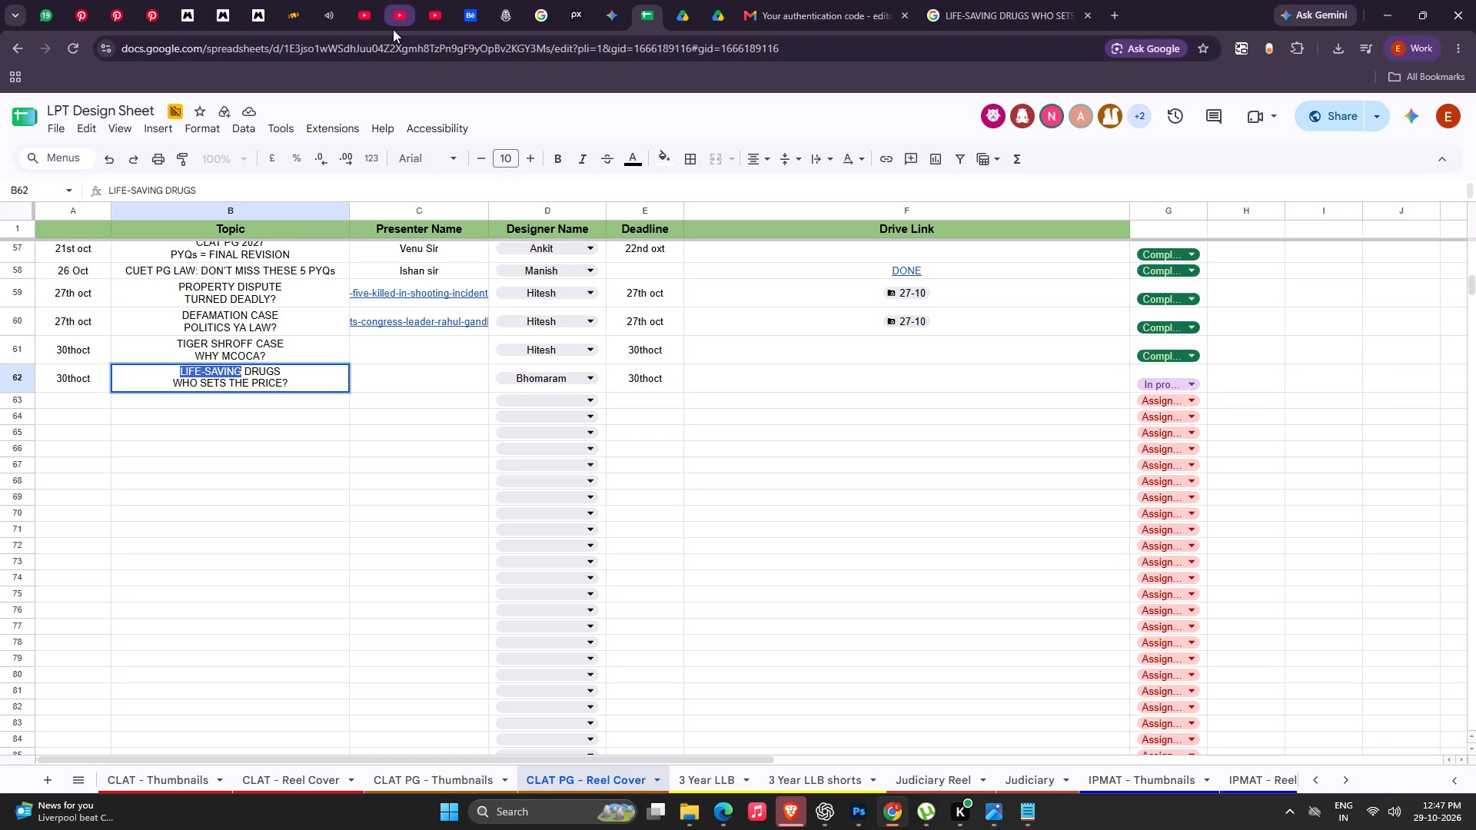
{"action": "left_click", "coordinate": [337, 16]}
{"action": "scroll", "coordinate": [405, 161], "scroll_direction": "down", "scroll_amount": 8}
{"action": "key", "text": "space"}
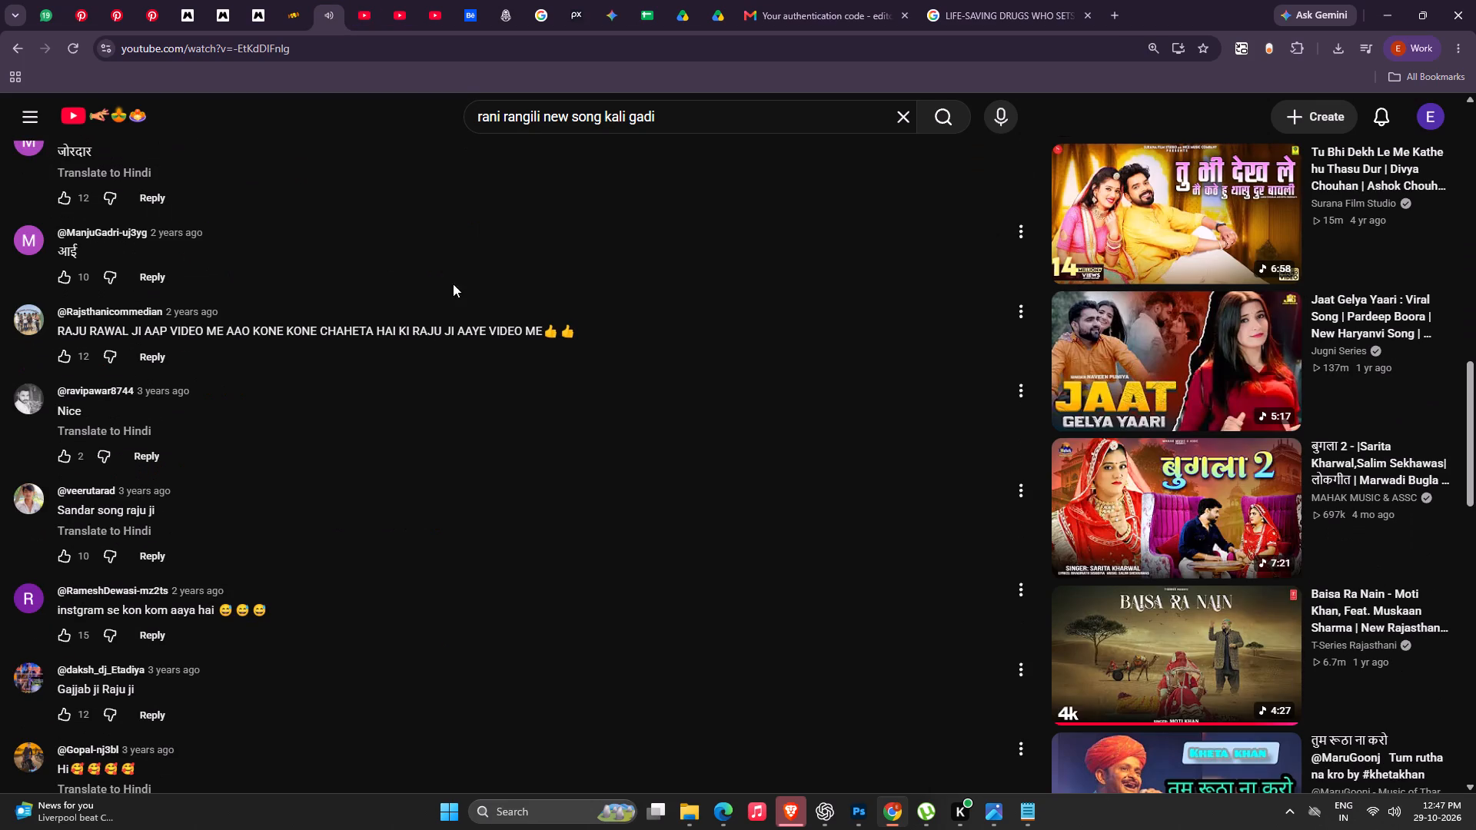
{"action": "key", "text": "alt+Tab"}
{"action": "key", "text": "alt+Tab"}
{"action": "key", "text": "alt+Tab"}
Move the headline texts and red rectangle up 20 px together, and scale the group to about 95.13%.
{"action": "left_click", "coordinate": [781, 399]}
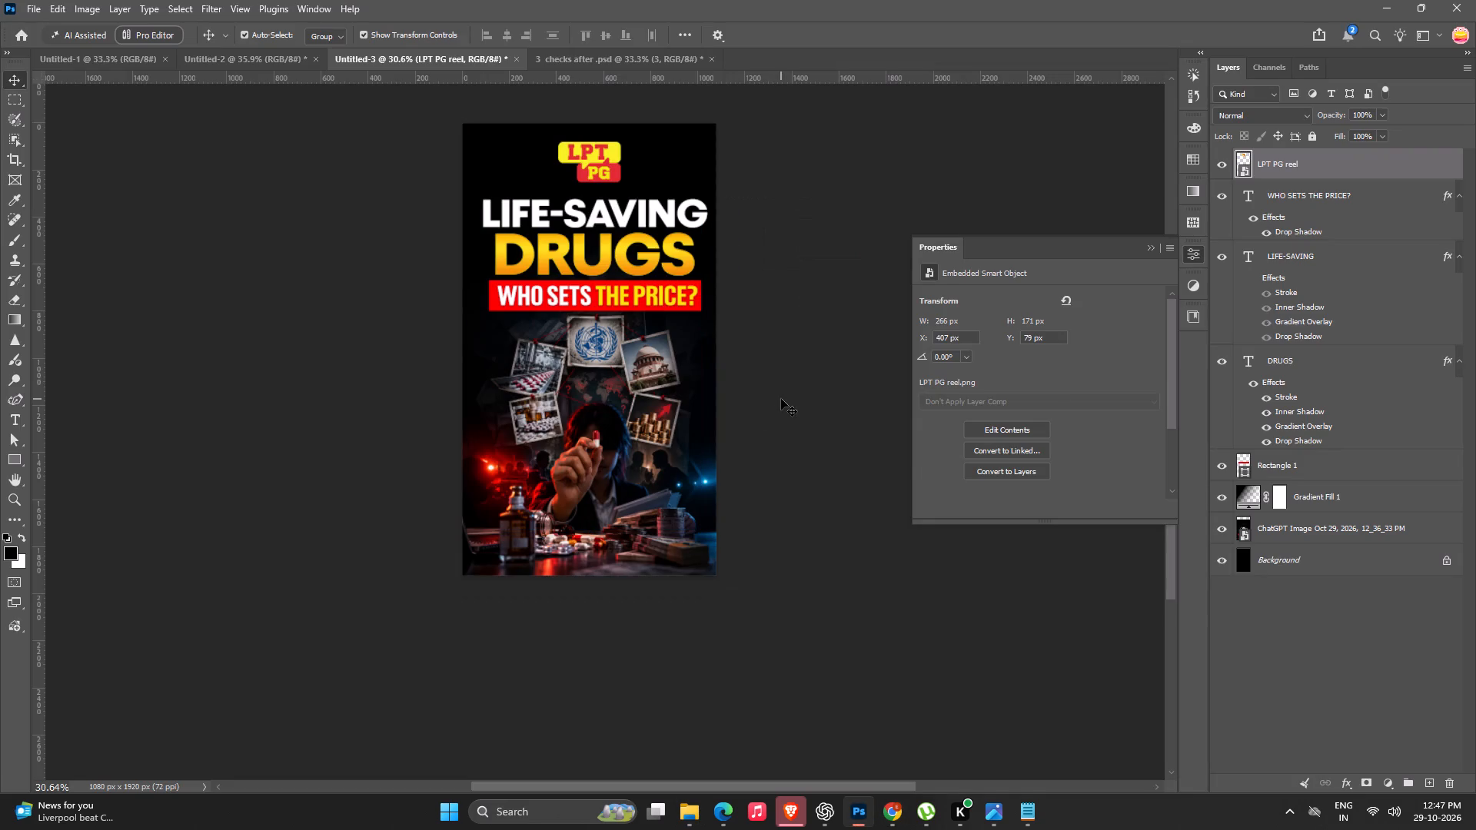
{"action": "scroll", "coordinate": [678, 320], "scroll_direction": "up", "scroll_amount": 4, "text": "ctrl"}
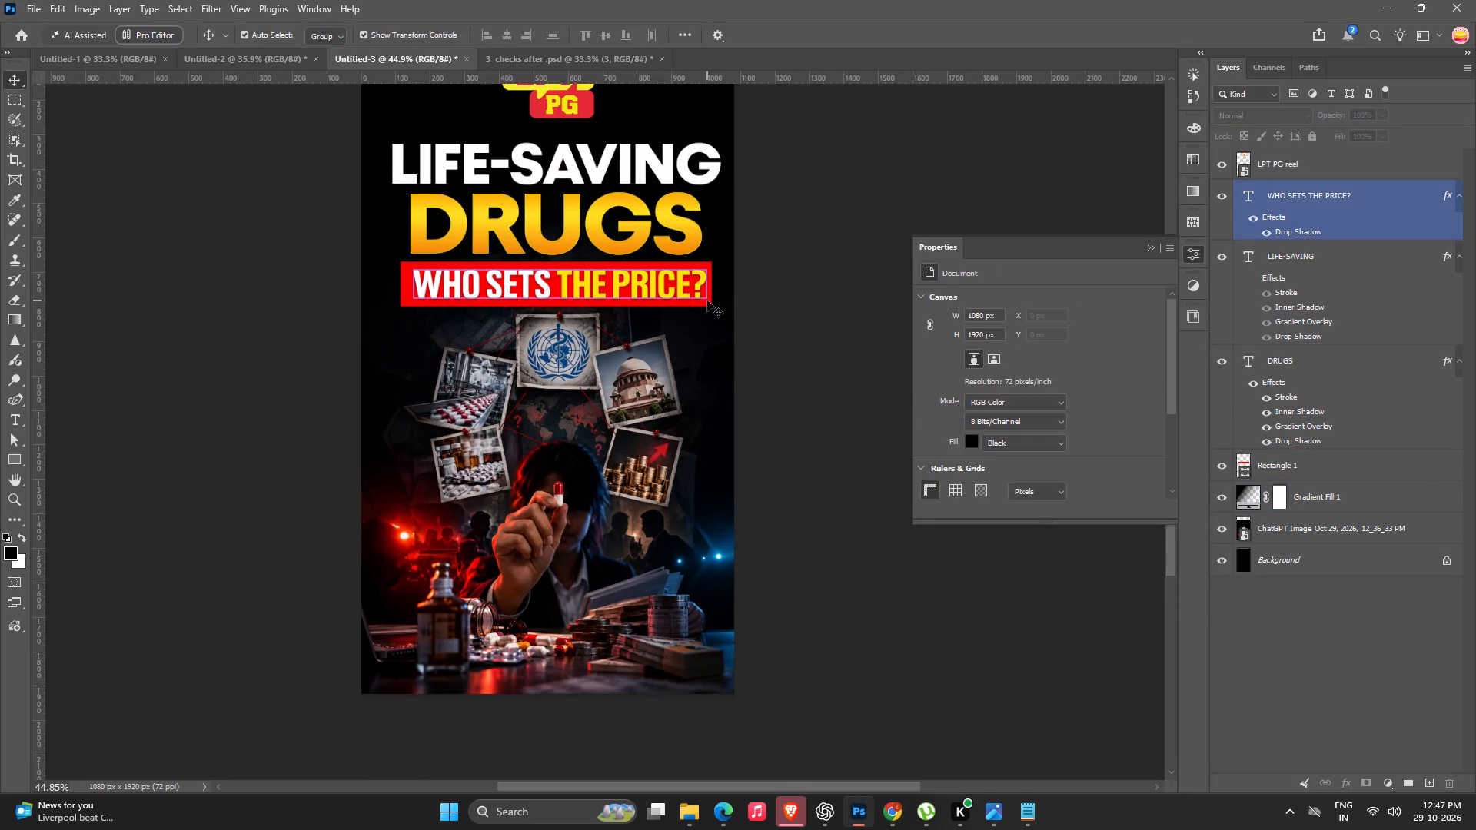
{"action": "left_click", "coordinate": [707, 300]}
{"action": "left_click", "coordinate": [663, 282], "text": "shift"}
{"action": "left_click", "coordinate": [647, 237], "text": "shift"}
{"action": "left_click", "coordinate": [618, 162], "text": "shift"}
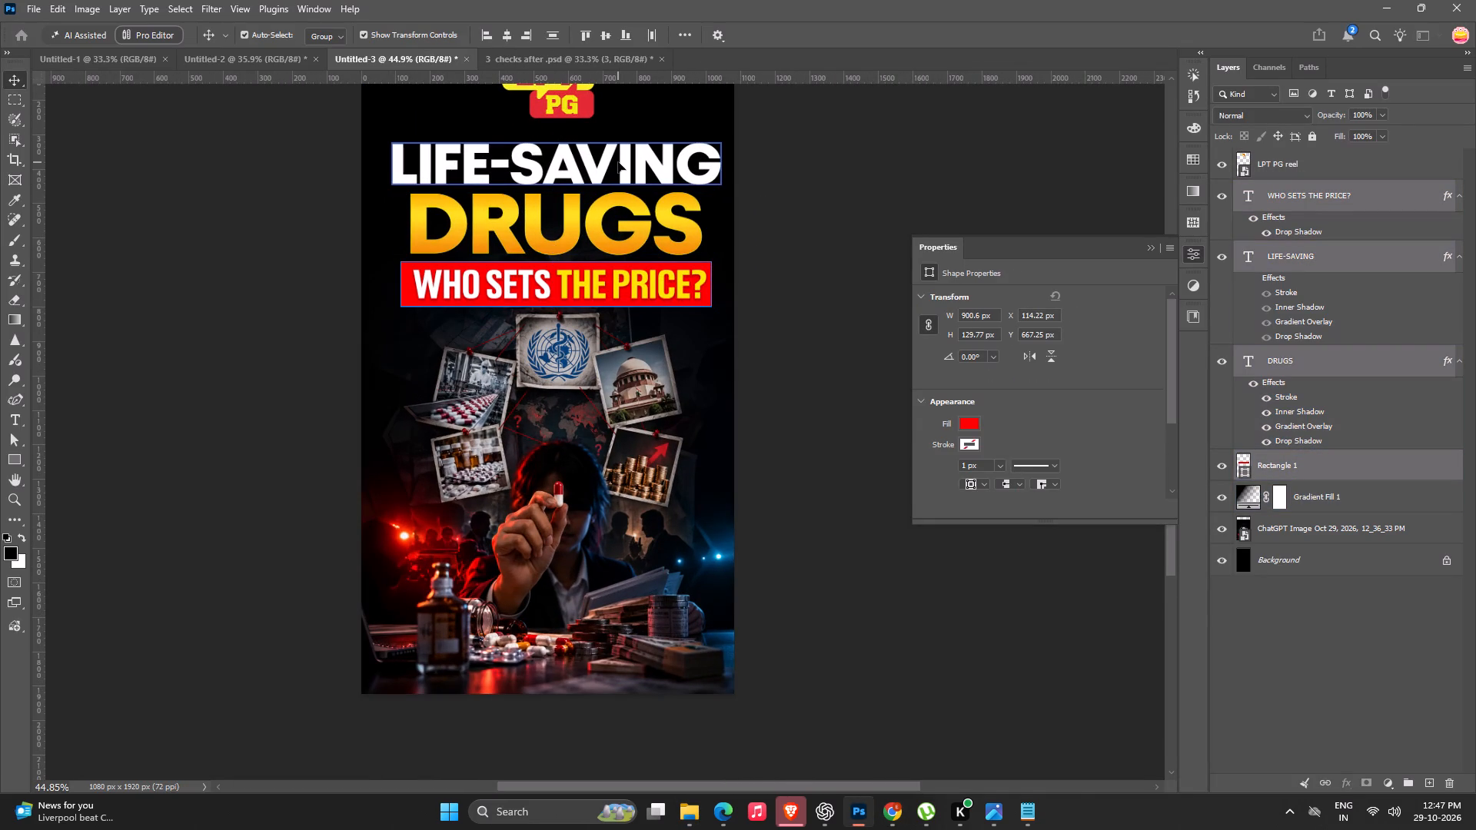
{"action": "key", "text": "shift+Up"}
{"action": "key", "text": "shift+Up"}
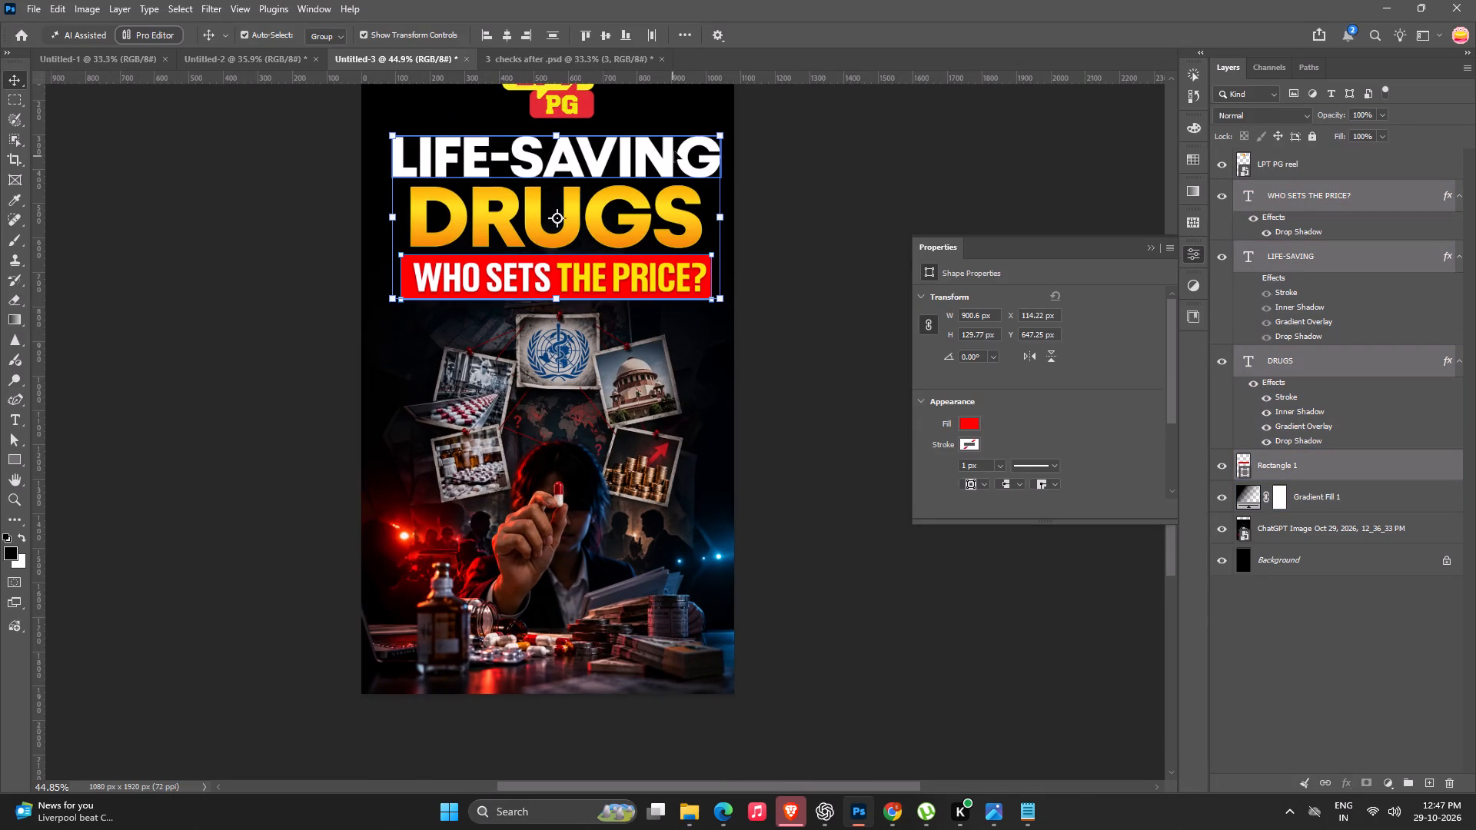
{"action": "left_click_drag", "start_coordinate": [717, 138], "coordinate": [707, 138], "text": "alt"}
{"action": "left_click", "coordinate": [660, 204]}
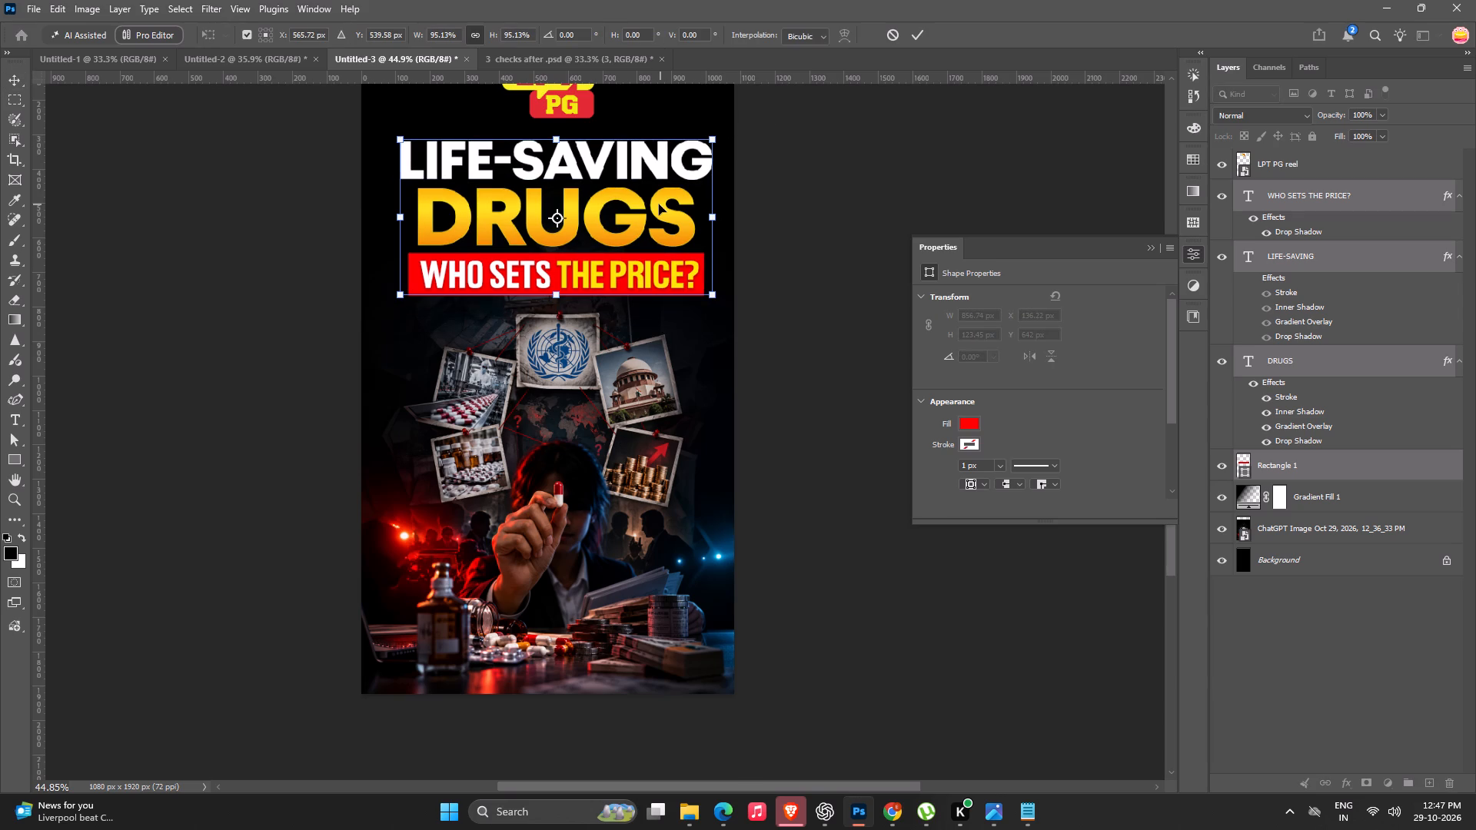
{"action": "key", "text": "Return"}
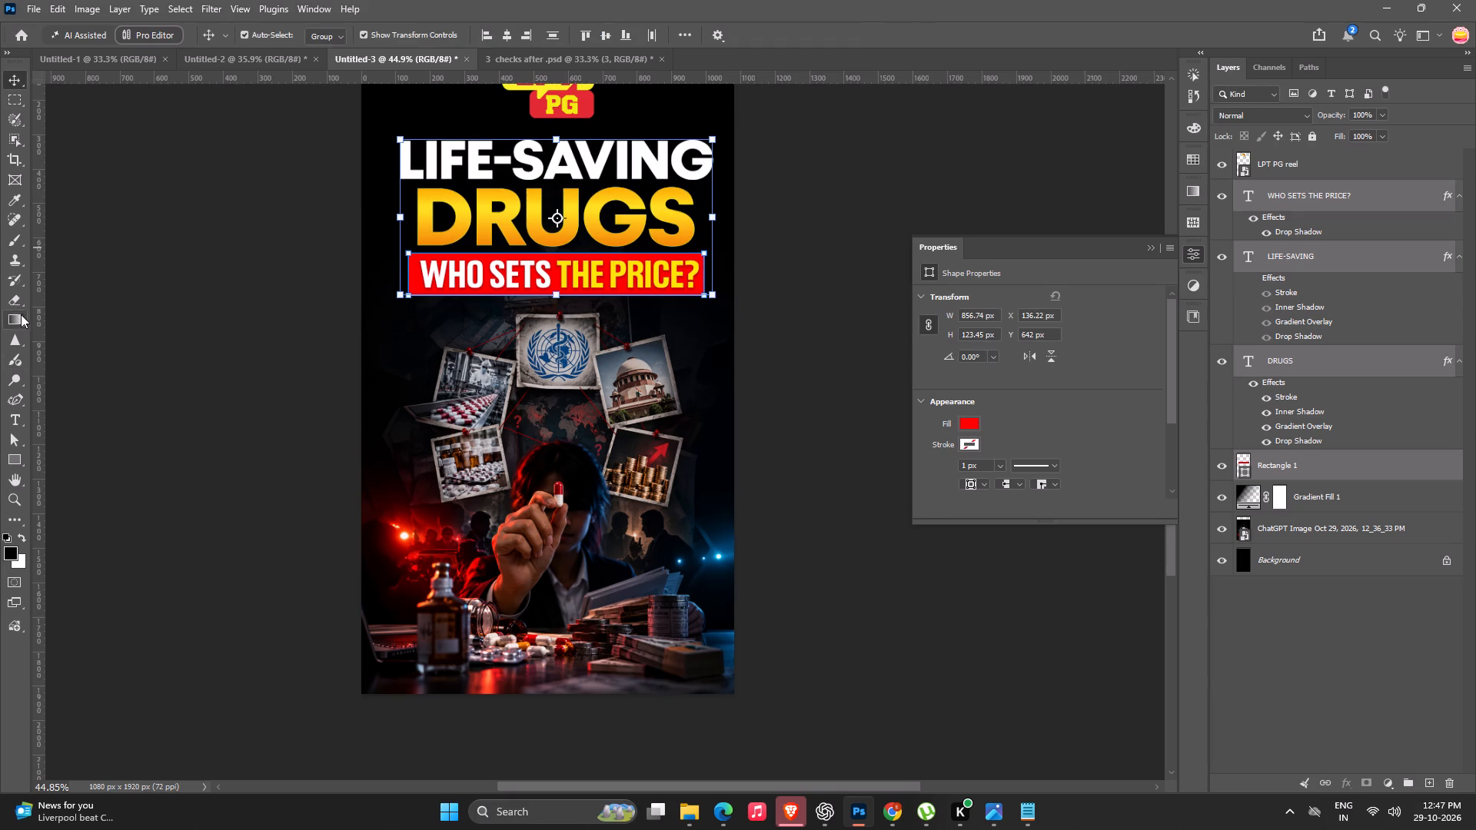
Draw a black-filled rectangle about 1292 × 561 px over the headline area, extending past both sides of the canvas.
{"action": "left_click", "coordinate": [26, 453]}
{"action": "left_click_drag", "start_coordinate": [318, 118], "coordinate": [737, 373]}
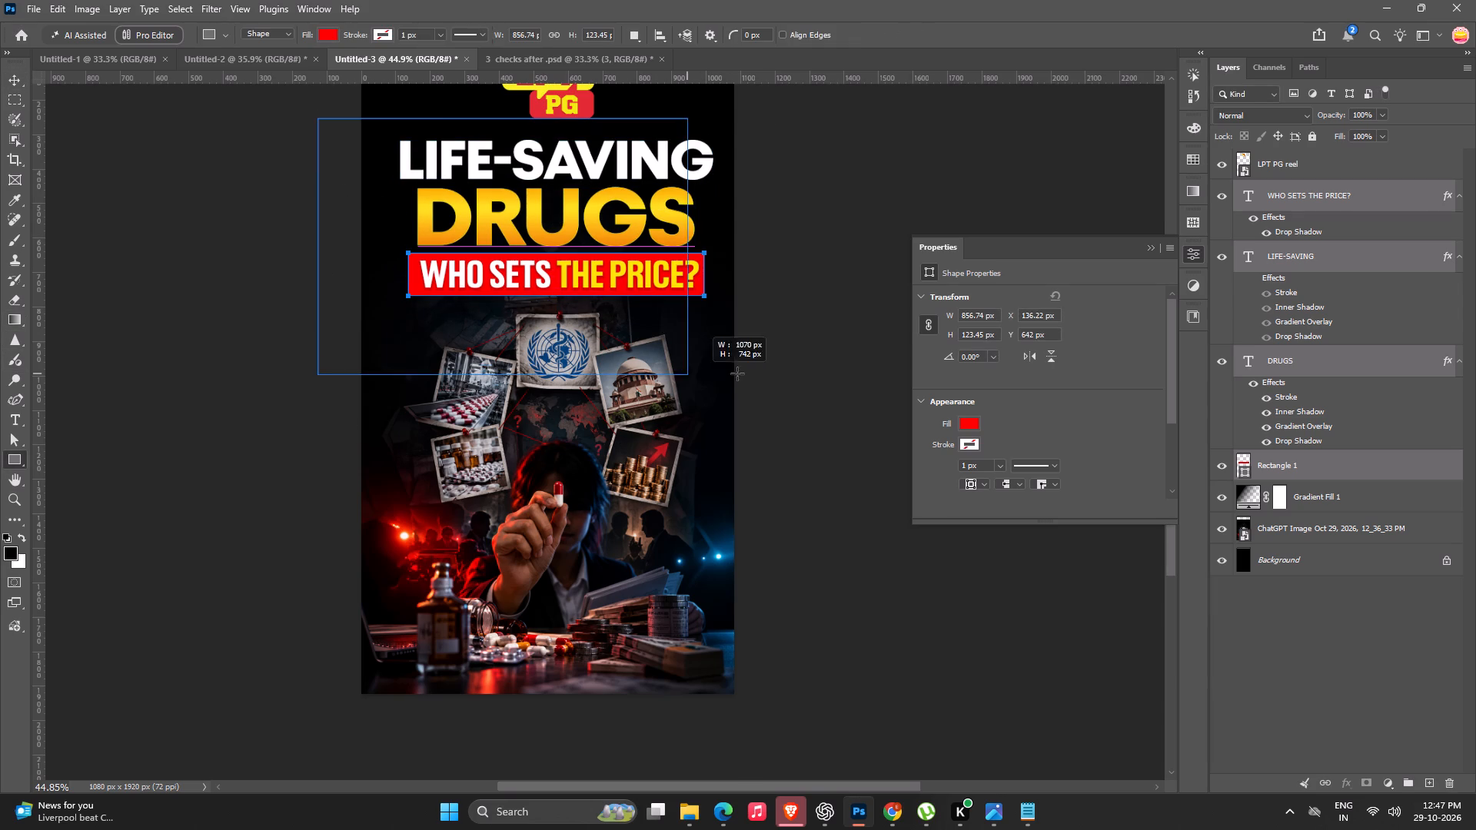
{"action": "left_click_drag", "start_coordinate": [737, 373], "coordinate": [764, 311]}
{"action": "double_click", "coordinate": [1246, 186]}
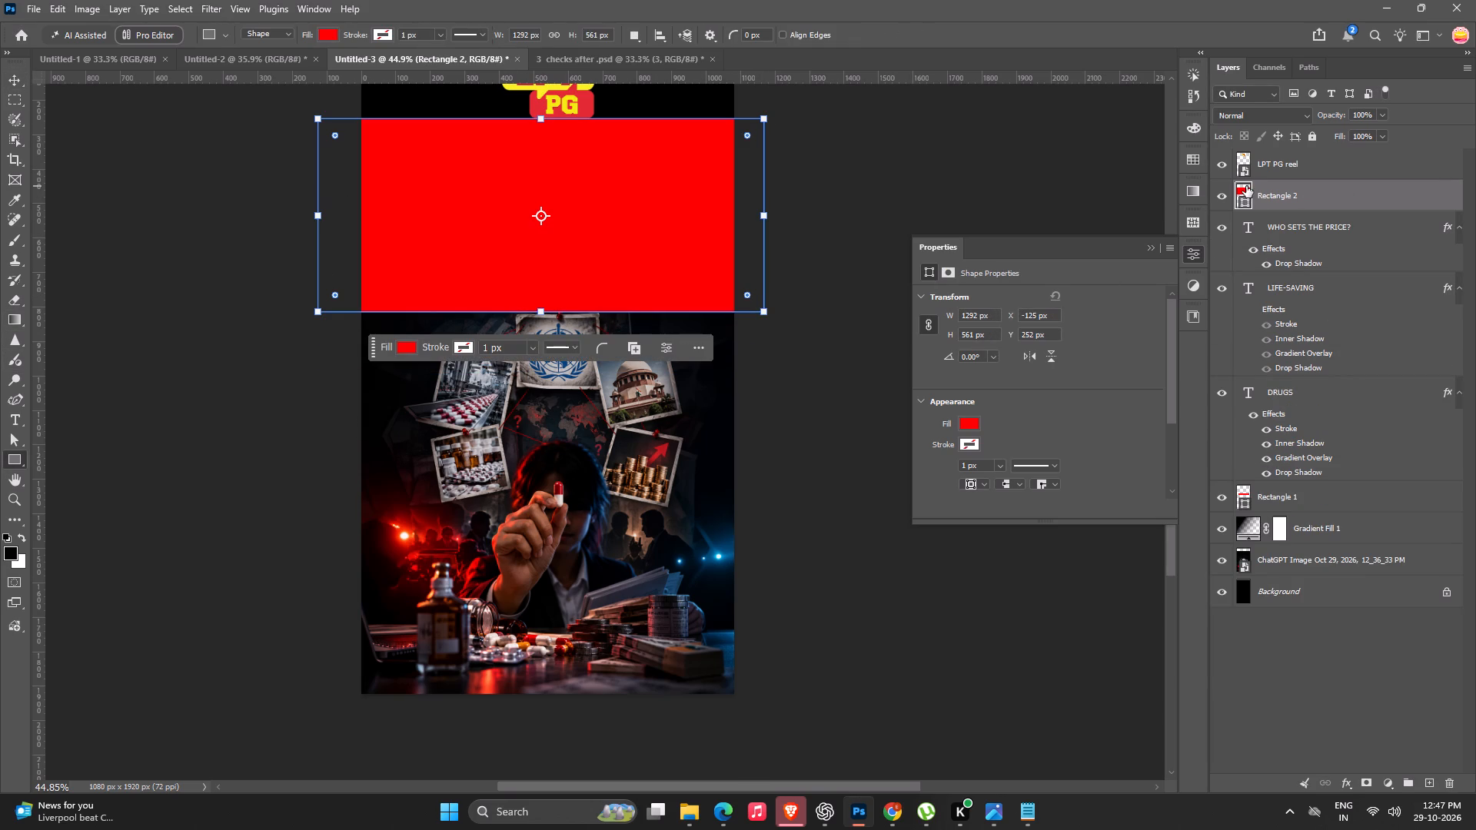
{"action": "left_click_drag", "start_coordinate": [1008, 524], "coordinate": [775, 829]}
{"action": "left_click", "coordinate": [1262, 481]}
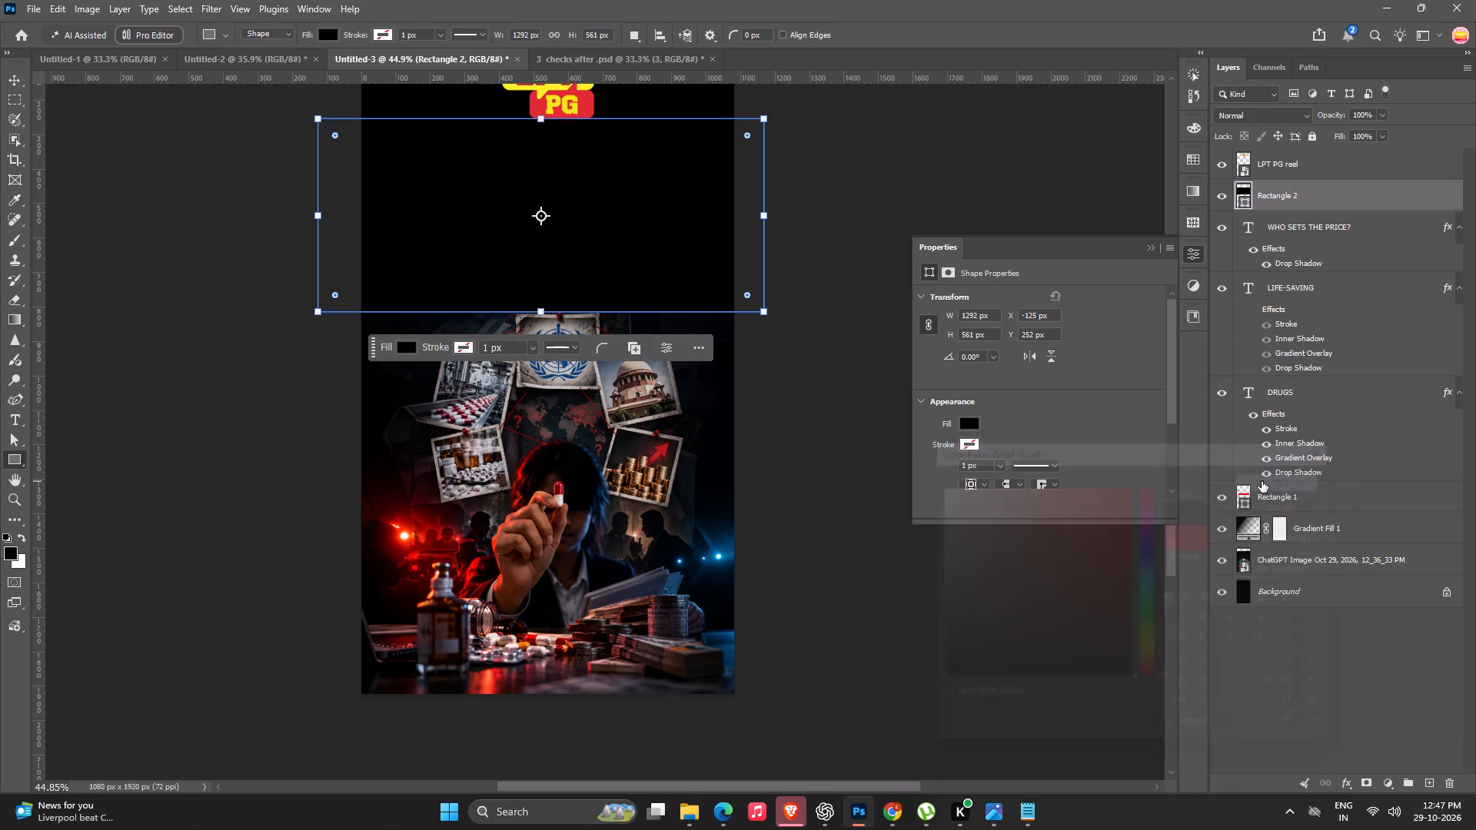
Reorder the new black rectangle to sit directly beneath the red Rectangle 1 layer, behind the headline.
{"action": "key", "text": "ctrl+bracketleft"}
{"action": "key", "text": "ctrl+bracketleft"}
{"action": "key", "text": "ctrl+bracketleft"}
{"action": "key", "text": "ctrl+bracketleft"}
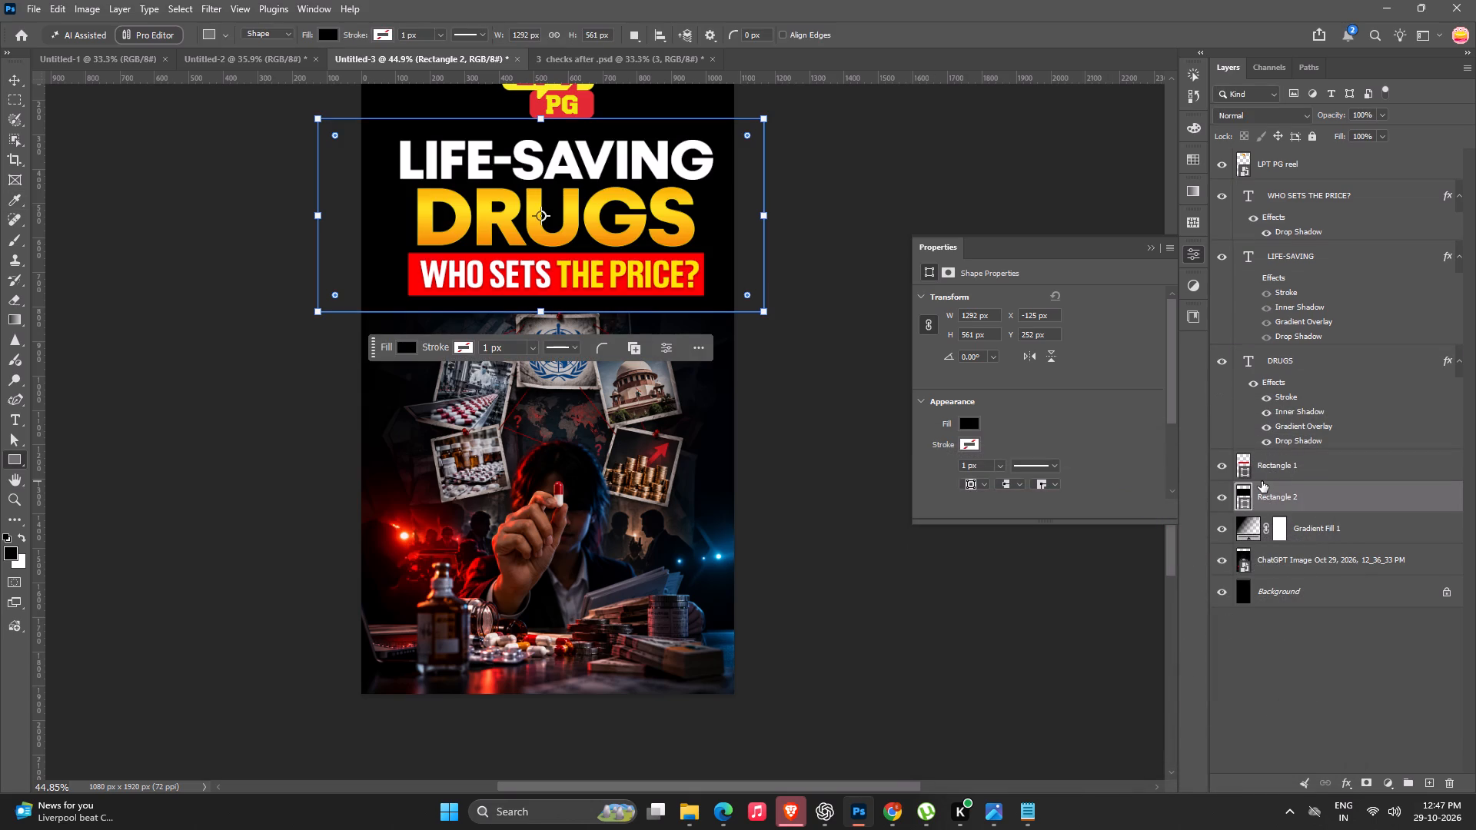
Convert the black rectangle to a smart object and apply a Gaussian Blur with a 52.4-pixel radius.
{"action": "left_click", "coordinate": [215, 5]}
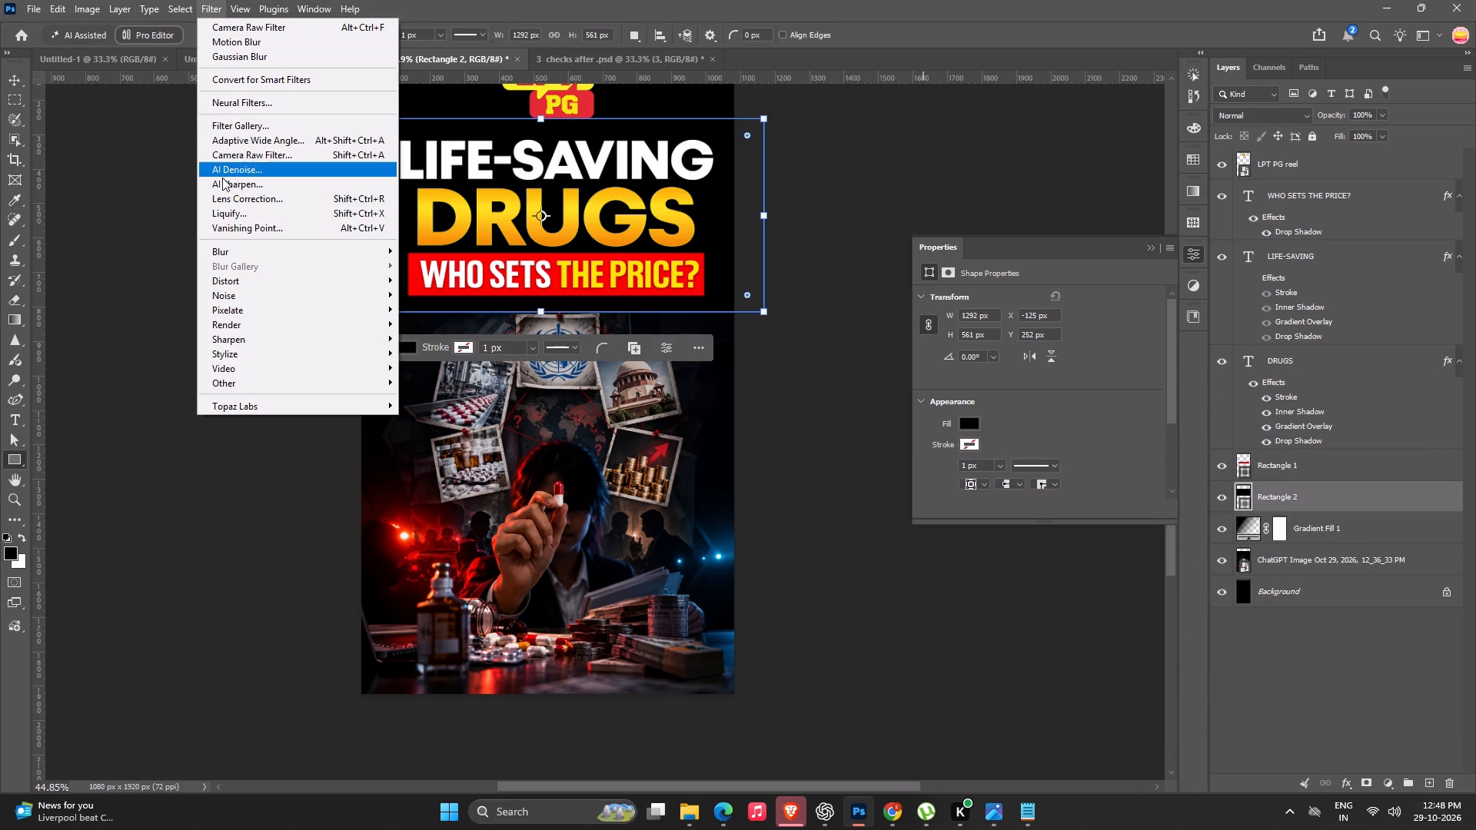
{"action": "left_click", "coordinate": [238, 244]}
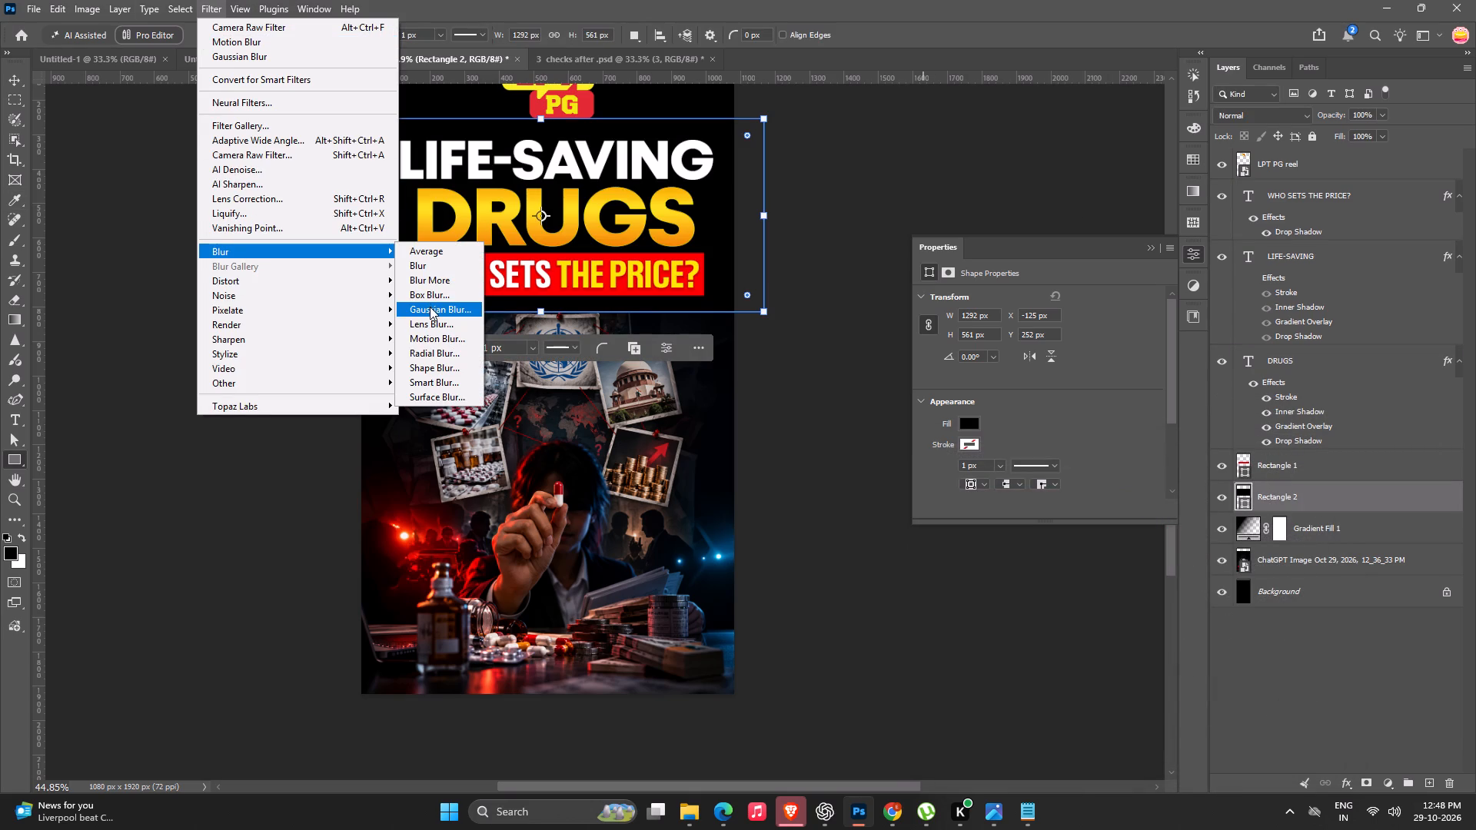
{"action": "left_click", "coordinate": [431, 309]}
{"action": "left_click", "coordinate": [743, 300]}
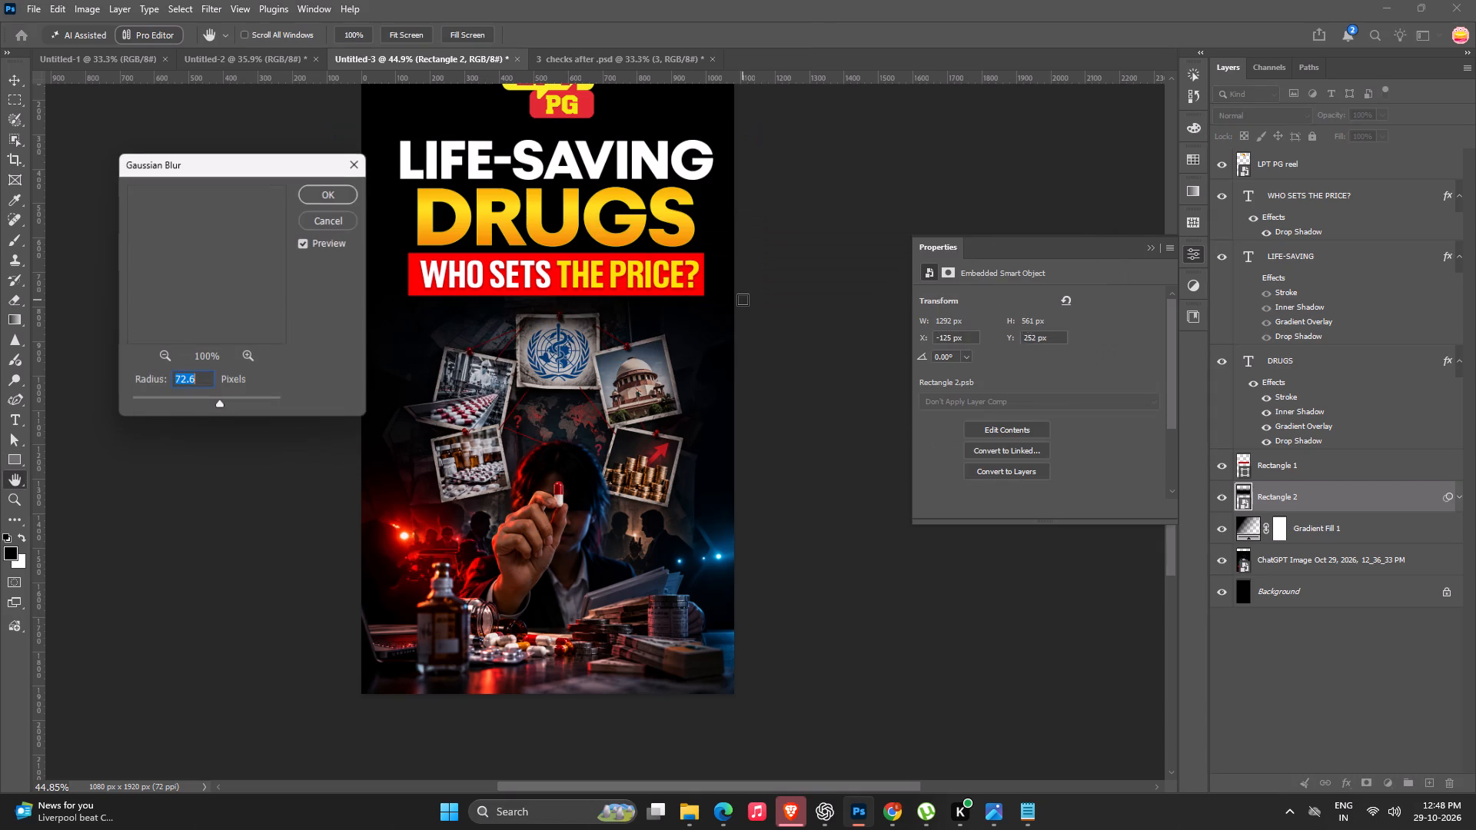
{"action": "left_click_drag", "start_coordinate": [218, 402], "coordinate": [246, 397]}
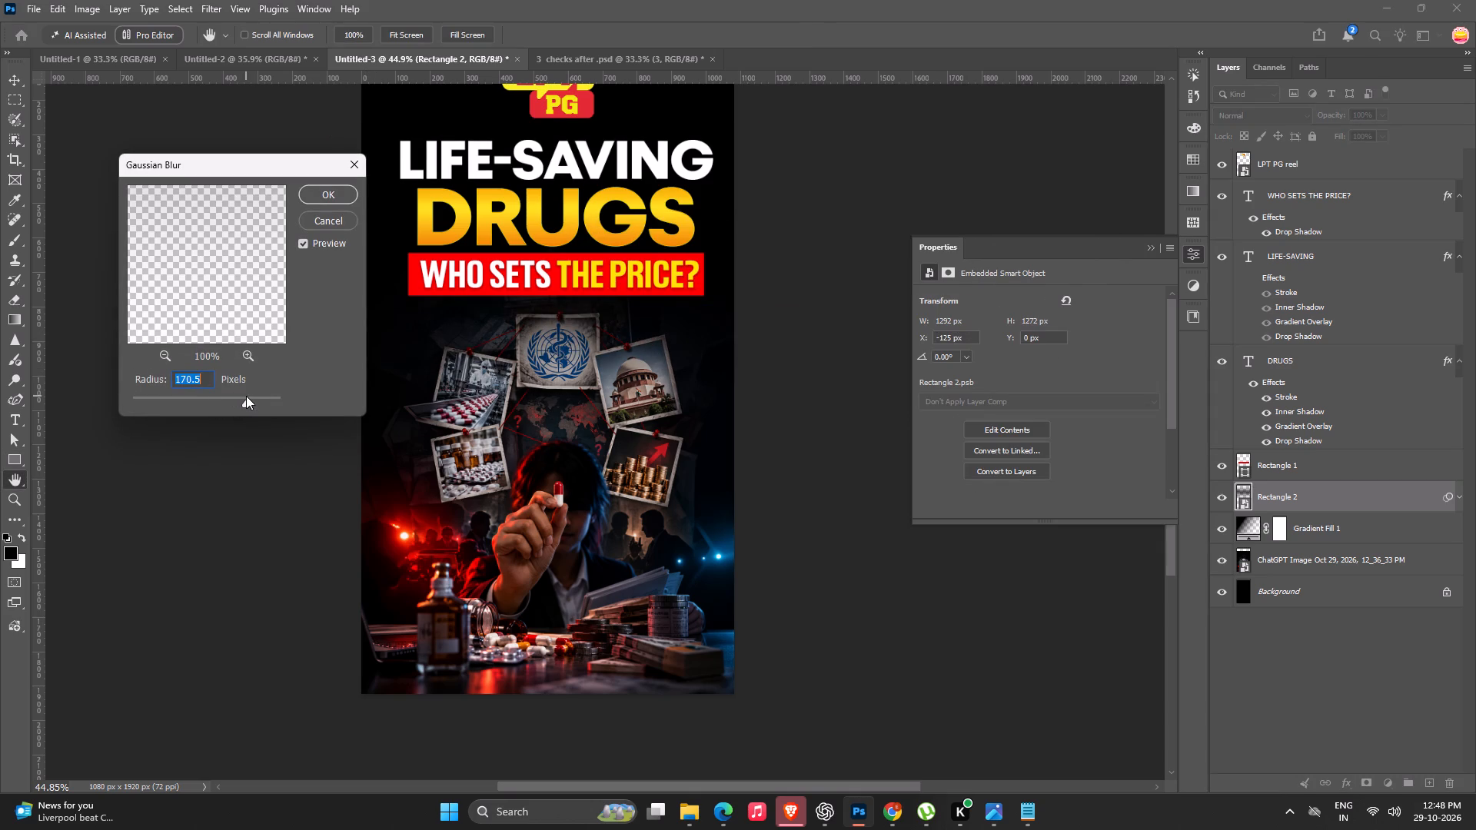
{"action": "left_click_drag", "start_coordinate": [246, 396], "coordinate": [234, 398]}
{"action": "left_click_drag", "start_coordinate": [234, 398], "coordinate": [214, 403]}
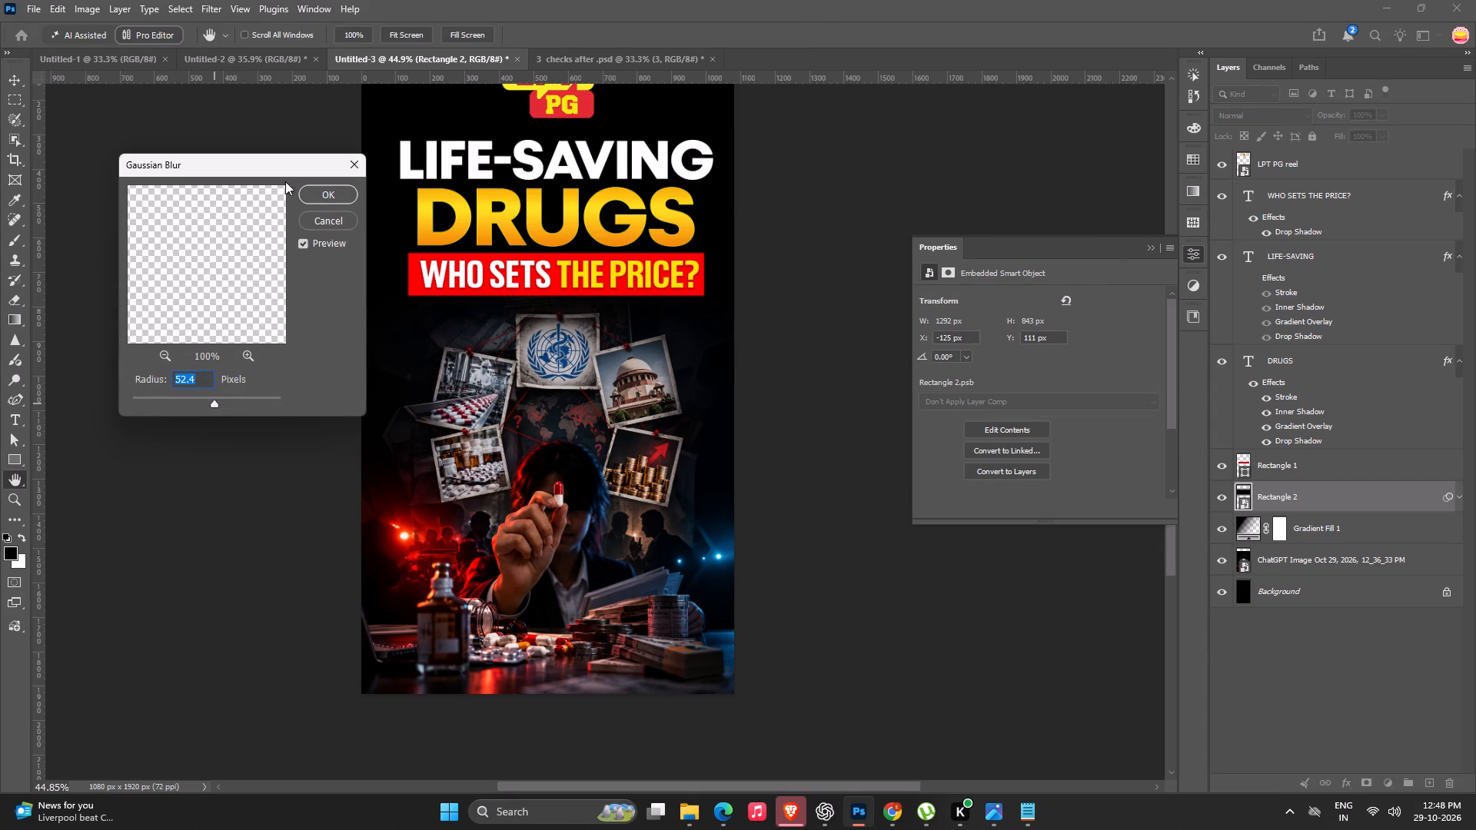
{"action": "left_click", "coordinate": [315, 193]}
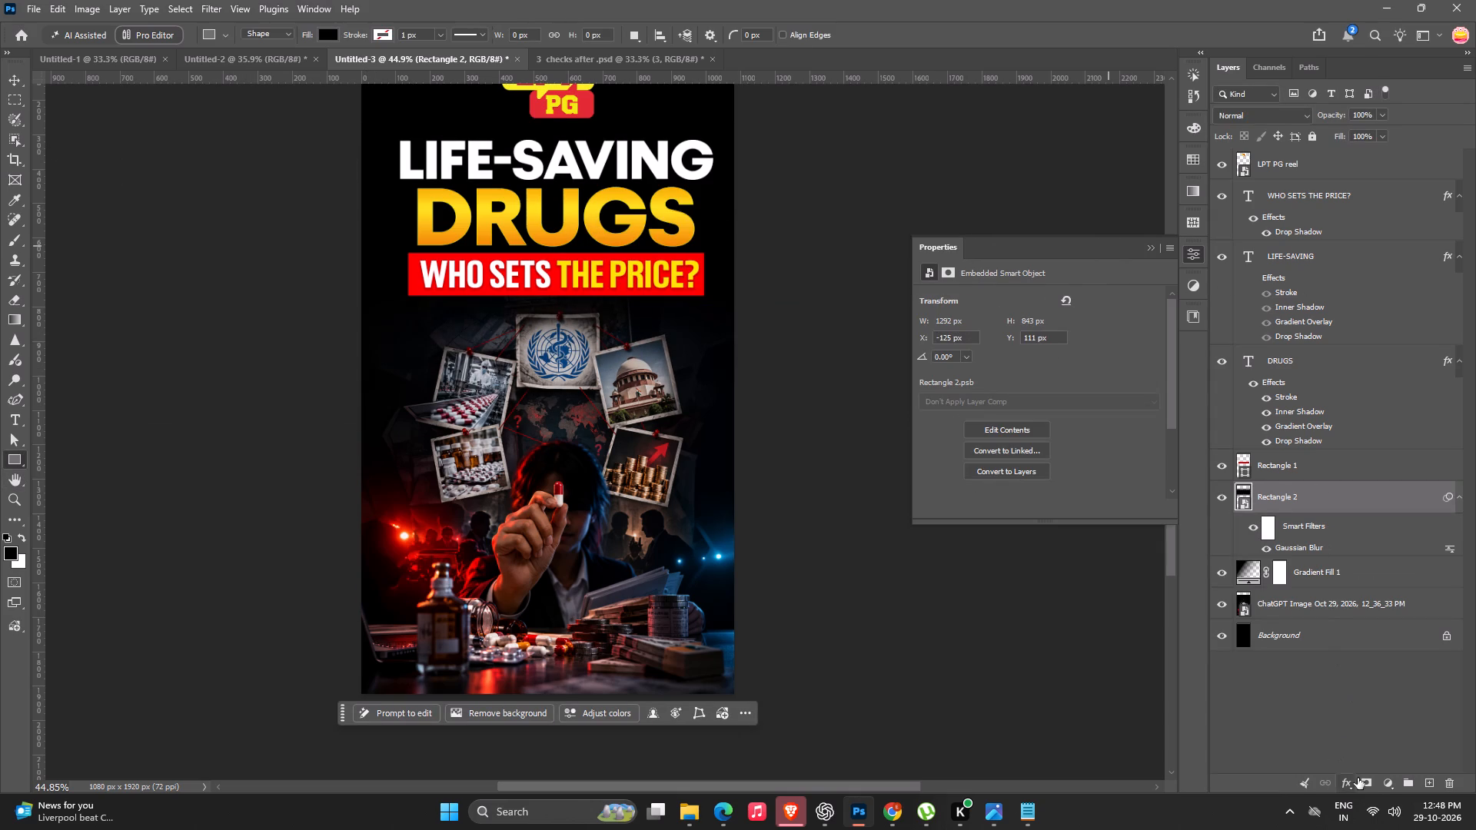
Add a layer mask to the blurred Rectangle 2 layer and paint black with a soft brush over its lower area, across the pinned photos.
{"action": "left_click", "coordinate": [1366, 775]}
{"action": "key", "text": "b"}
{"action": "left_click_drag", "start_coordinate": [447, 361], "coordinate": [556, 344]}
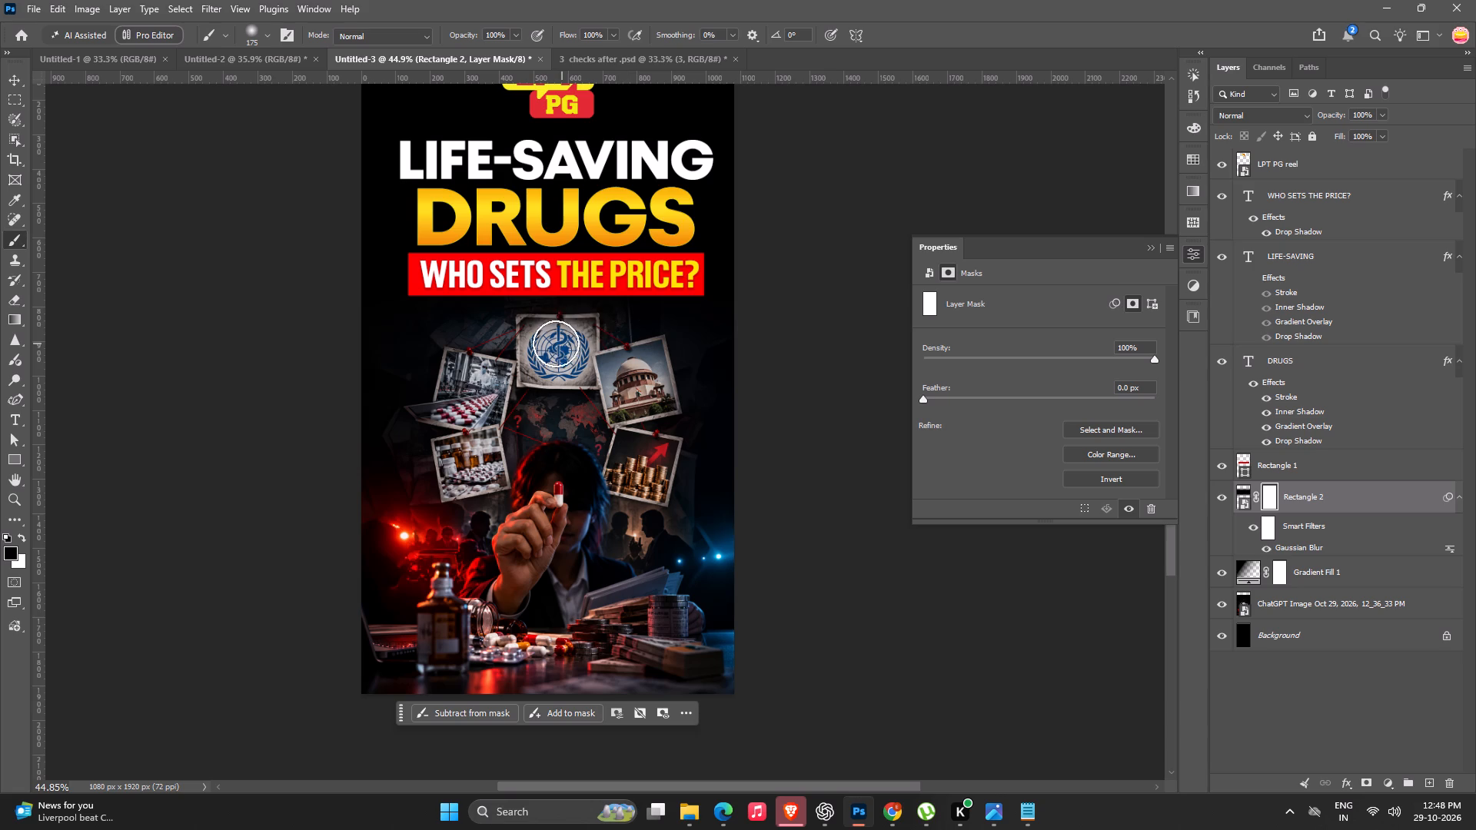
{"action": "left_click_drag", "start_coordinate": [556, 344], "coordinate": [615, 460]}
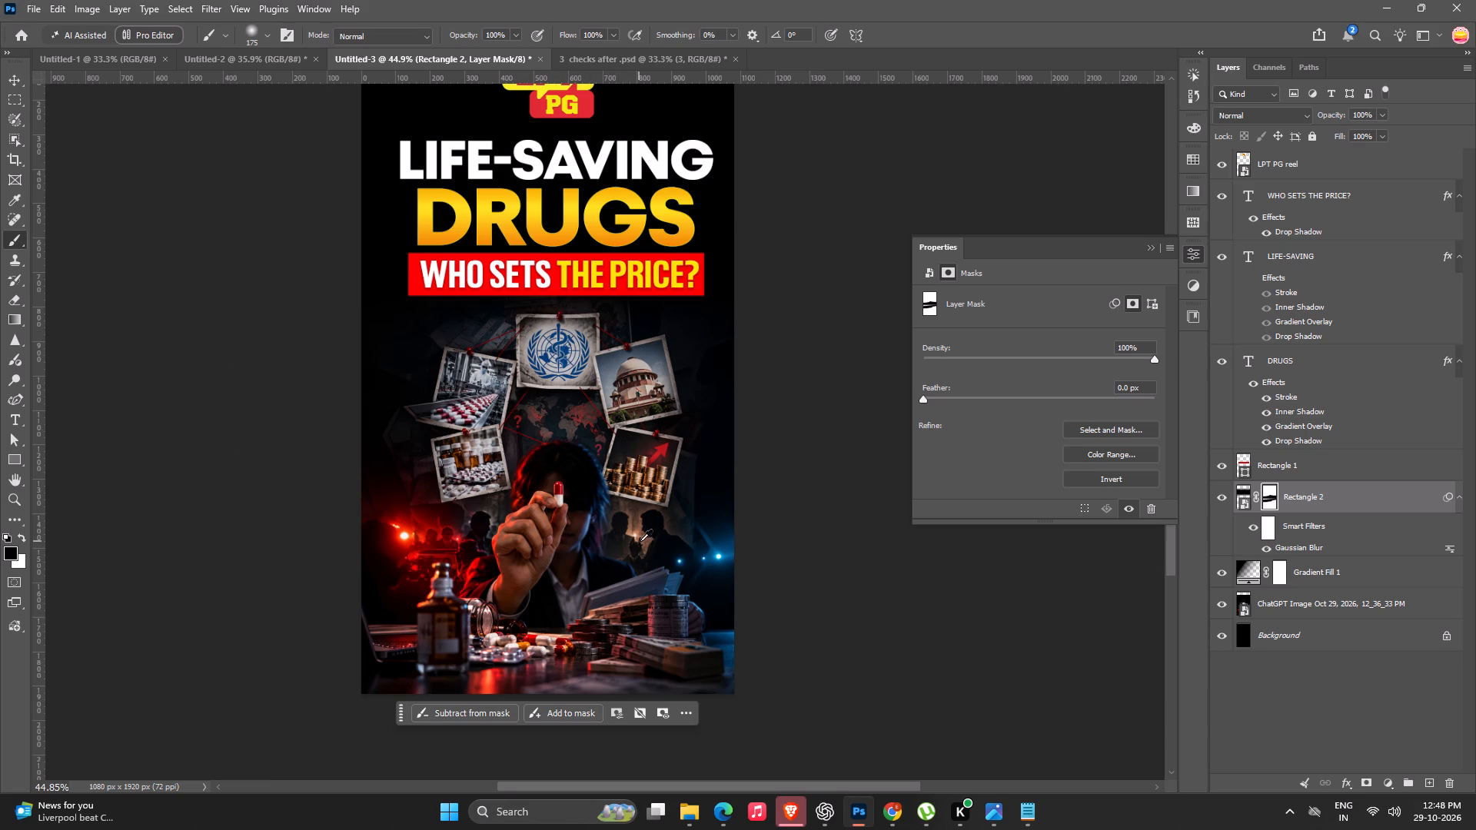
{"action": "scroll", "coordinate": [666, 543], "scroll_direction": "down", "scroll_amount": 7, "text": "alt"}
{"action": "scroll", "coordinate": [647, 554], "scroll_direction": "down", "scroll_amount": 6, "text": "ctrl"}
{"action": "key", "text": "space"}
{"action": "left_click_drag", "start_coordinate": [630, 544], "coordinate": [577, 529]}
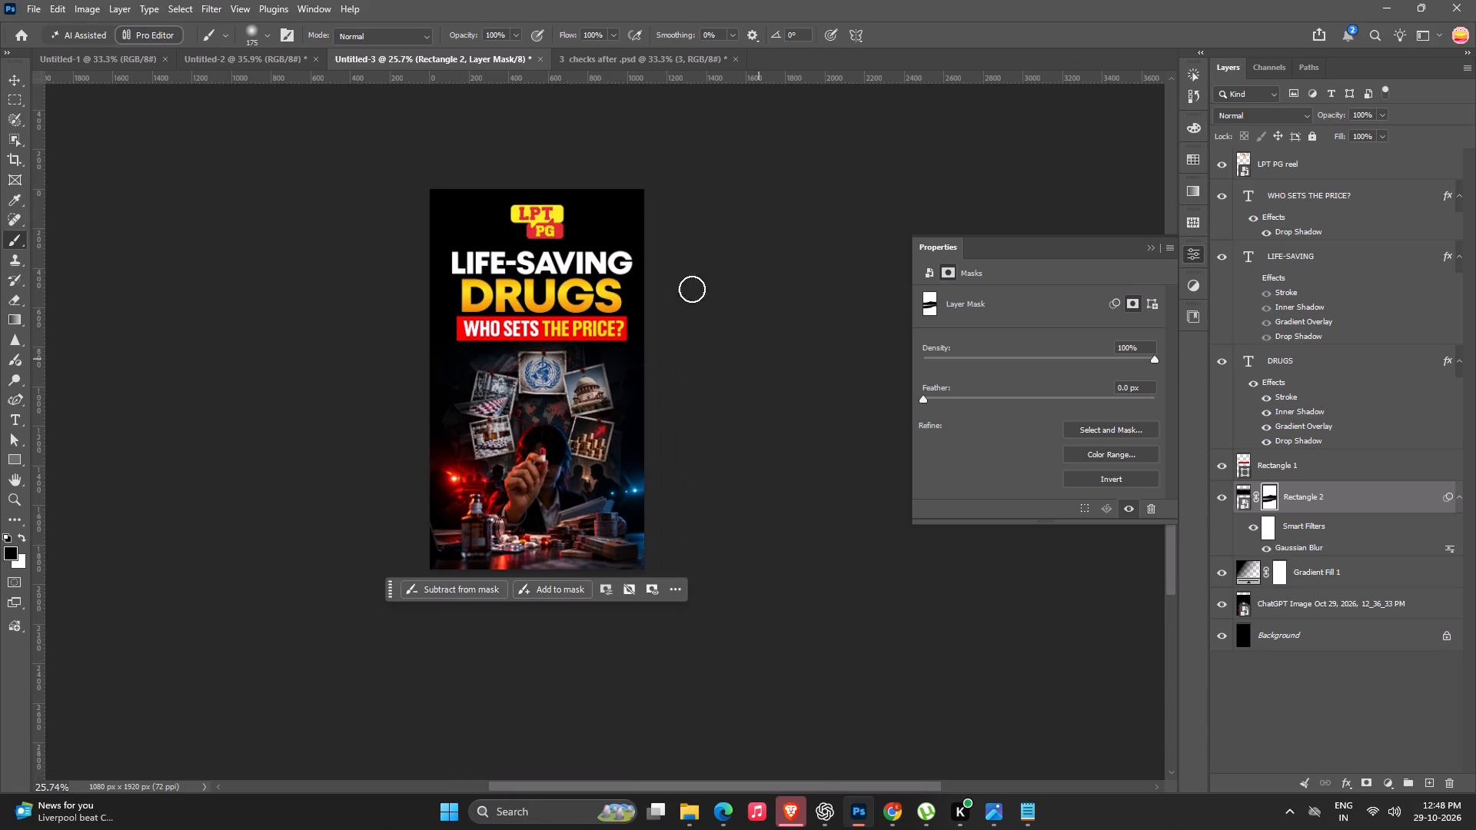
{"action": "left_click", "coordinate": [14, 81]}
{"action": "left_click", "coordinate": [181, 247]}
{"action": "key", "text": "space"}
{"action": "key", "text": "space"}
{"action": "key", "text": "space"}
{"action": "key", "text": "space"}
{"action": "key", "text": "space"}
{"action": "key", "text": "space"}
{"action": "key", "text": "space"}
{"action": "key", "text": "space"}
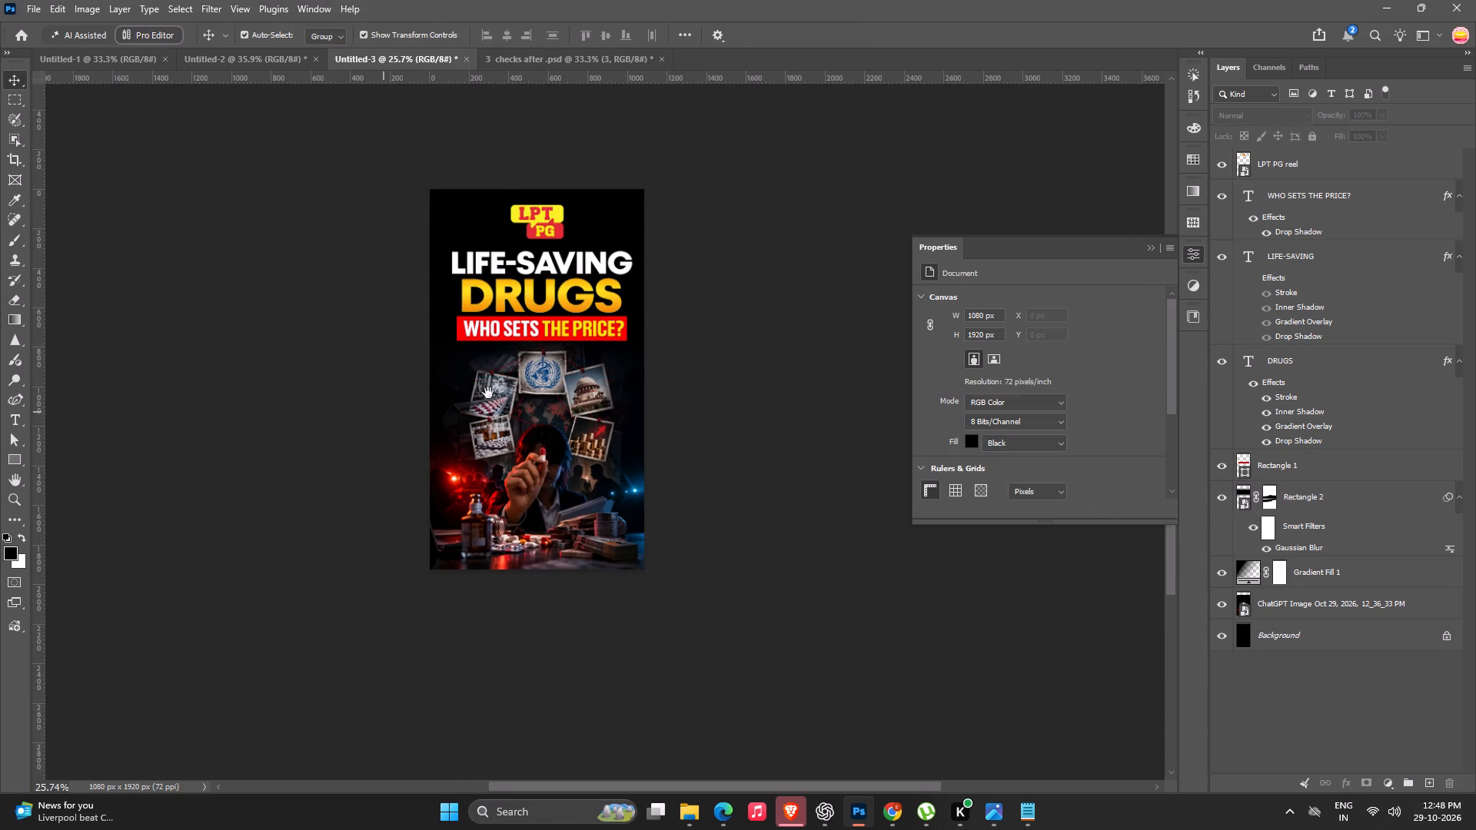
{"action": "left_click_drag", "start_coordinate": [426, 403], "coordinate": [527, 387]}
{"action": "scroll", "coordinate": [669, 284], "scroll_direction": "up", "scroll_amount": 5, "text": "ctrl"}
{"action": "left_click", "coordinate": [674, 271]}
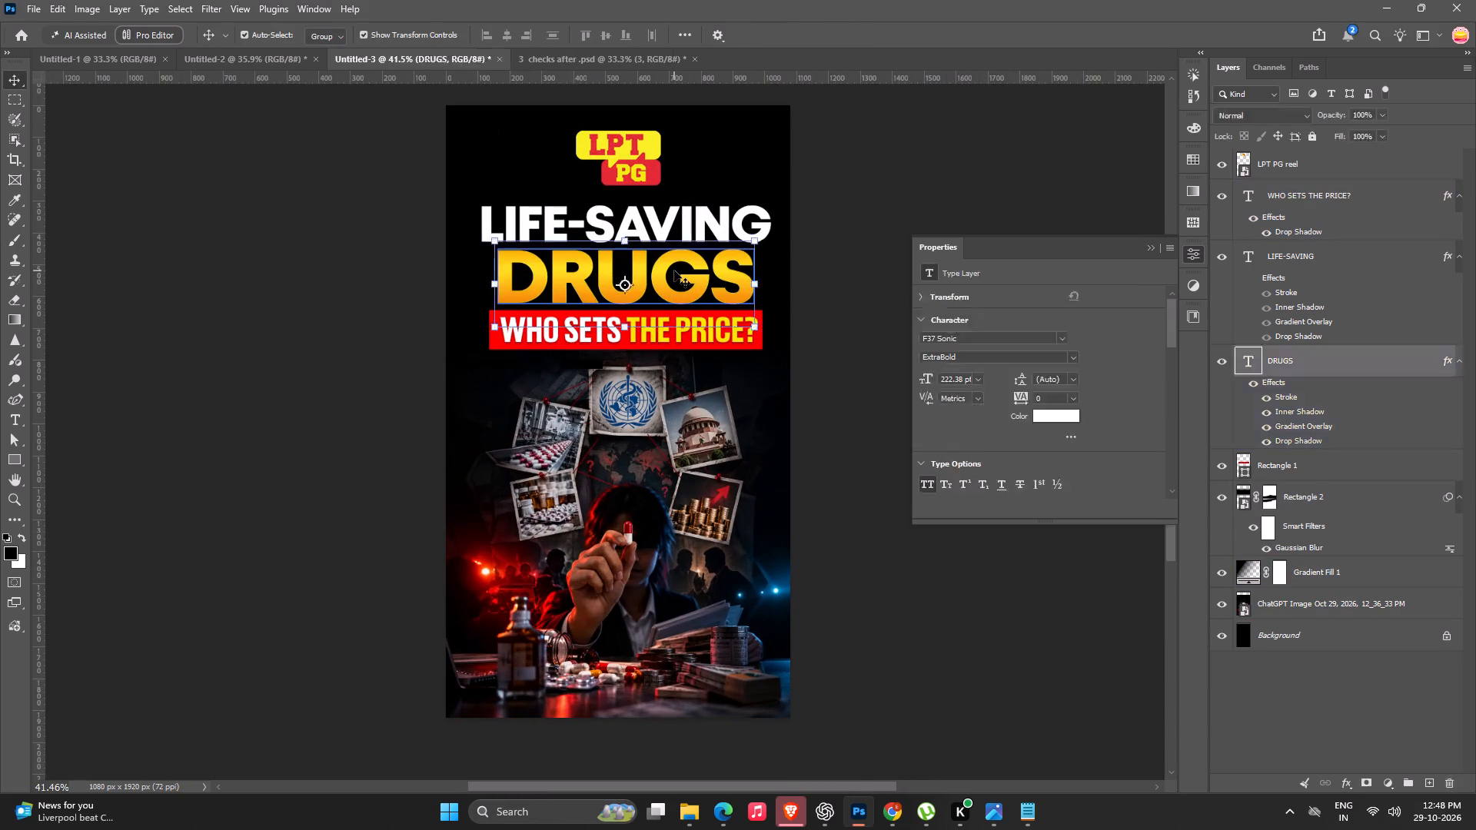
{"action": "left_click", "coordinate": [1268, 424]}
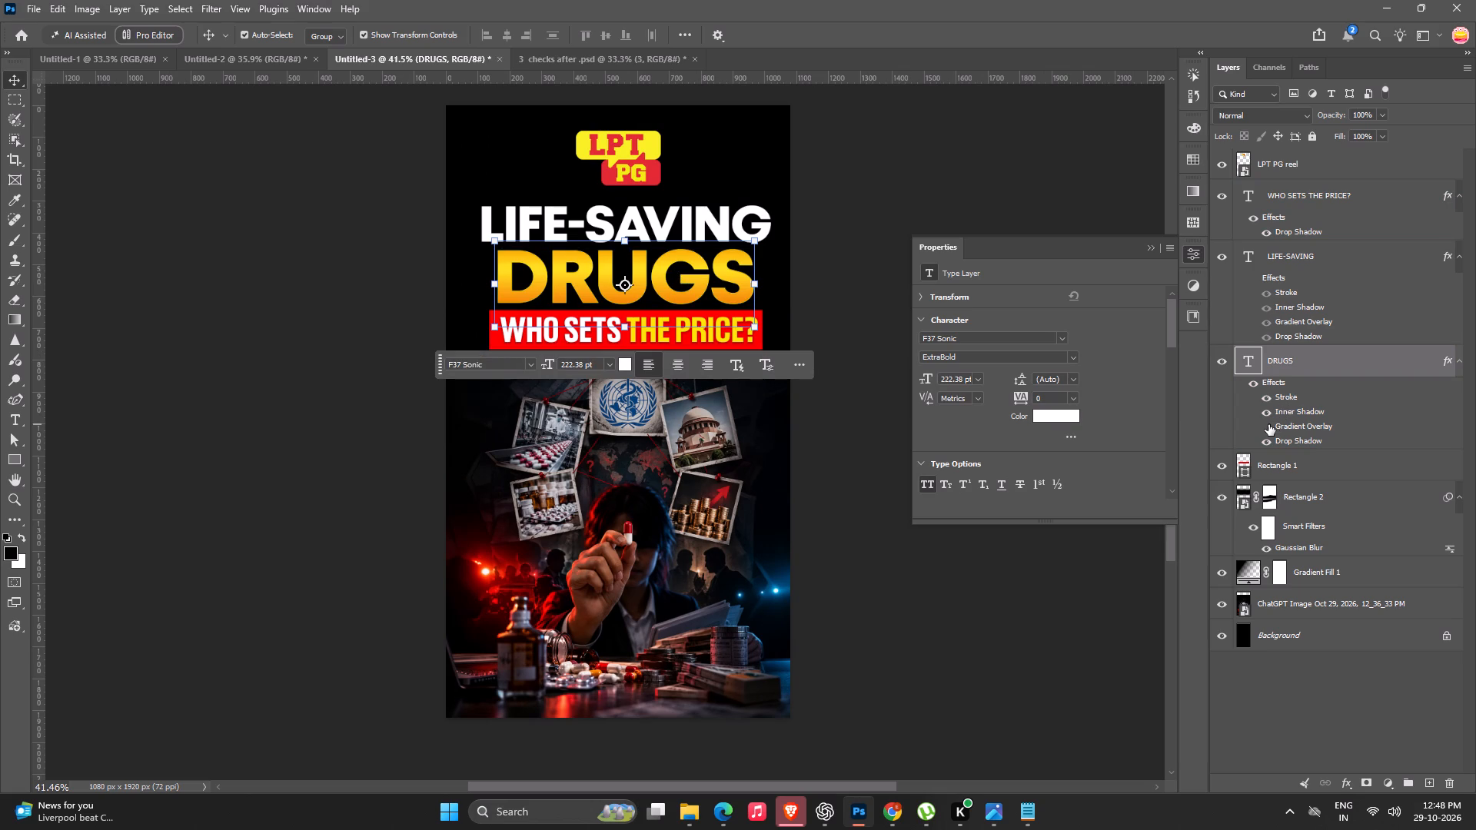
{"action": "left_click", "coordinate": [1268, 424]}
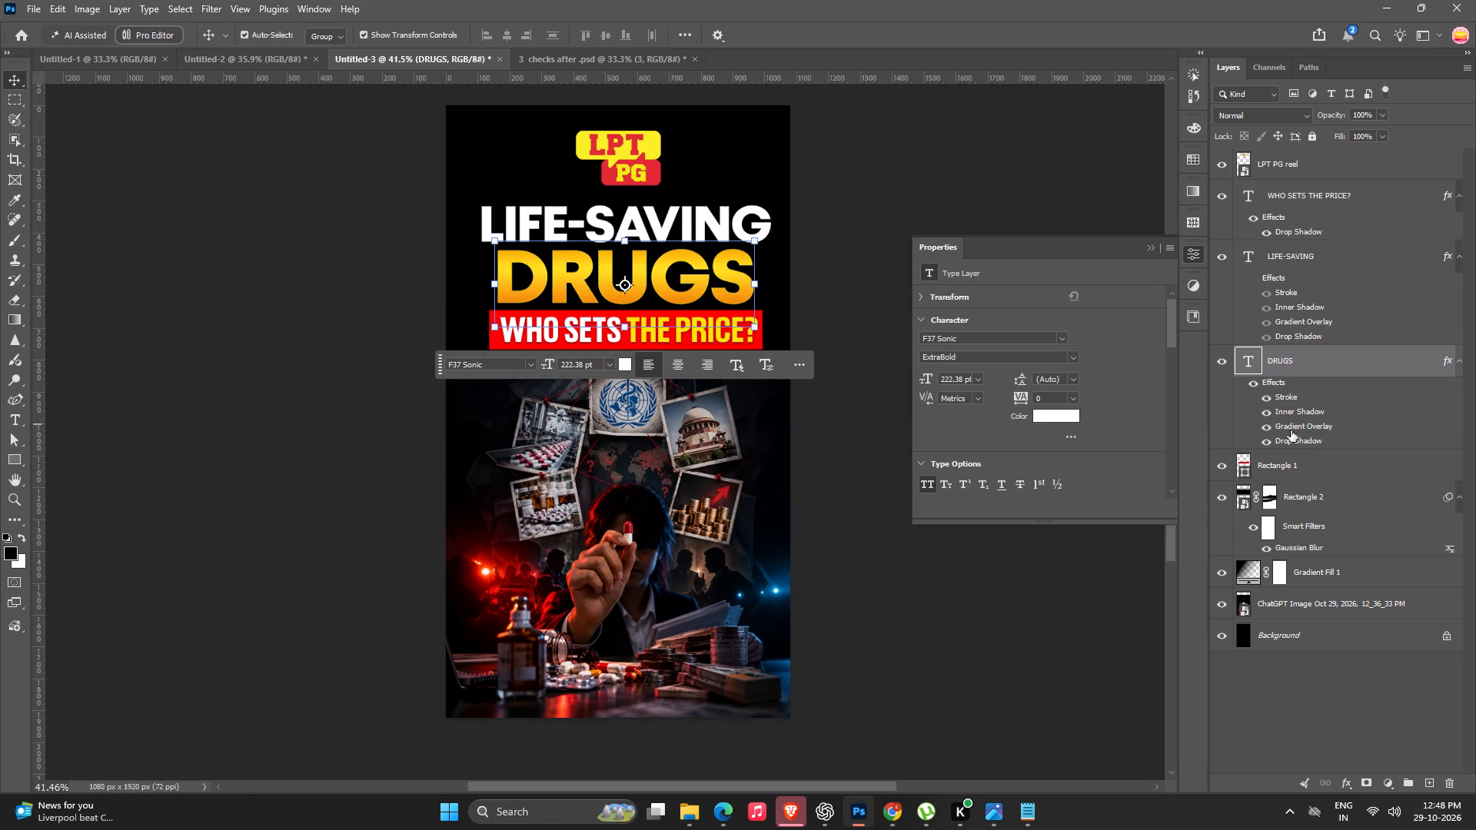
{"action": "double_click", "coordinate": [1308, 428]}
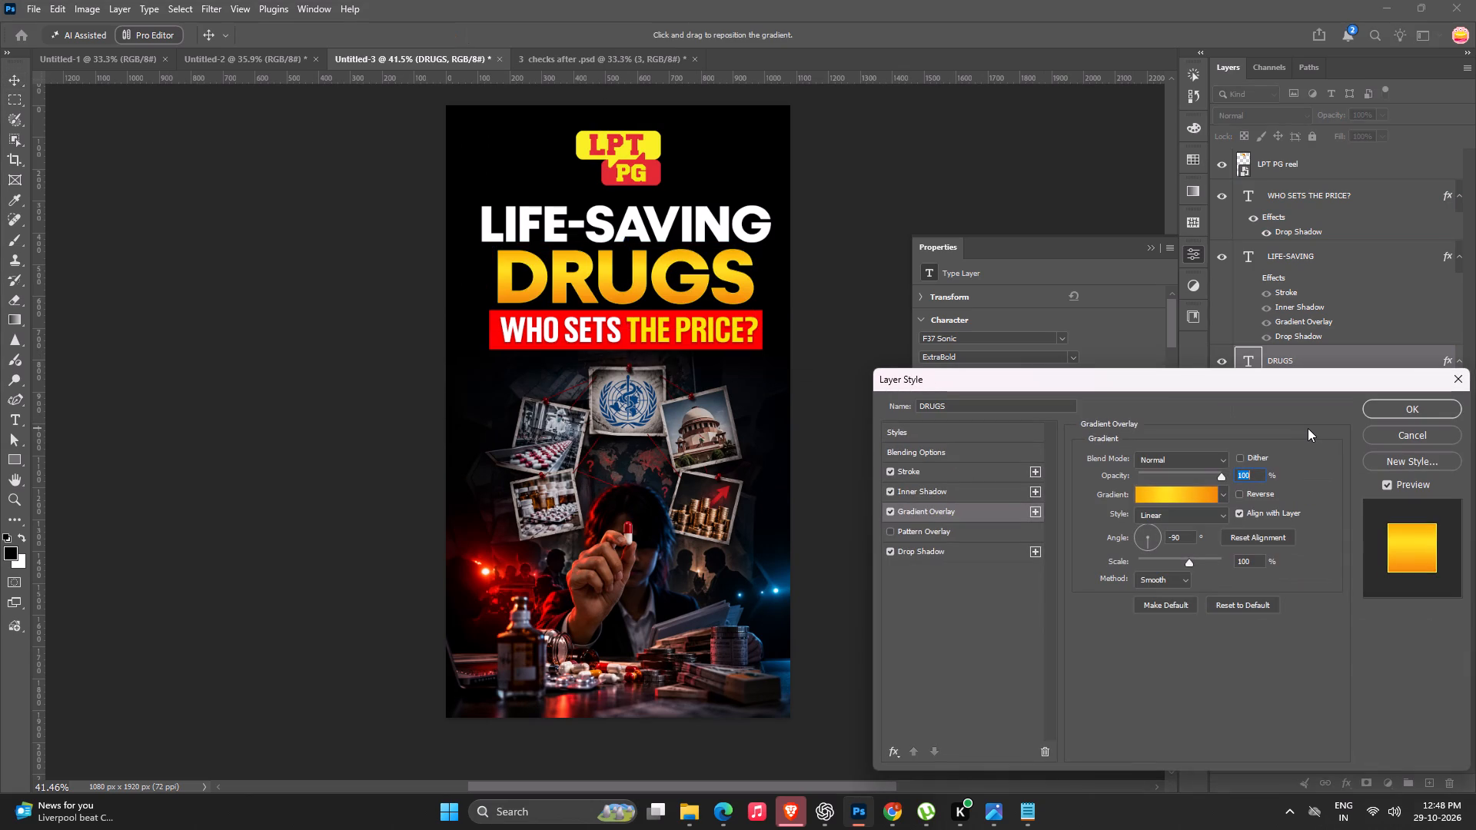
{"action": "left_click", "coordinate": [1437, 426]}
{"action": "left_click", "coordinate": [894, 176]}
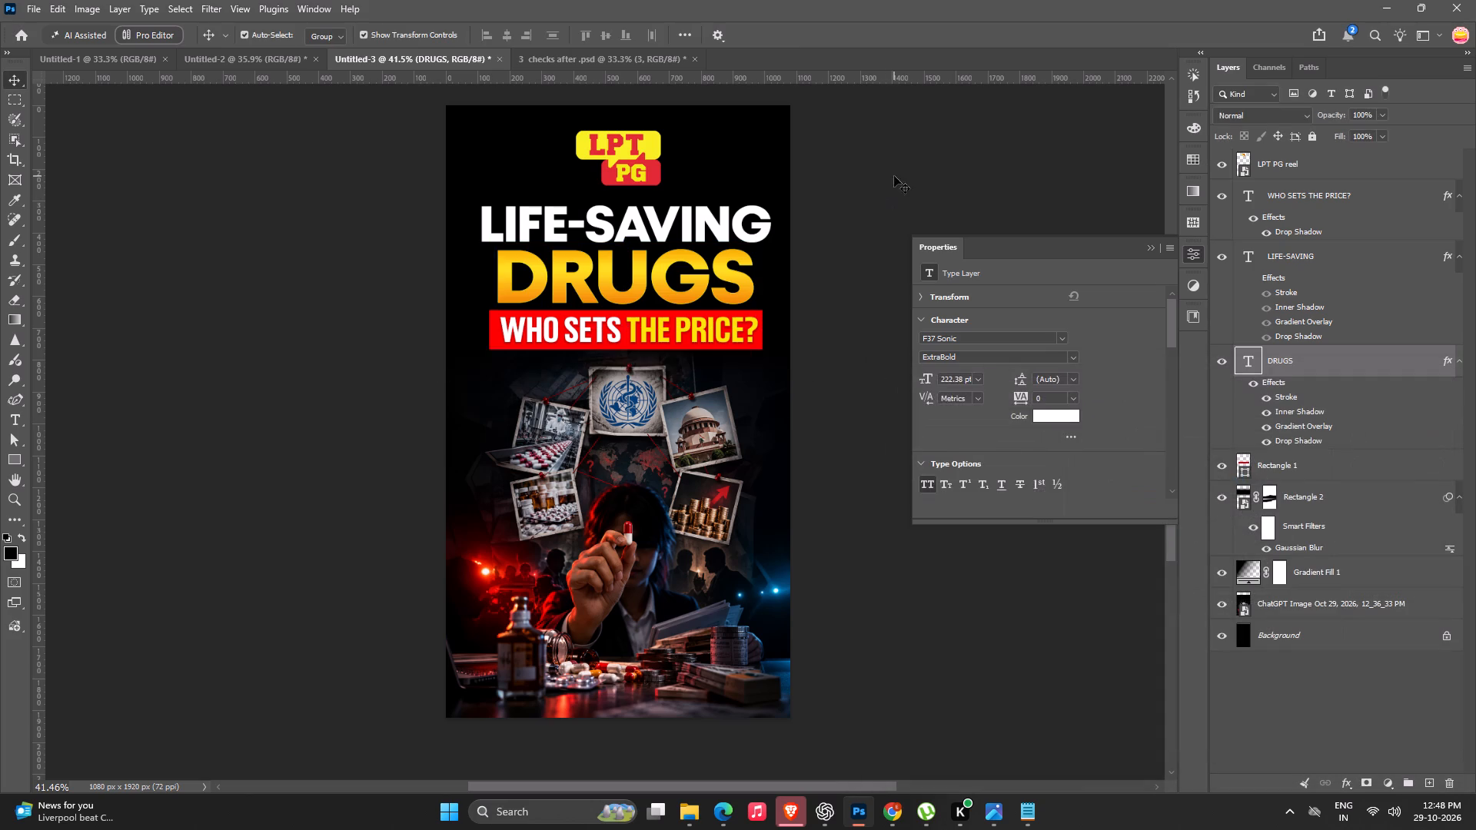
Replace the LIFE-SAVING text's existing effects with the layer style copied from the checks text in 3 checks after.psd.
{"action": "left_click", "coordinate": [572, 59]}
{"action": "left_click", "coordinate": [739, 294]}
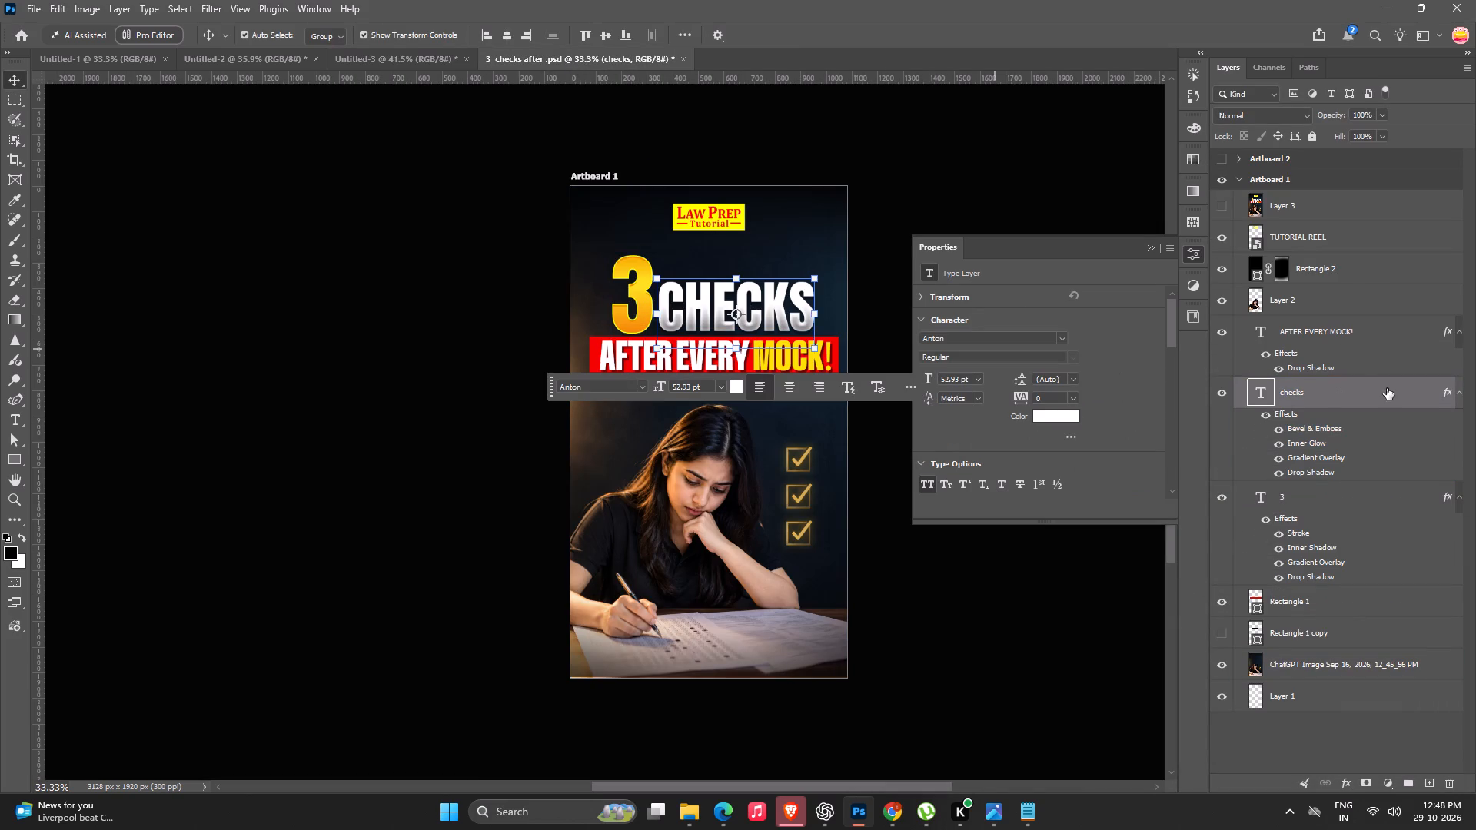
{"action": "right_click", "coordinate": [1371, 386]}
{"action": "left_click", "coordinate": [1256, 490]}
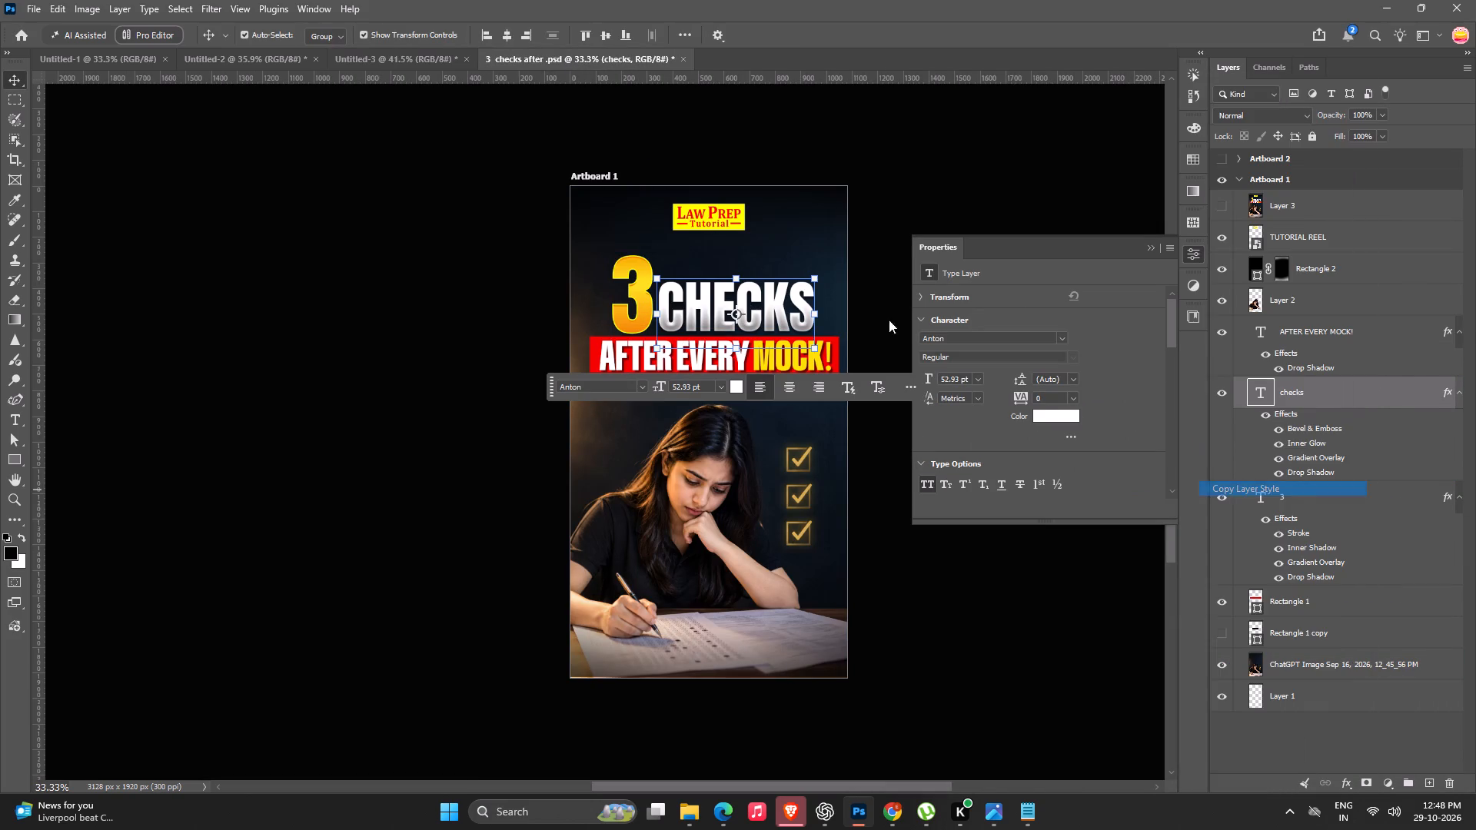
{"action": "left_click", "coordinate": [405, 65]}
{"action": "left_click", "coordinate": [743, 222]}
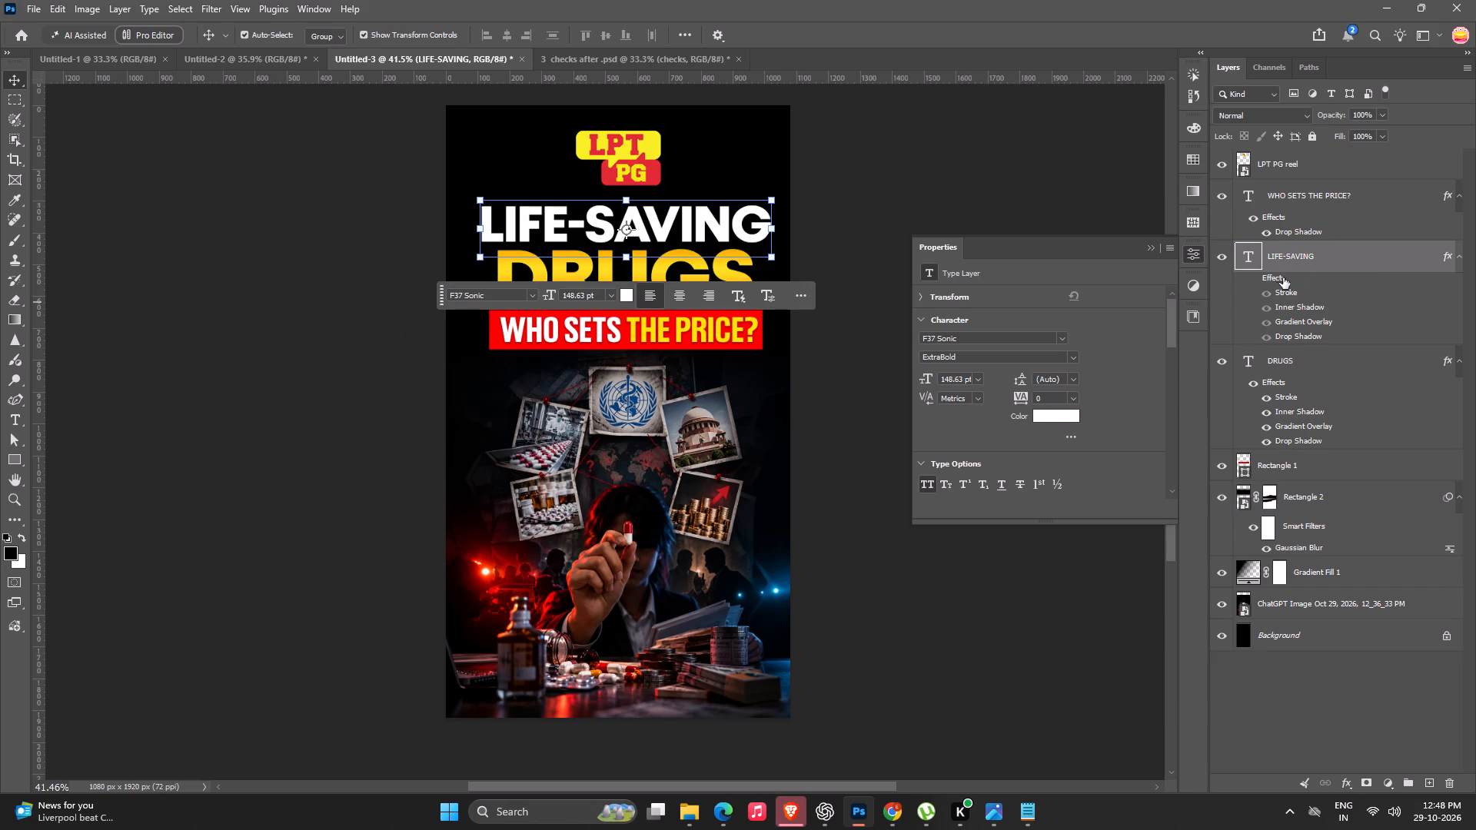
{"action": "left_click_drag", "start_coordinate": [1276, 278], "coordinate": [1448, 782]}
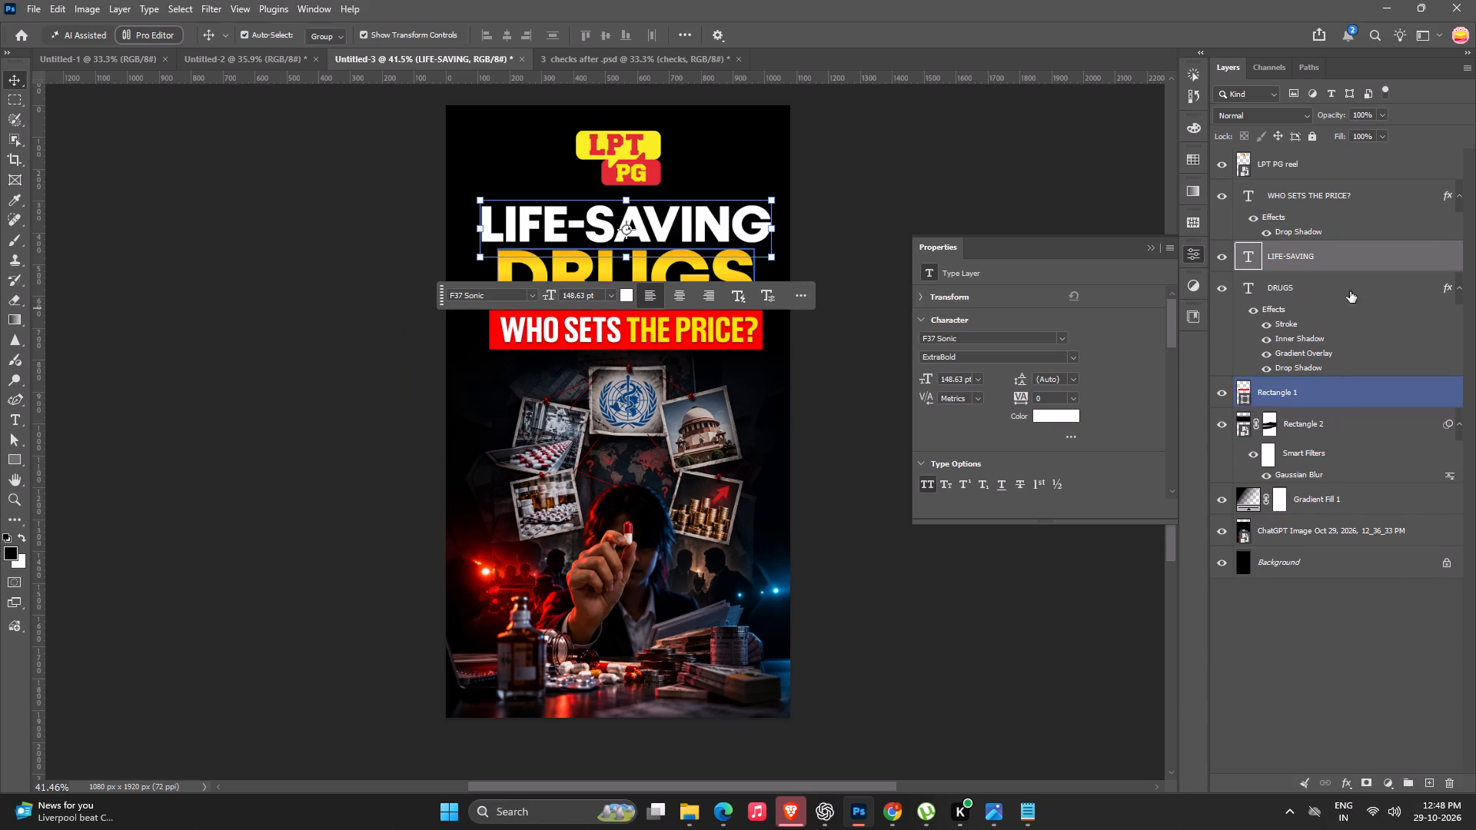
{"action": "right_click", "coordinate": [1361, 256]}
{"action": "left_click", "coordinate": [1269, 534]}
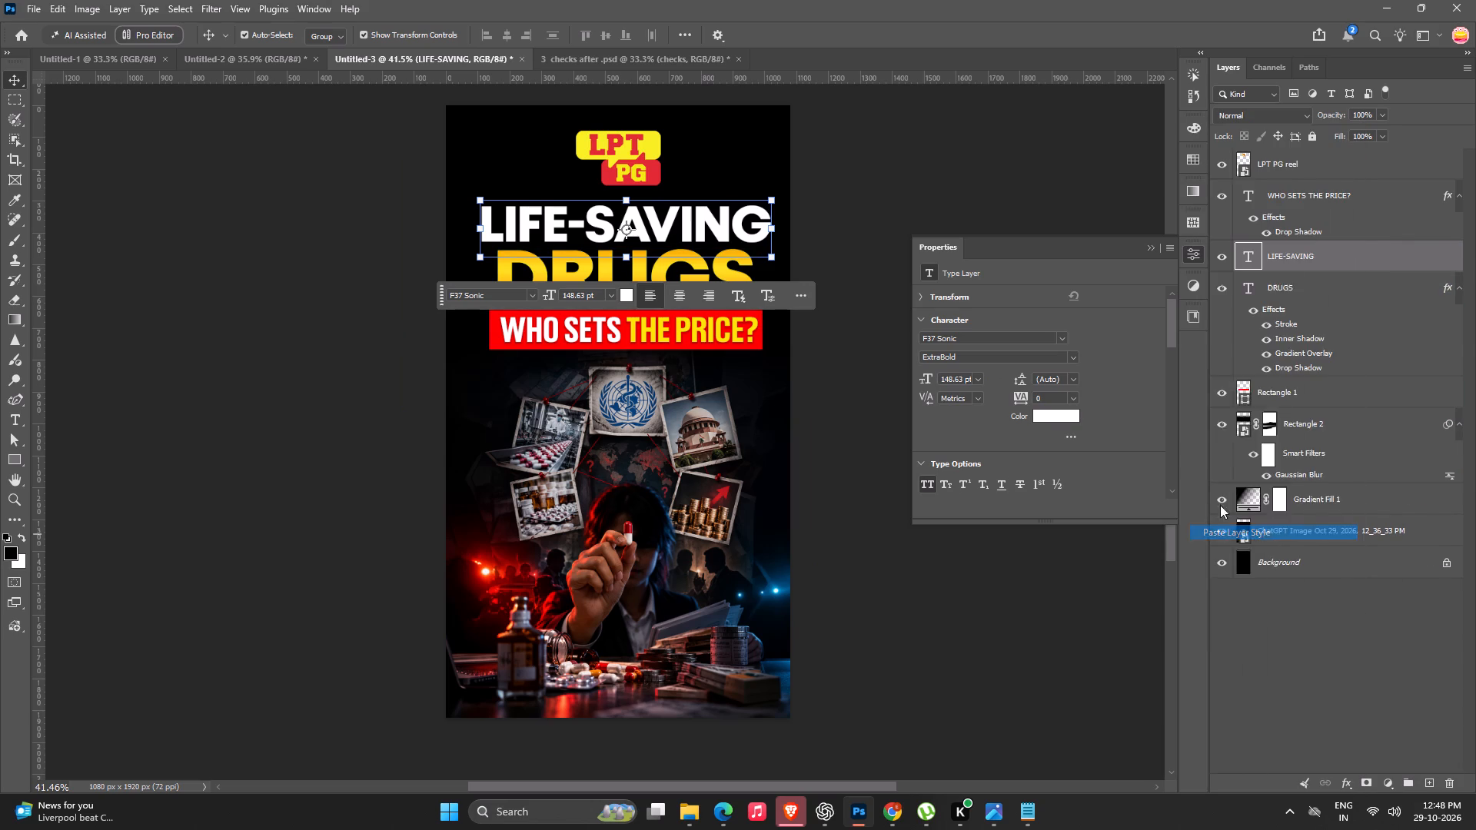
Examine the whole cover, checking the restyled headline against the background image.
{"action": "key", "text": "space"}
{"action": "key", "text": "space"}
{"action": "key", "text": "space"}
{"action": "key", "text": "space"}
{"action": "key", "text": "space"}
{"action": "left_click_drag", "start_coordinate": [889, 140], "coordinate": [820, 158]}
{"action": "left_click", "coordinate": [858, 213]}
{"action": "scroll", "coordinate": [572, 357], "scroll_direction": "down", "scroll_amount": 8, "text": "ctrl"}
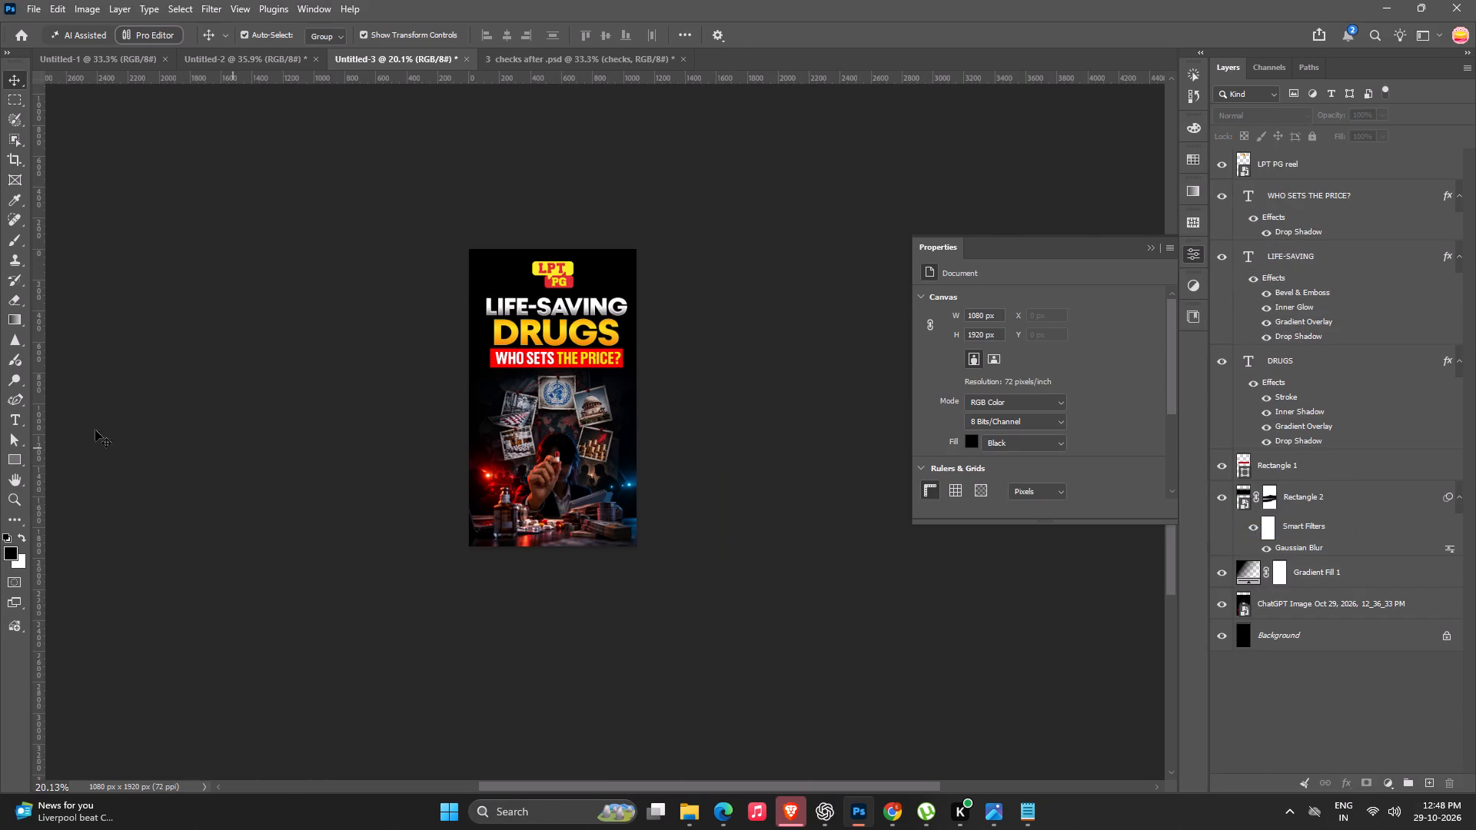
{"action": "key", "text": "space"}
{"action": "key", "text": "space"}
{"action": "key", "text": "space"}
{"action": "key", "text": "space"}
{"action": "key", "text": "space"}
{"action": "left_click_drag", "start_coordinate": [63, 423], "coordinate": [81, 412]}
{"action": "scroll", "coordinate": [570, 439], "scroll_direction": "up", "scroll_amount": 6, "text": "ctrl"}
{"action": "key", "text": "space"}
{"action": "key", "text": "space"}
{"action": "key", "text": "space"}
{"action": "key", "text": "space"}
{"action": "key", "text": "space"}
{"action": "key", "text": "space"}
{"action": "key", "text": "space"}
{"action": "key", "text": "space"}
{"action": "key", "text": "space"}
{"action": "key", "text": "space"}
{"action": "key", "text": "space"}
{"action": "key", "text": "space"}
{"action": "key", "text": "space"}
{"action": "key", "text": "space"}
{"action": "key", "text": "space"}
{"action": "key", "text": "space"}
{"action": "key", "text": "space"}
{"action": "key", "text": "space"}
{"action": "left_click_drag", "start_coordinate": [557, 435], "coordinate": [515, 447]}
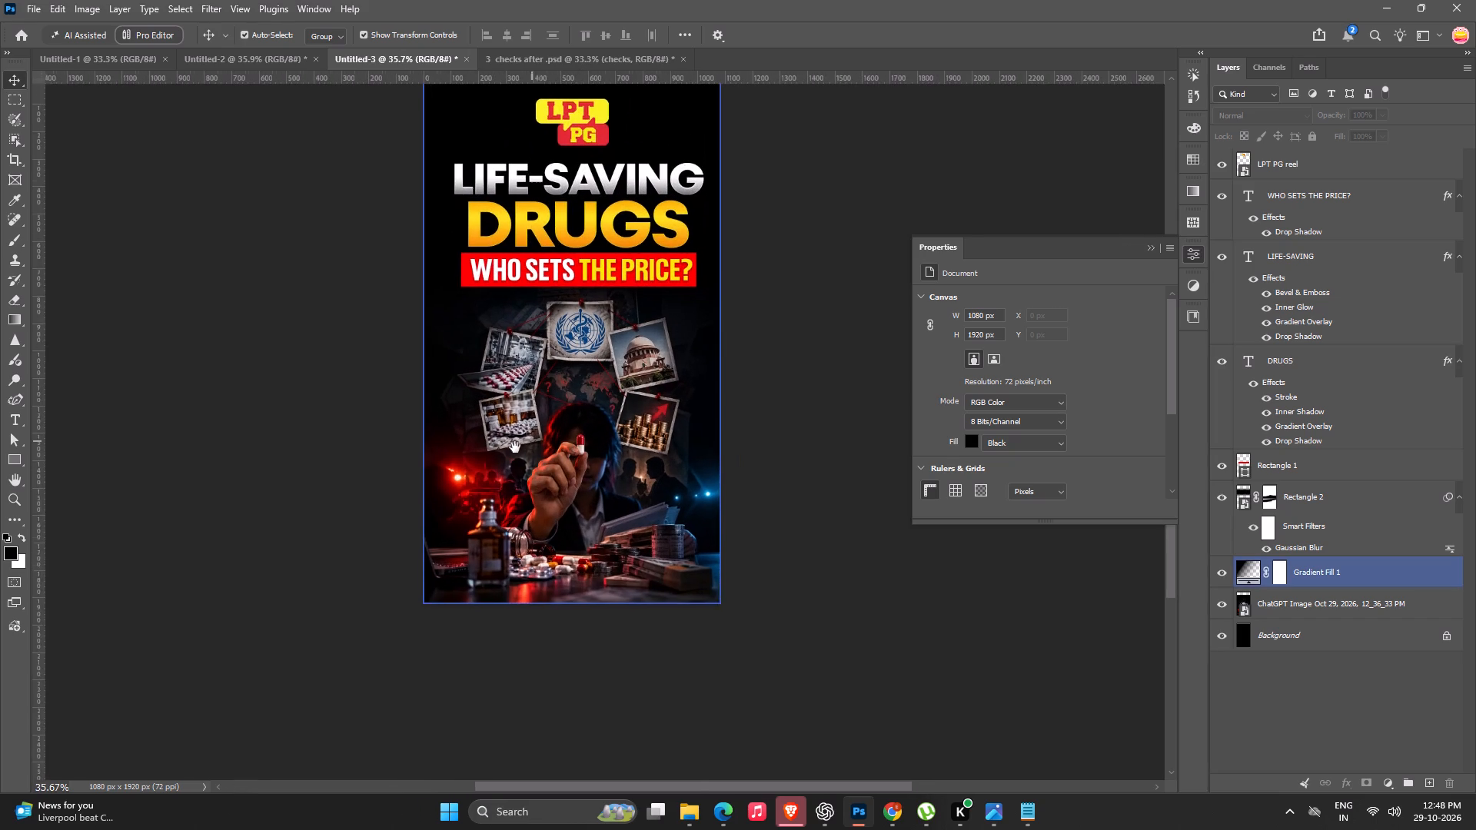
{"action": "left_click_drag", "start_coordinate": [515, 447], "coordinate": [483, 523]}
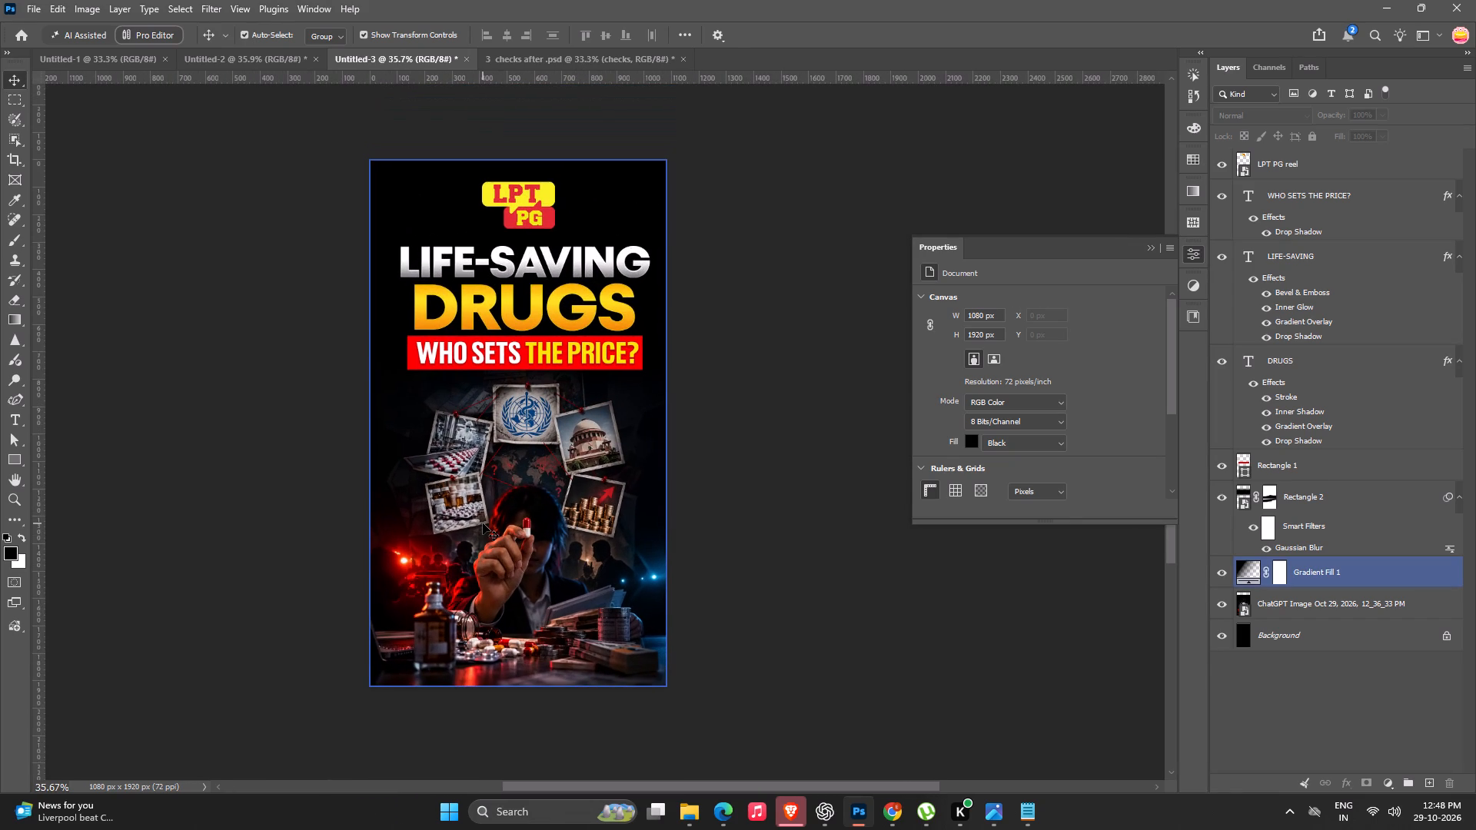
{"action": "key", "text": "space"}
{"action": "key", "text": "space"}
{"action": "key", "text": "space"}
{"action": "key", "text": "space"}
{"action": "left_click_drag", "start_coordinate": [603, 481], "coordinate": [620, 472]}
{"action": "left_click", "coordinate": [620, 472]}
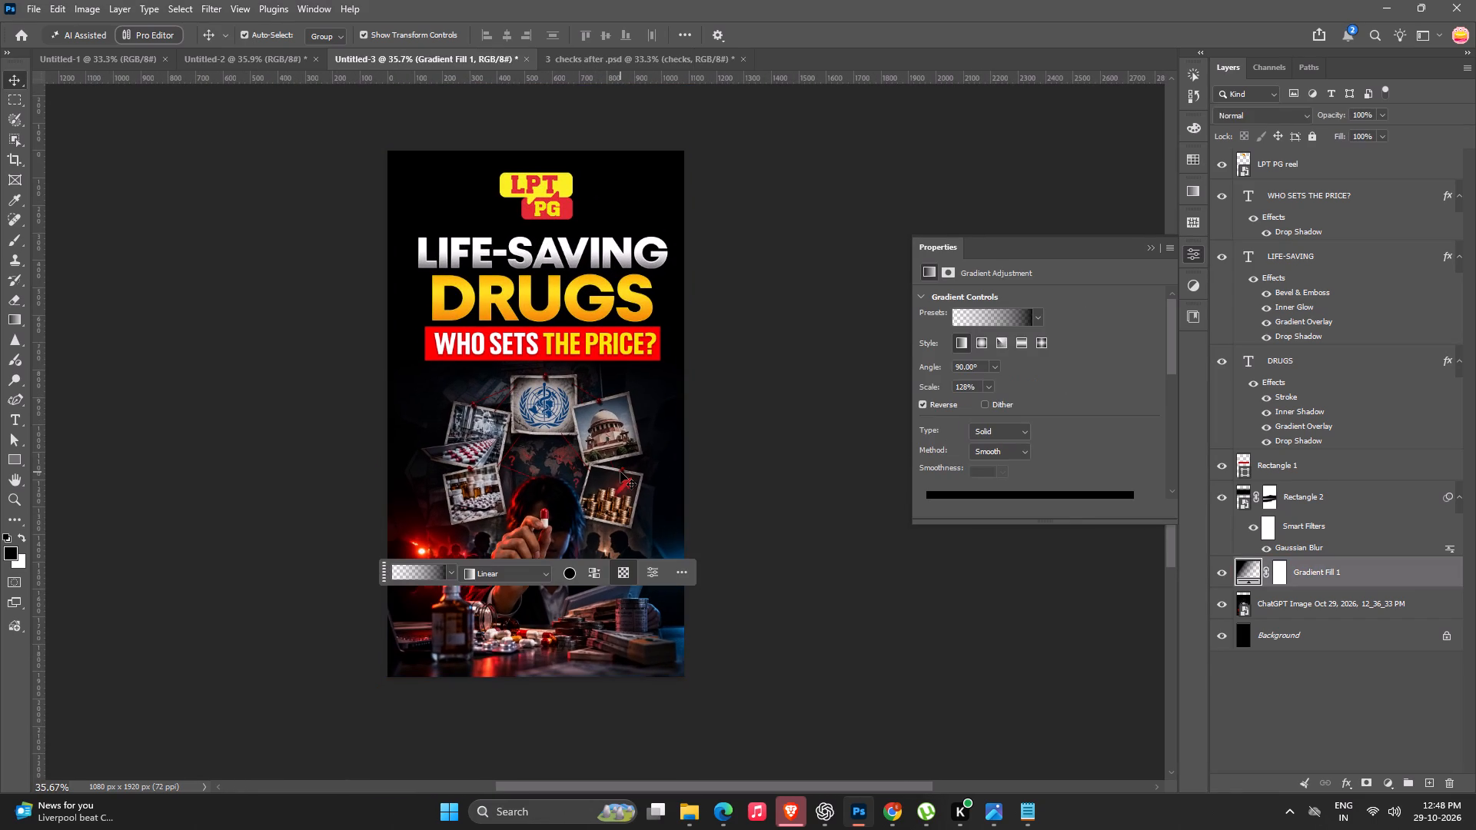
{"action": "left_click", "coordinate": [786, 403]}
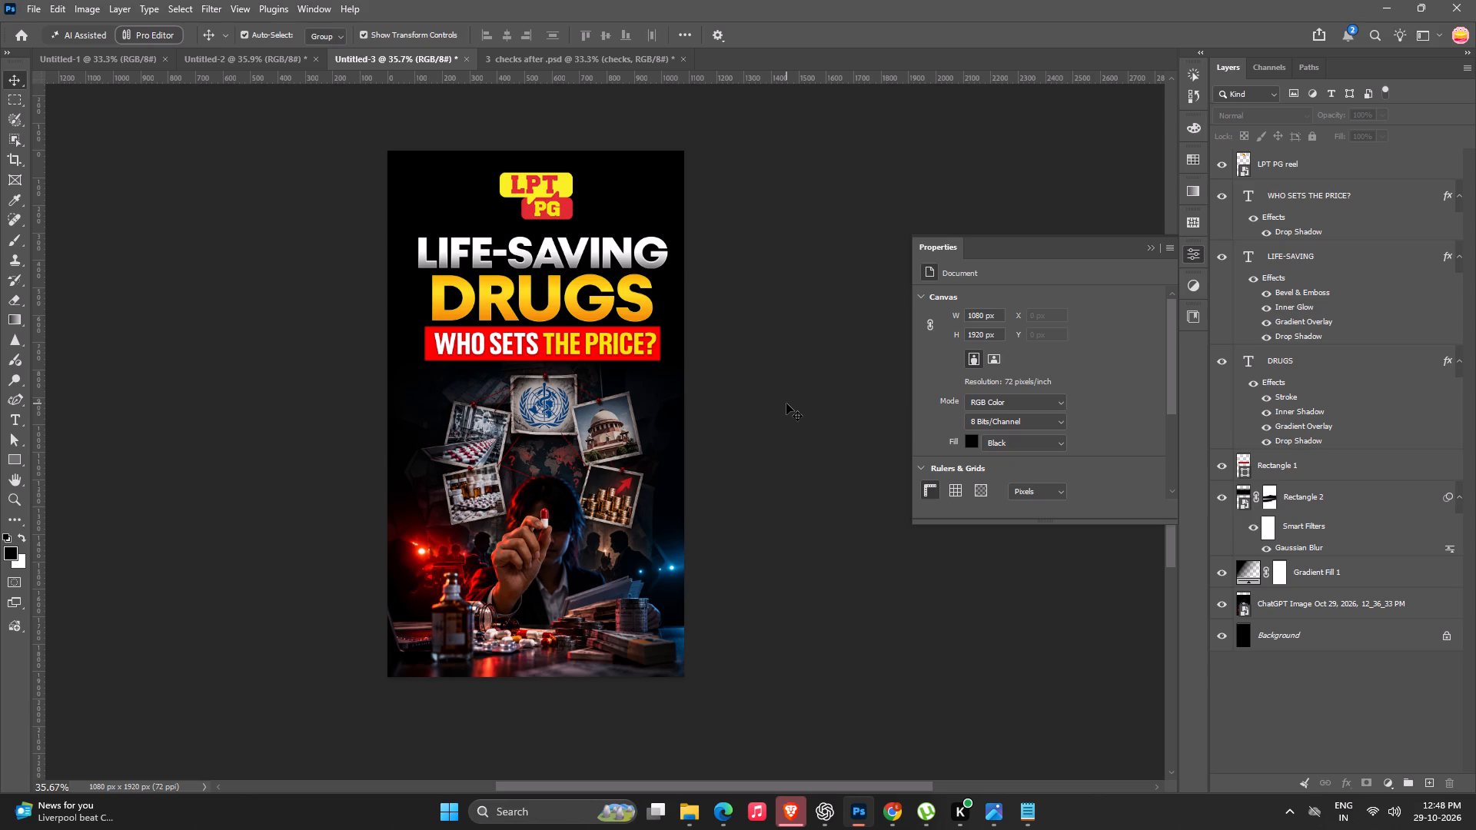
Scale the ChatGPT background image layer up about its centre to about 1220 × 2352 px.
{"action": "left_click", "coordinate": [565, 466]}
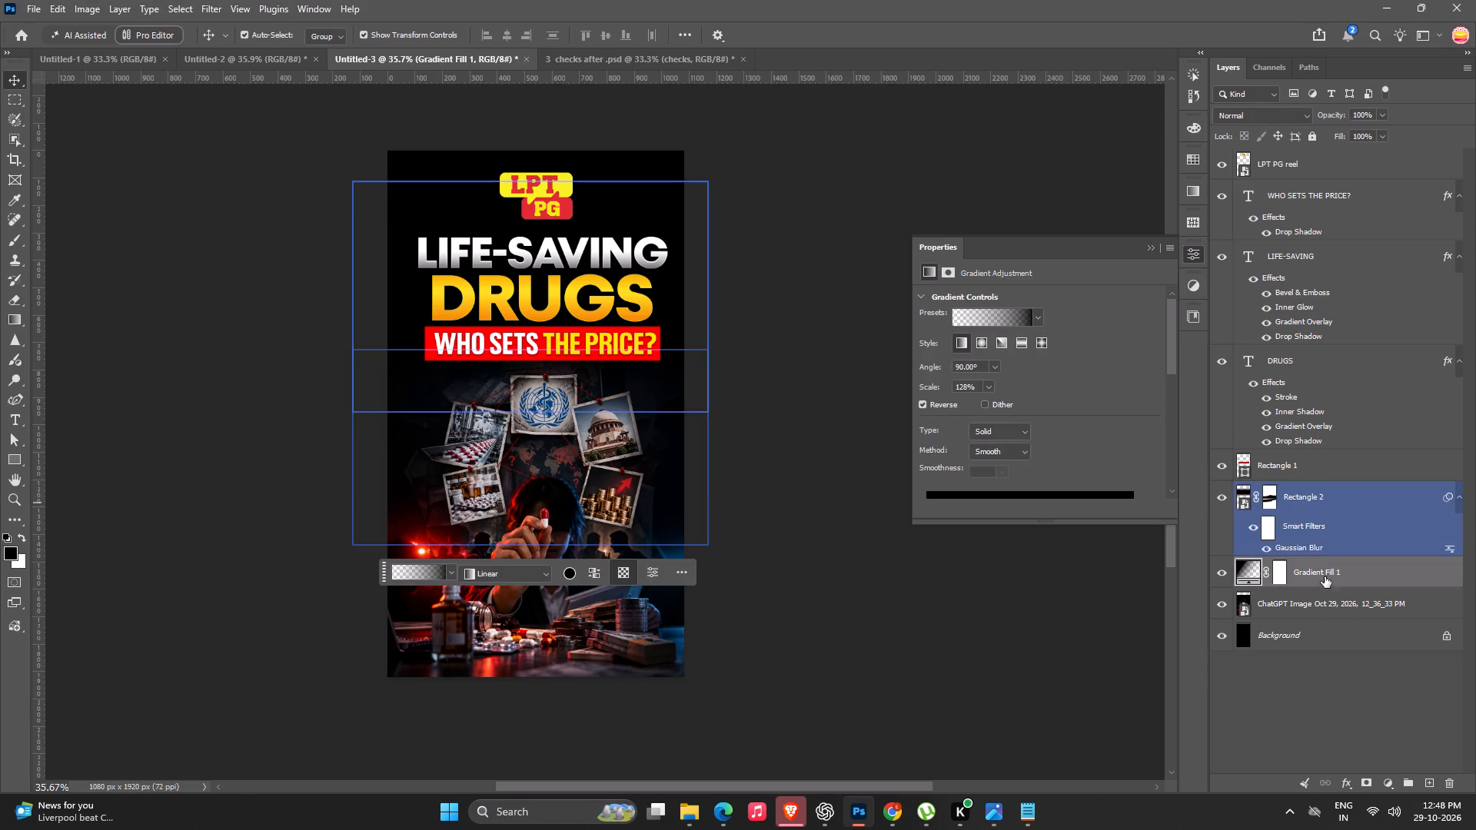
{"action": "left_click", "coordinate": [1335, 613]}
{"action": "left_click_drag", "start_coordinate": [699, 194], "coordinate": [702, 193], "text": "alt"}
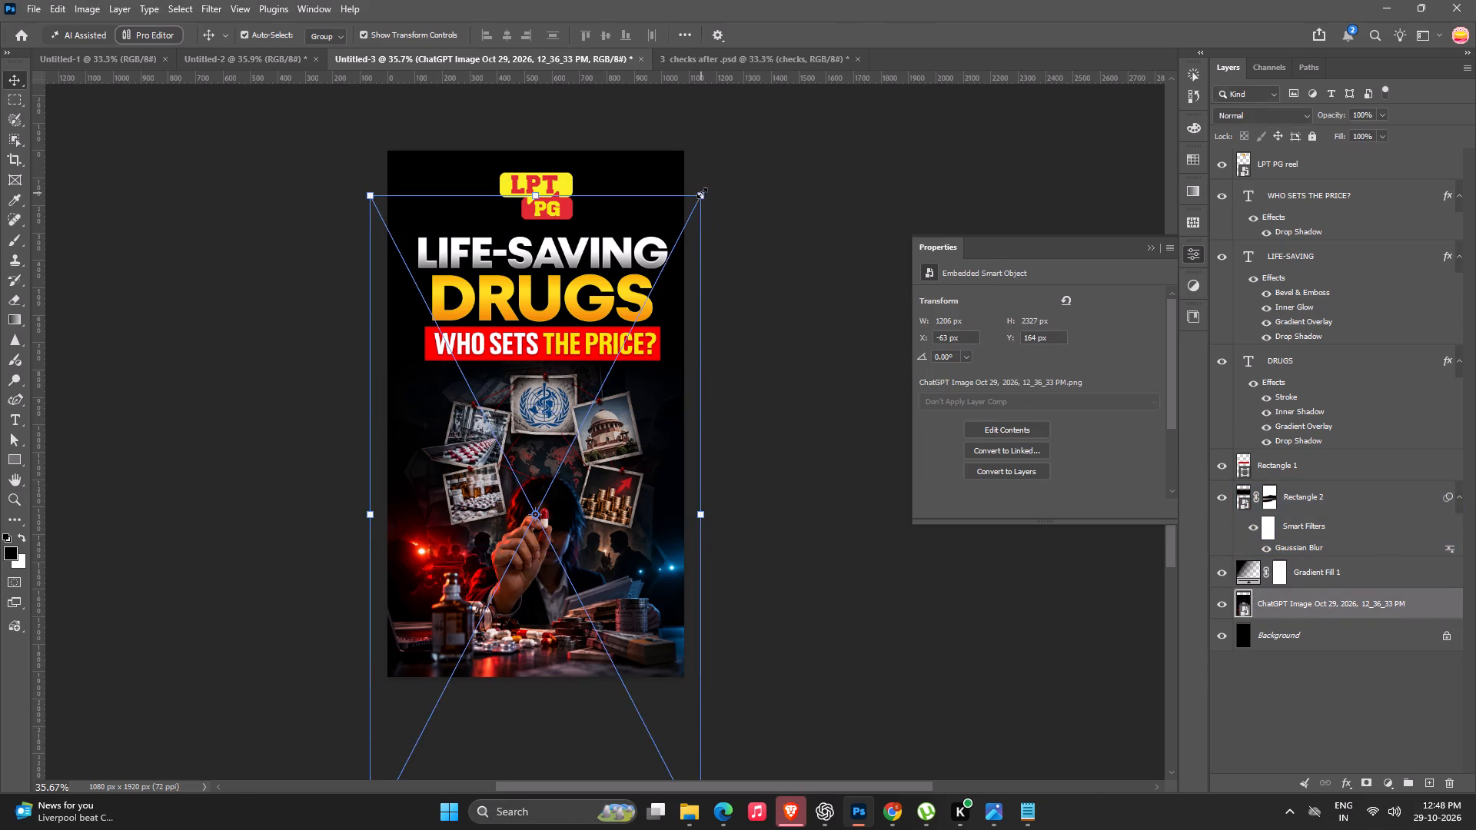
{"action": "left_click_drag", "start_coordinate": [702, 193], "coordinate": [724, 195], "text": "alt"}
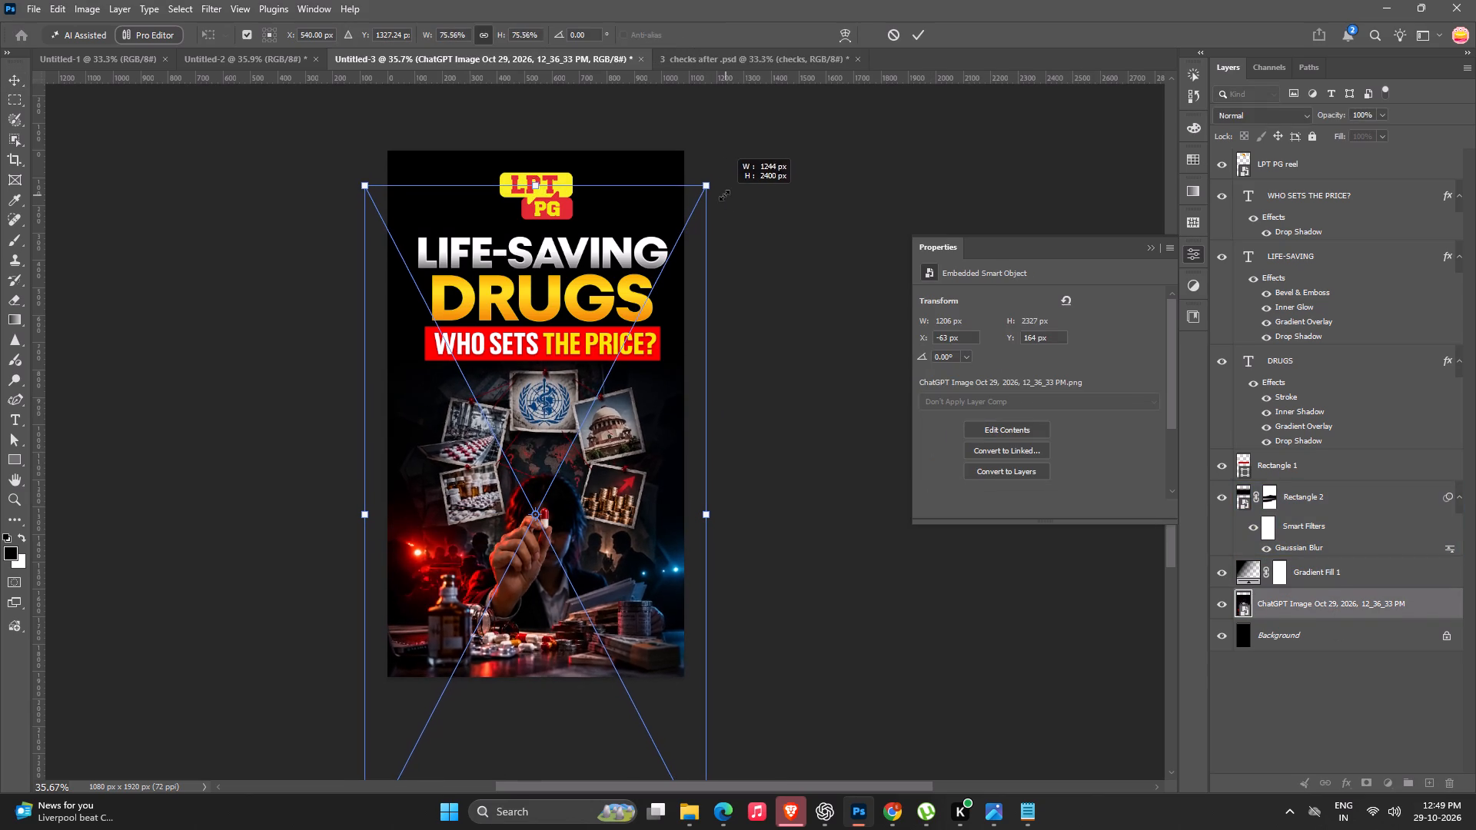
{"action": "left_click_drag", "start_coordinate": [724, 195], "coordinate": [715, 198], "text": "alt"}
{"action": "key", "text": "Return"}
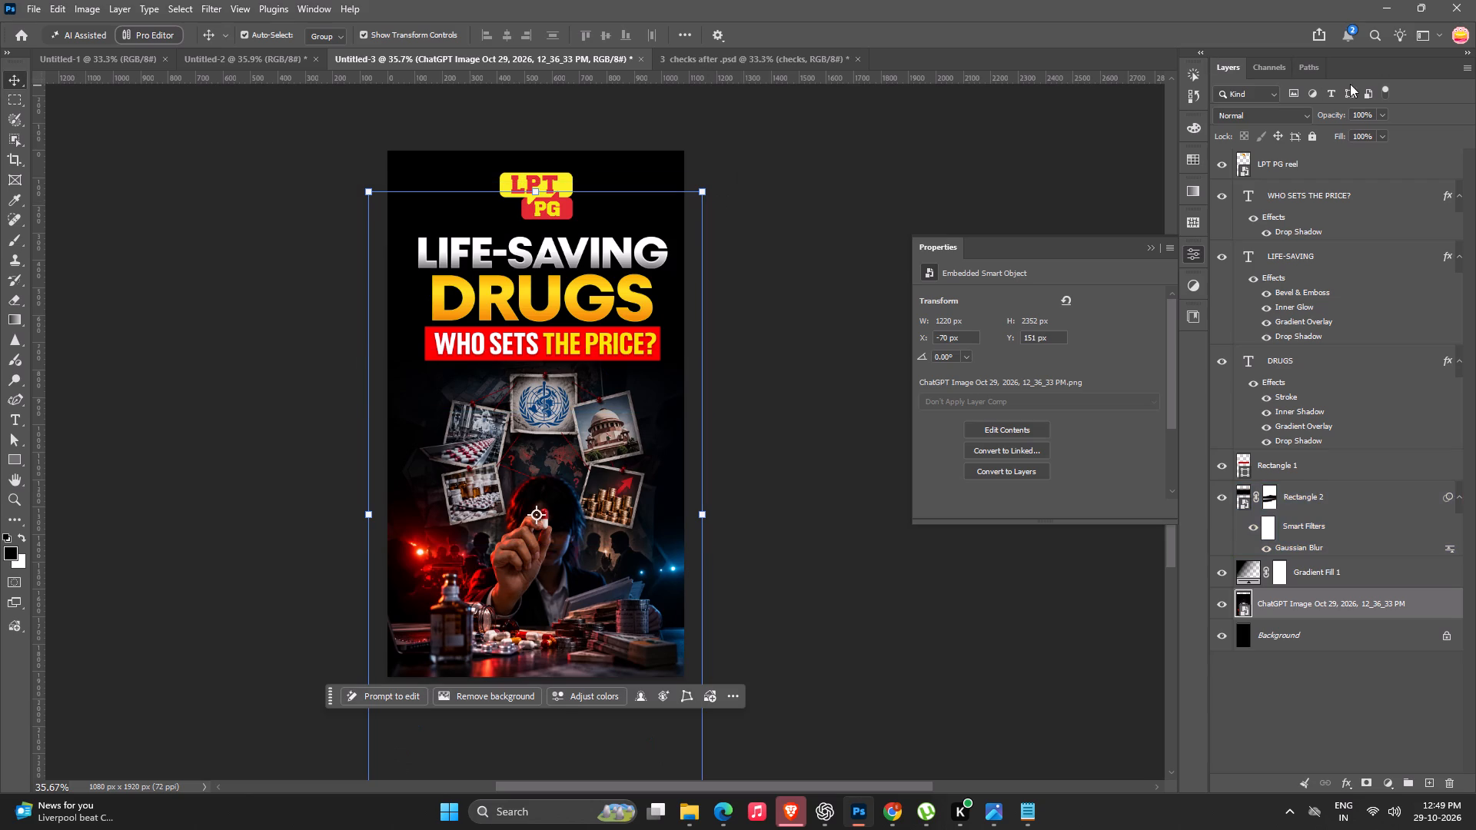
Stamp all visible layers into a new merged layer above the LPT PG reel layer.
{"action": "left_click", "coordinate": [1353, 174]}
{"action": "key", "text": "ctrl+alt+shift+e"}
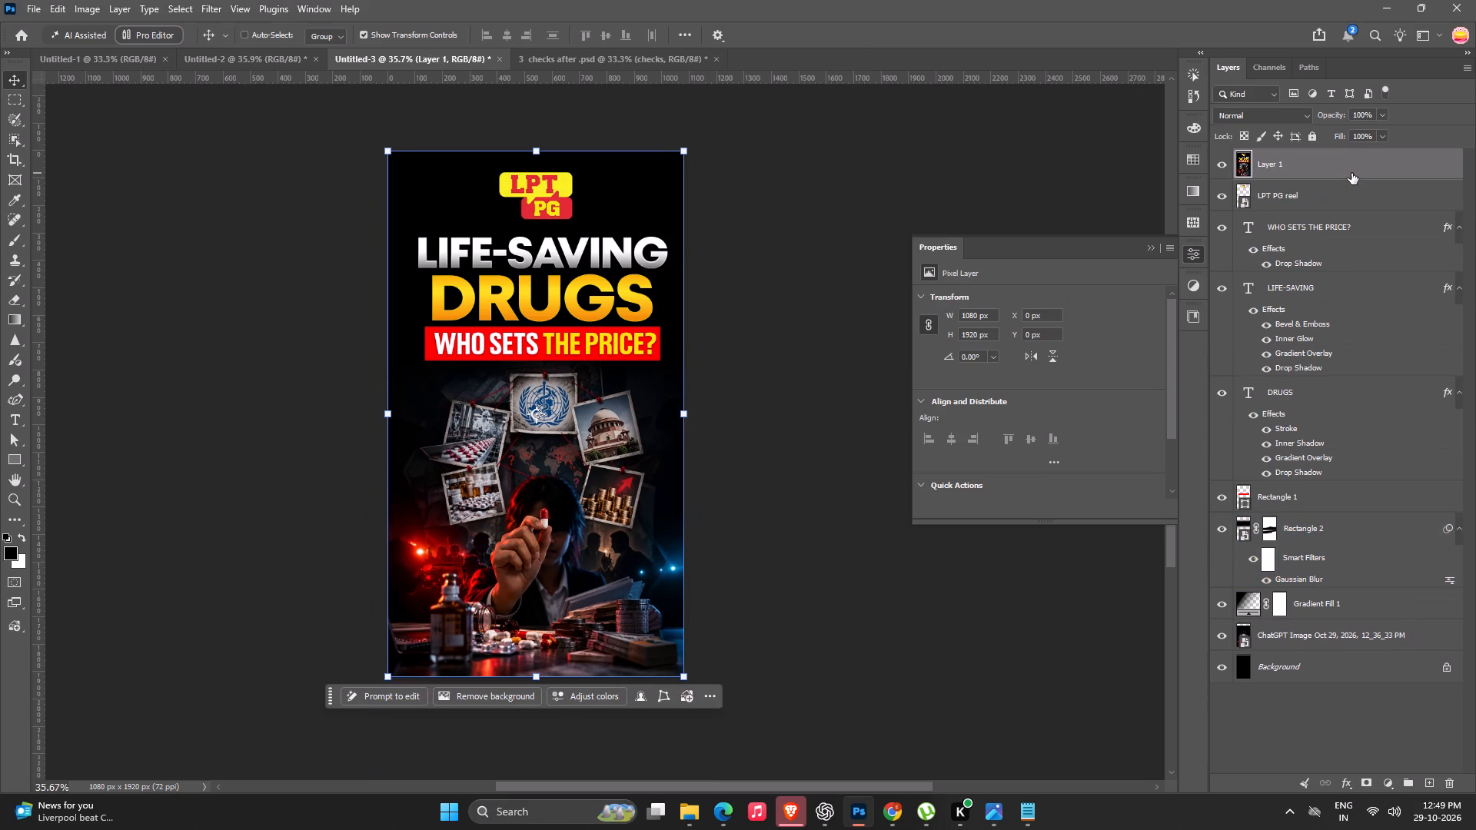
Open the Camera Raw Filter on the merged layer and set its vignette to -32.
{"action": "key", "text": "ctrl+shift+a"}
{"action": "scroll", "coordinate": [592, 321], "scroll_direction": "down", "scroll_amount": 8, "text": "ctrl"}
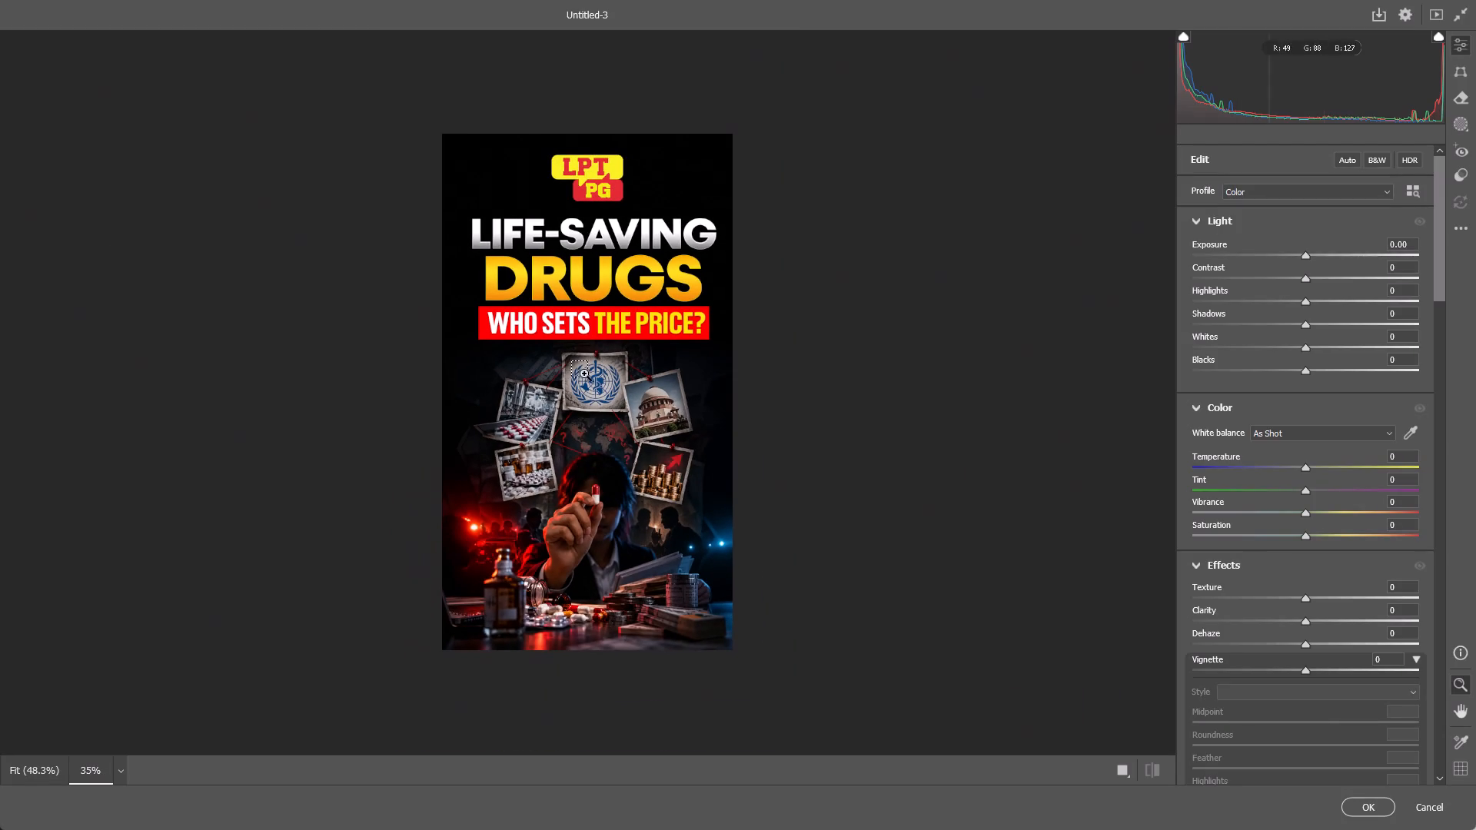
{"action": "left_click_drag", "start_coordinate": [1305, 671], "coordinate": [1268, 672]}
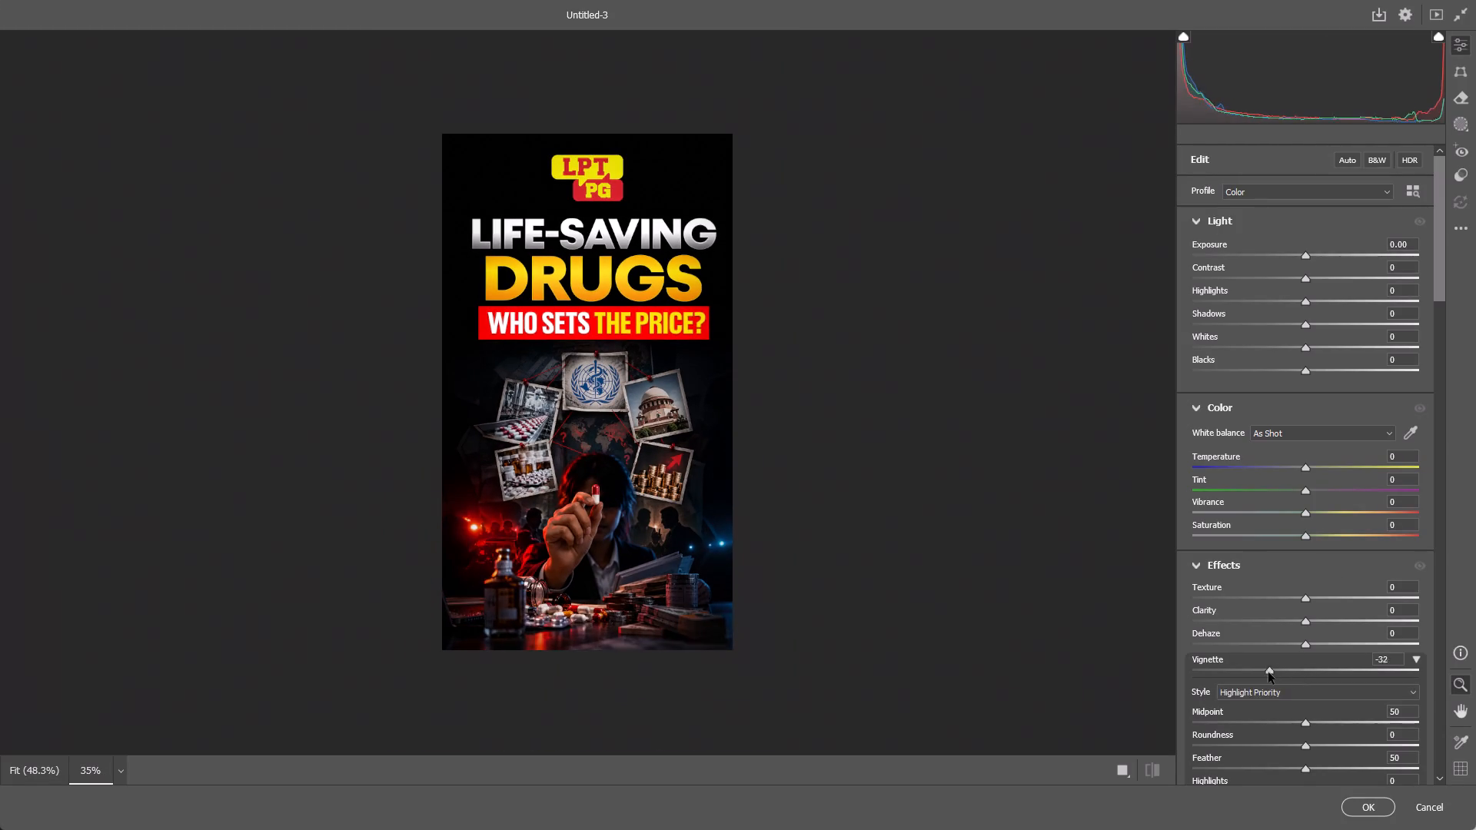
{"action": "left_click_drag", "start_coordinate": [1268, 672], "coordinate": [1258, 668]}
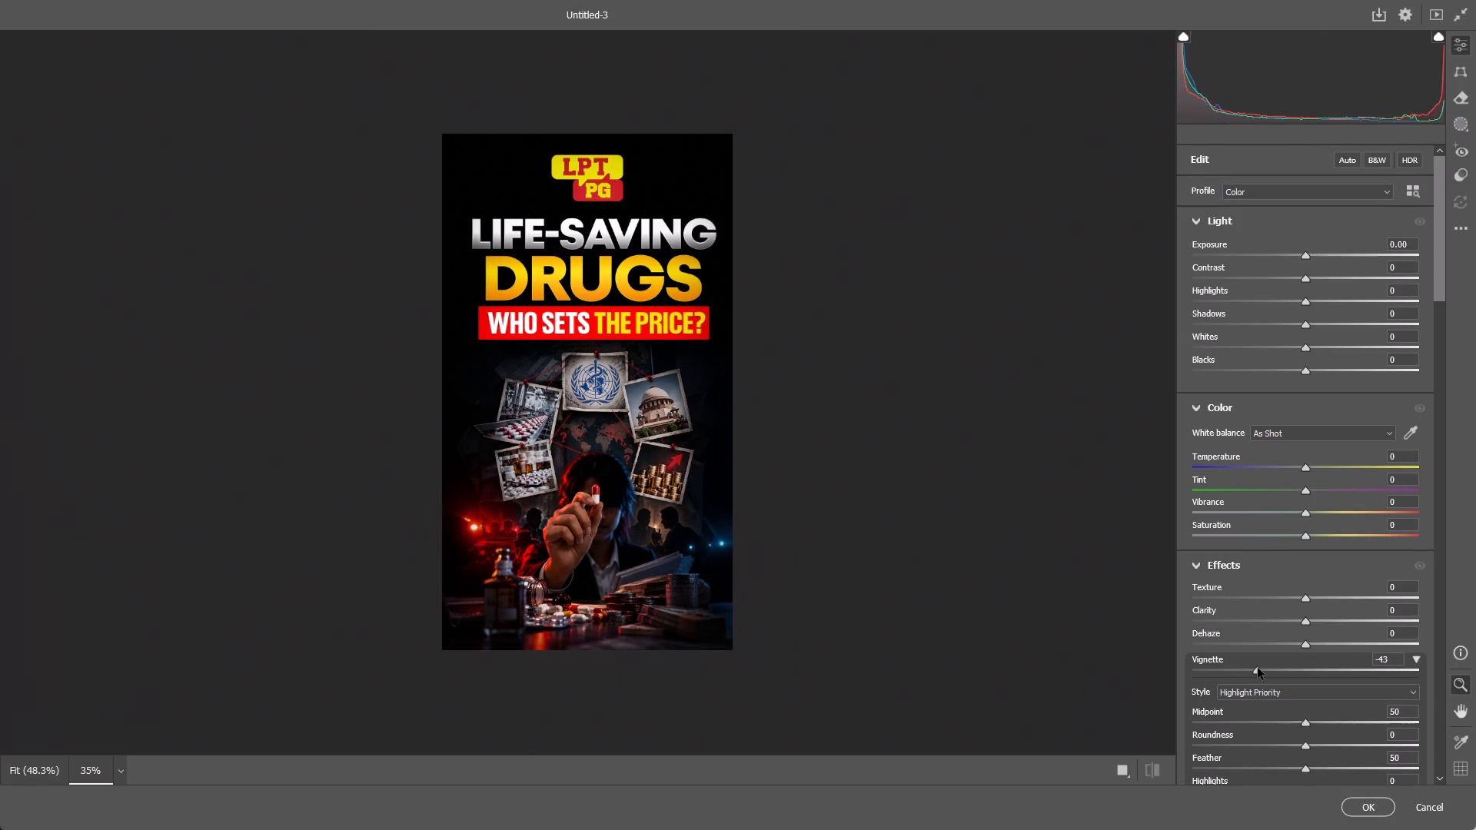
{"action": "left_click_drag", "start_coordinate": [1258, 668], "coordinate": [1269, 666]}
Set the merged layer's contrast to -3 and its colour temperature to -5.
{"action": "left_click", "coordinate": [1305, 276]}
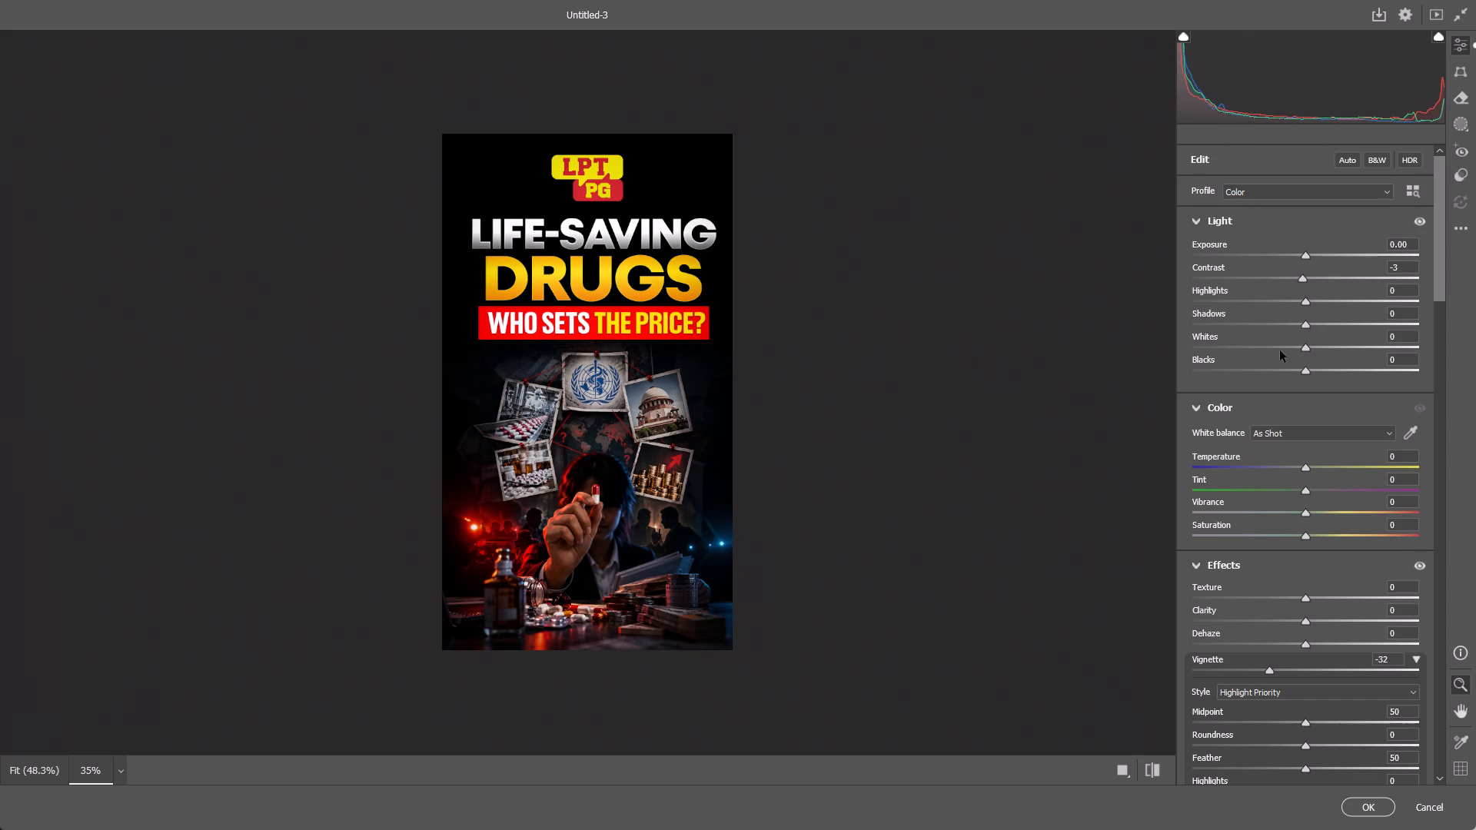
{"action": "left_click", "coordinate": [1307, 466]}
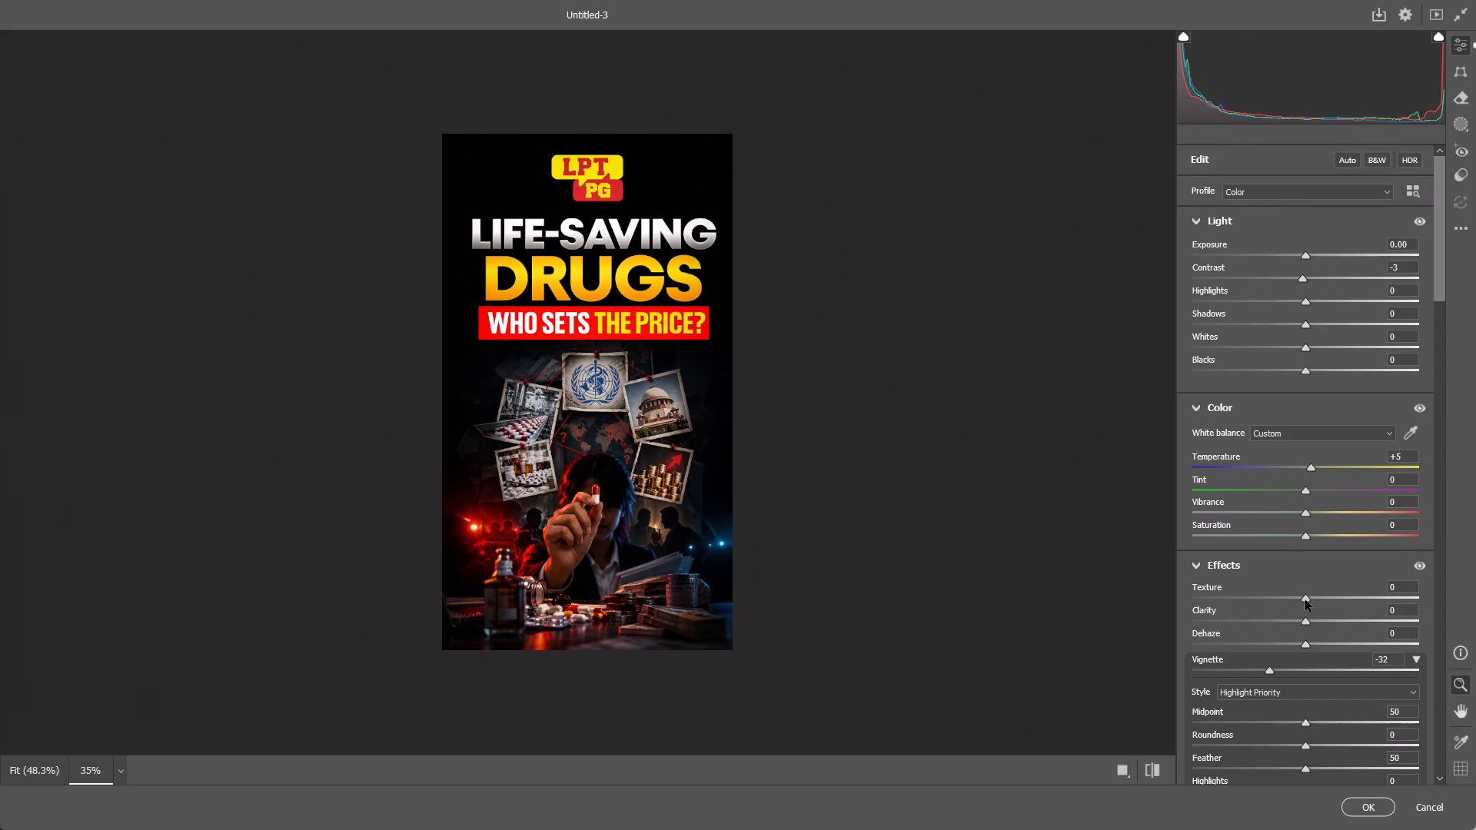
{"action": "left_click_drag", "start_coordinate": [1311, 471], "coordinate": [1302, 470]}
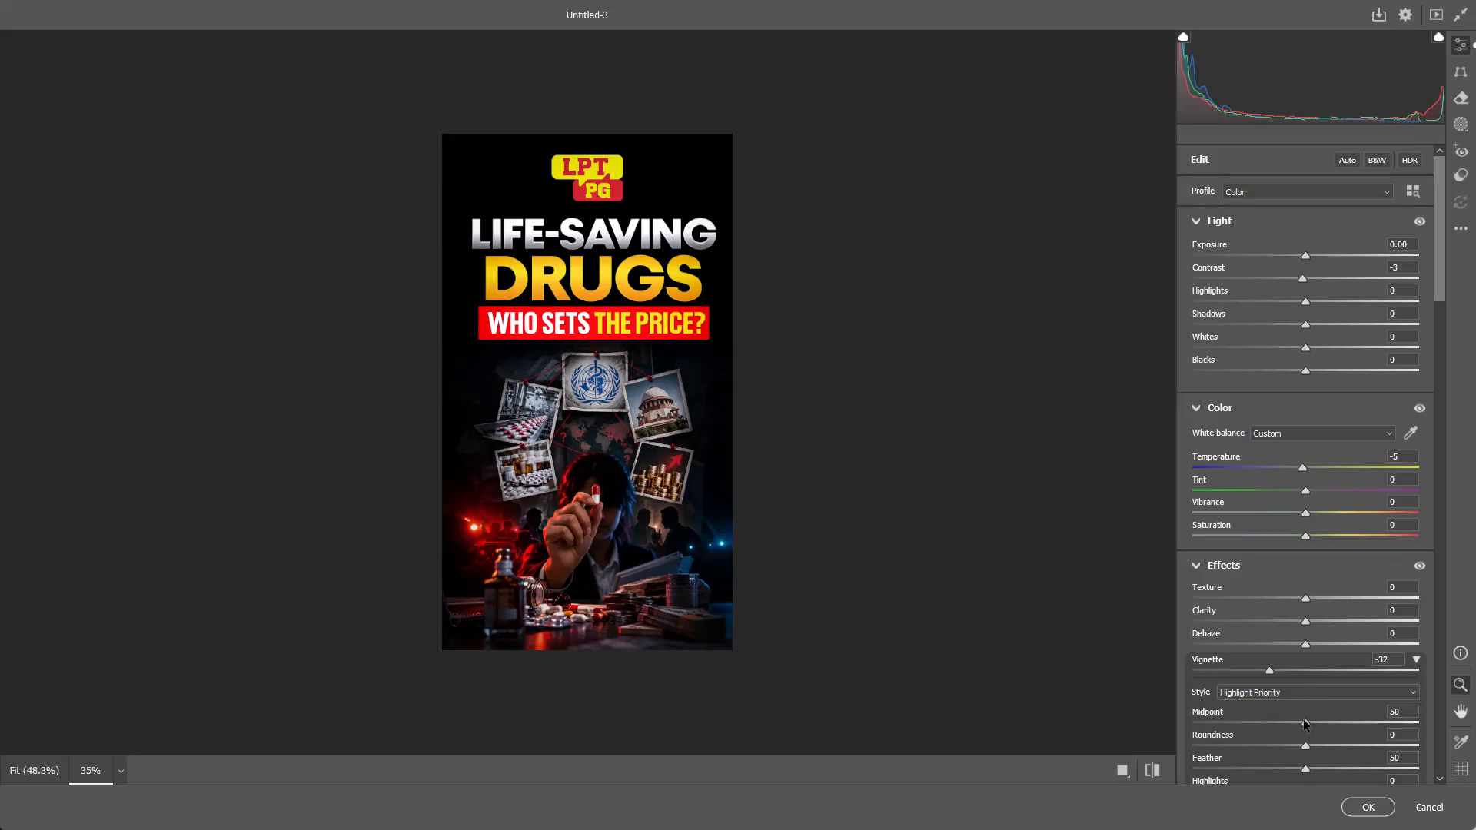
Shape the vignette with midpoint 72, roundness +22 and feather 43.
{"action": "left_click_drag", "start_coordinate": [1304, 720], "coordinate": [1361, 696]}
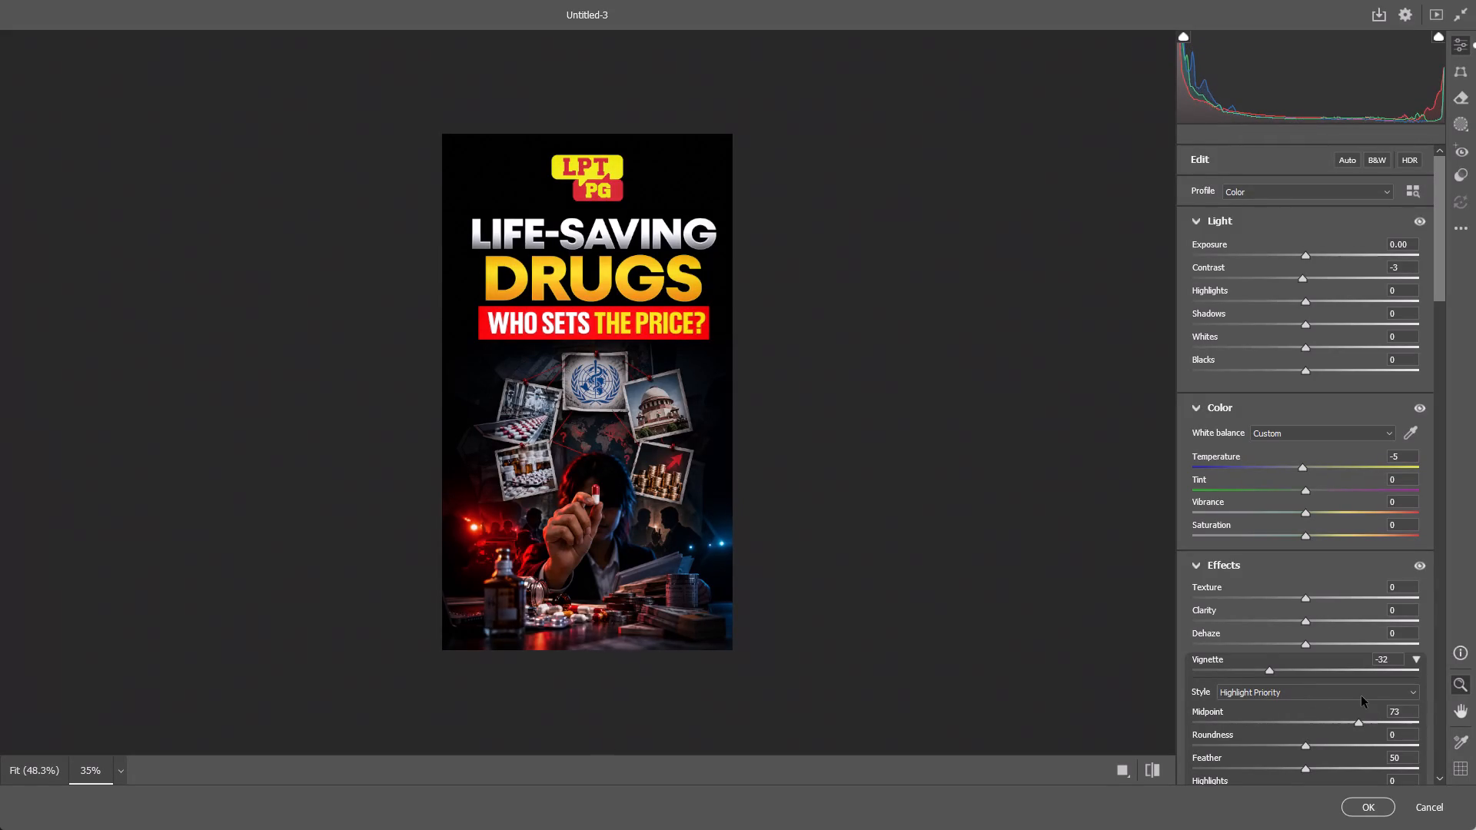
{"action": "left_click_drag", "start_coordinate": [1361, 696], "coordinate": [1355, 696]}
{"action": "left_click_drag", "start_coordinate": [1302, 746], "coordinate": [1311, 744]}
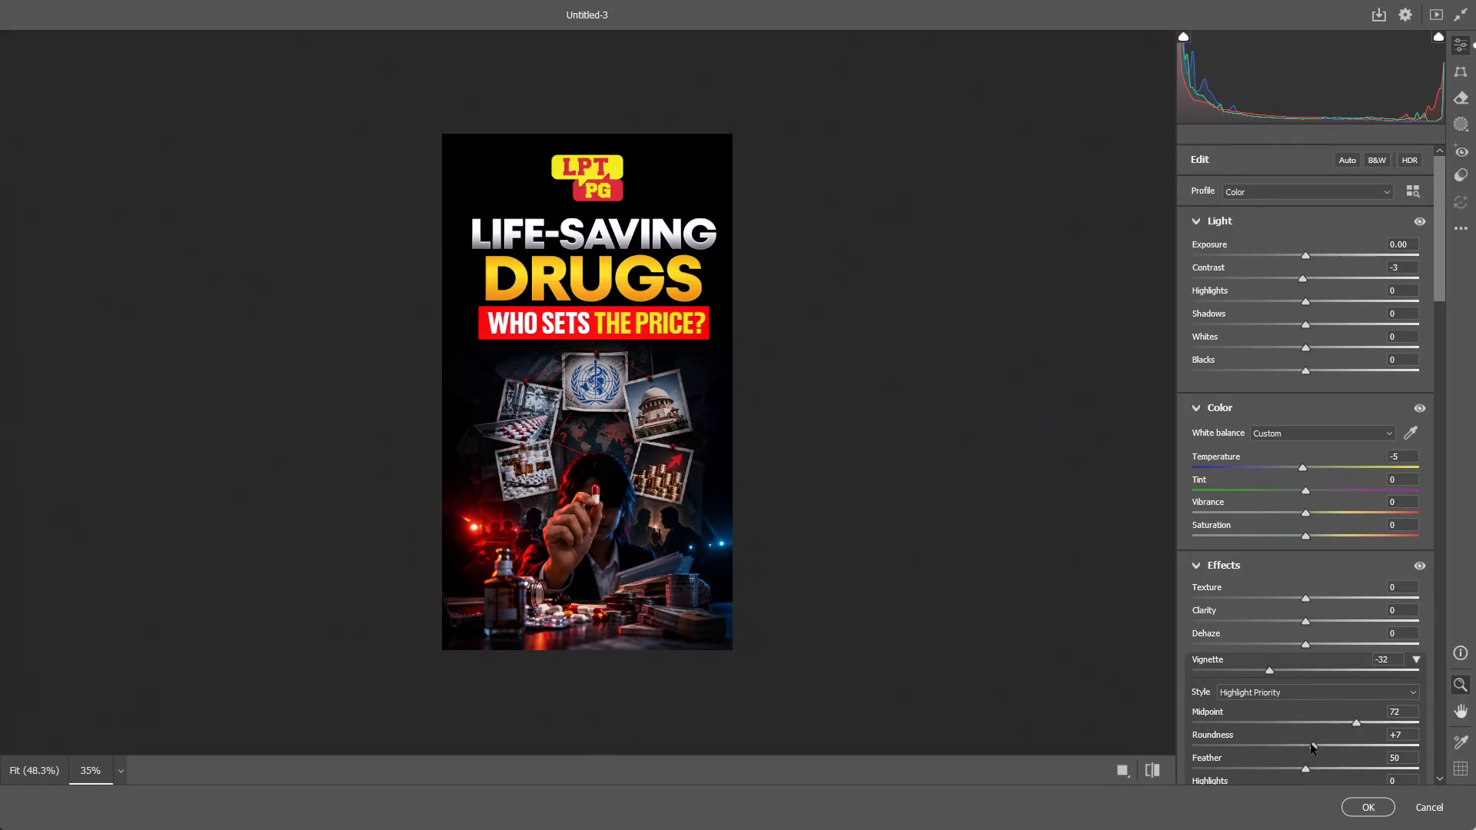
{"action": "left_click_drag", "start_coordinate": [1311, 744], "coordinate": [1328, 735]}
{"action": "left_click_drag", "start_coordinate": [1308, 767], "coordinate": [1291, 765]}
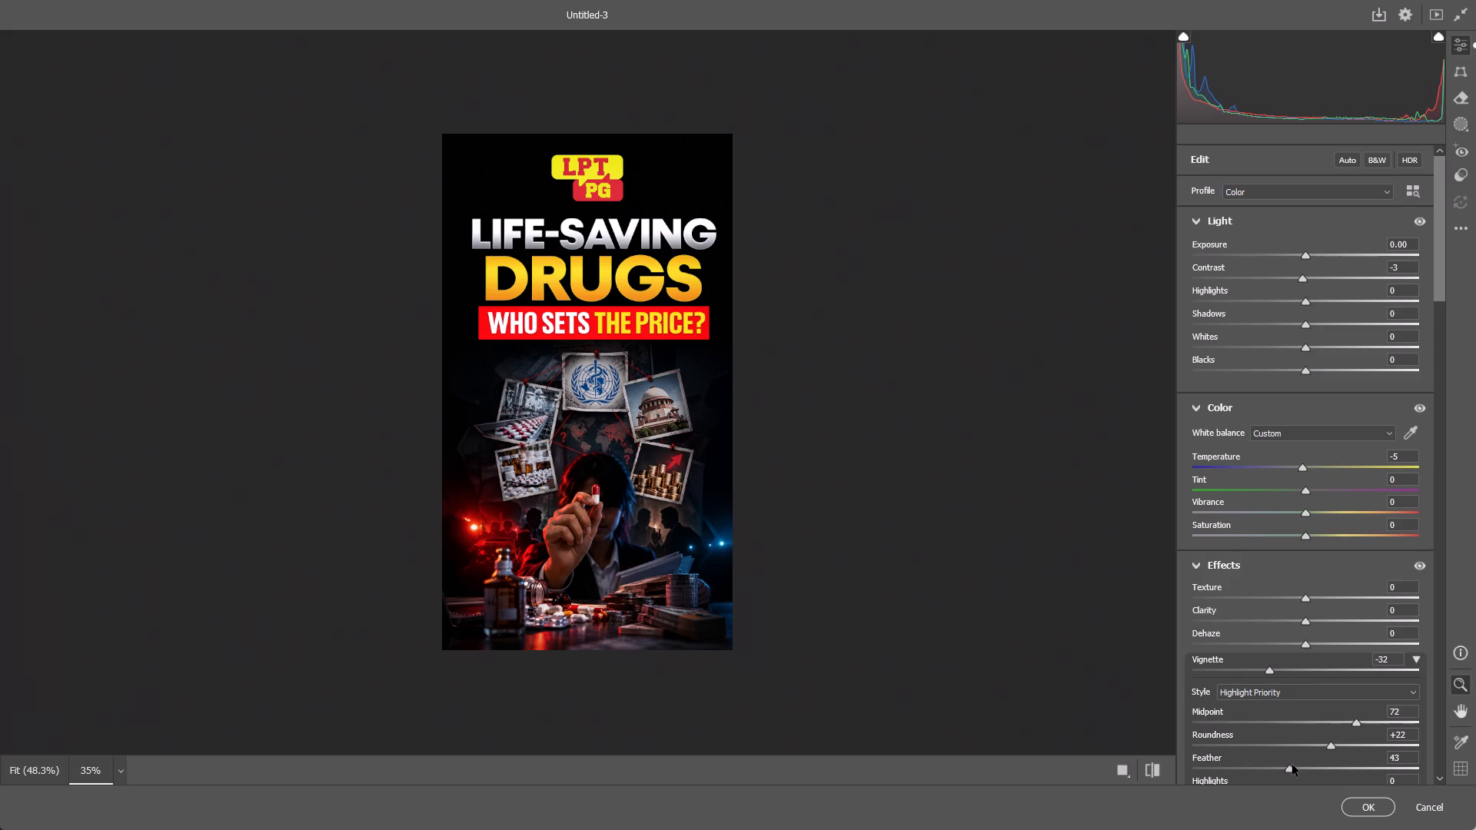
Set the Color Mixer saturation to reds +24, oranges +22, greens +15, aquas +16, blues +20 and purples +9, and apply the filter.
{"action": "scroll", "coordinate": [1301, 677], "scroll_direction": "down", "scroll_amount": 4}
{"action": "scroll", "coordinate": [1311, 448], "scroll_direction": "down", "scroll_amount": 4}
{"action": "scroll", "coordinate": [1315, 531], "scroll_direction": "down", "scroll_amount": 1}
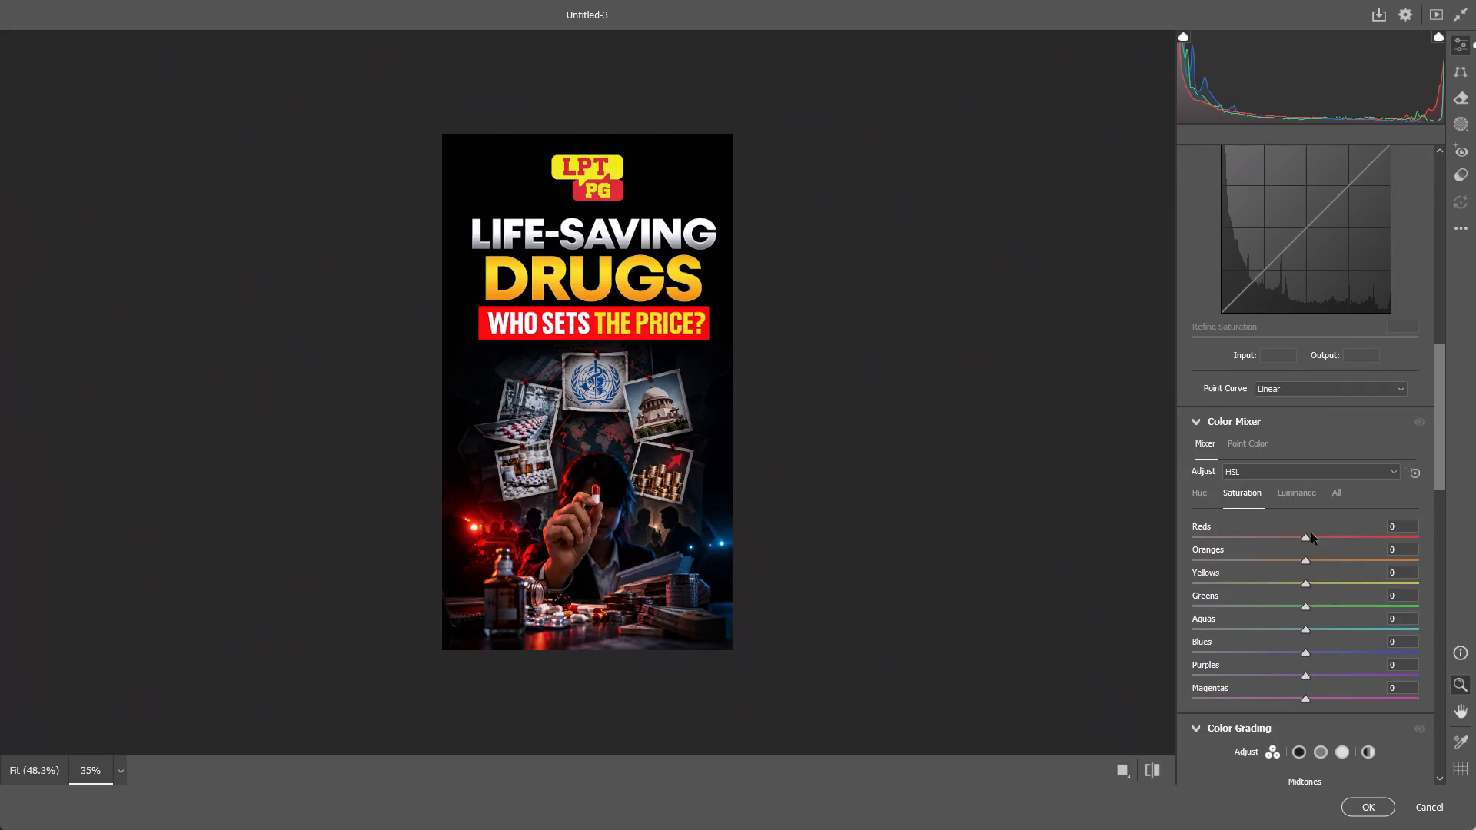
{"action": "left_click_drag", "start_coordinate": [1303, 534], "coordinate": [1330, 538]}
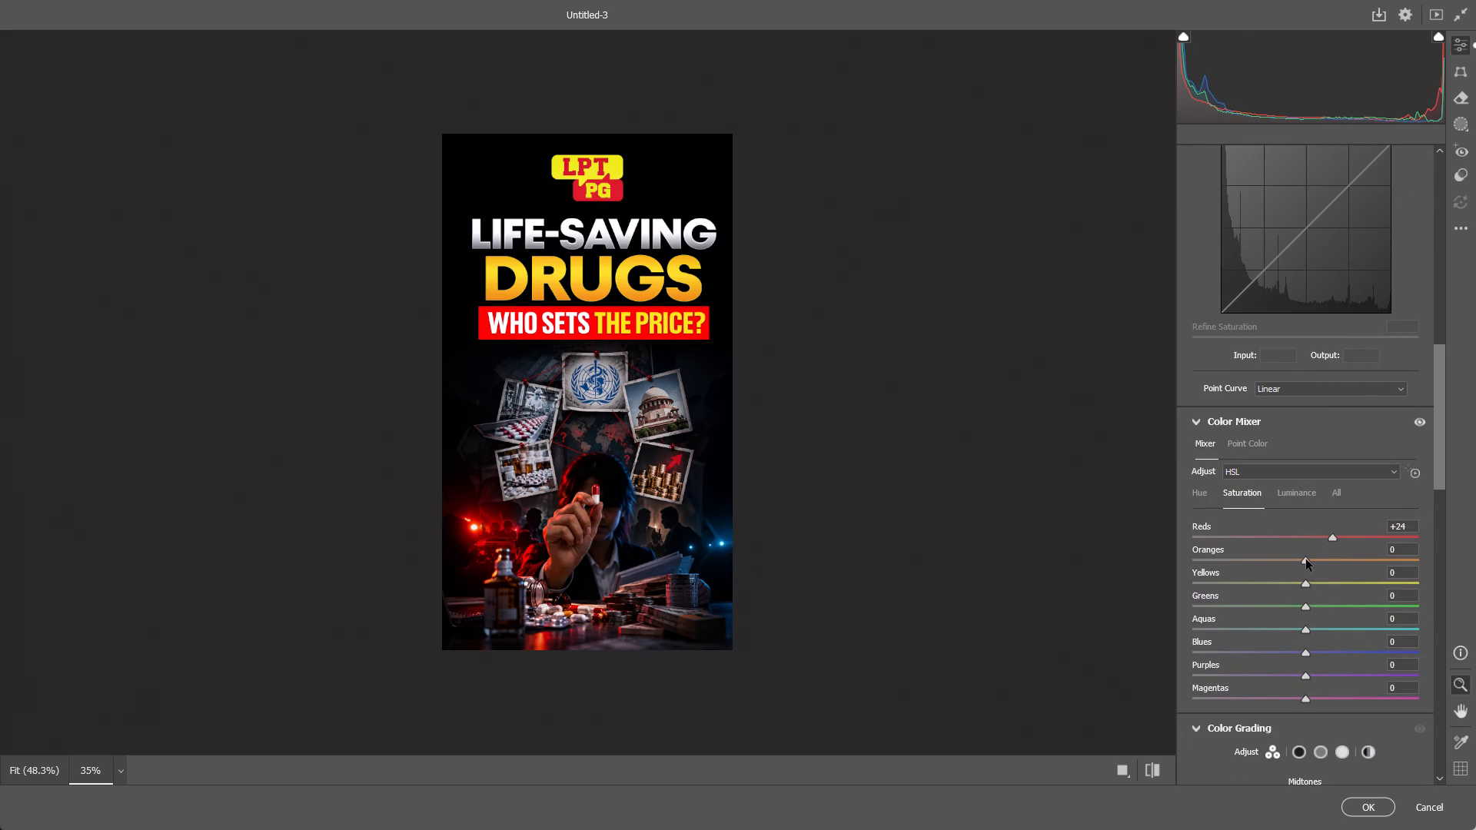
{"action": "left_click_drag", "start_coordinate": [1305, 560], "coordinate": [1330, 564]}
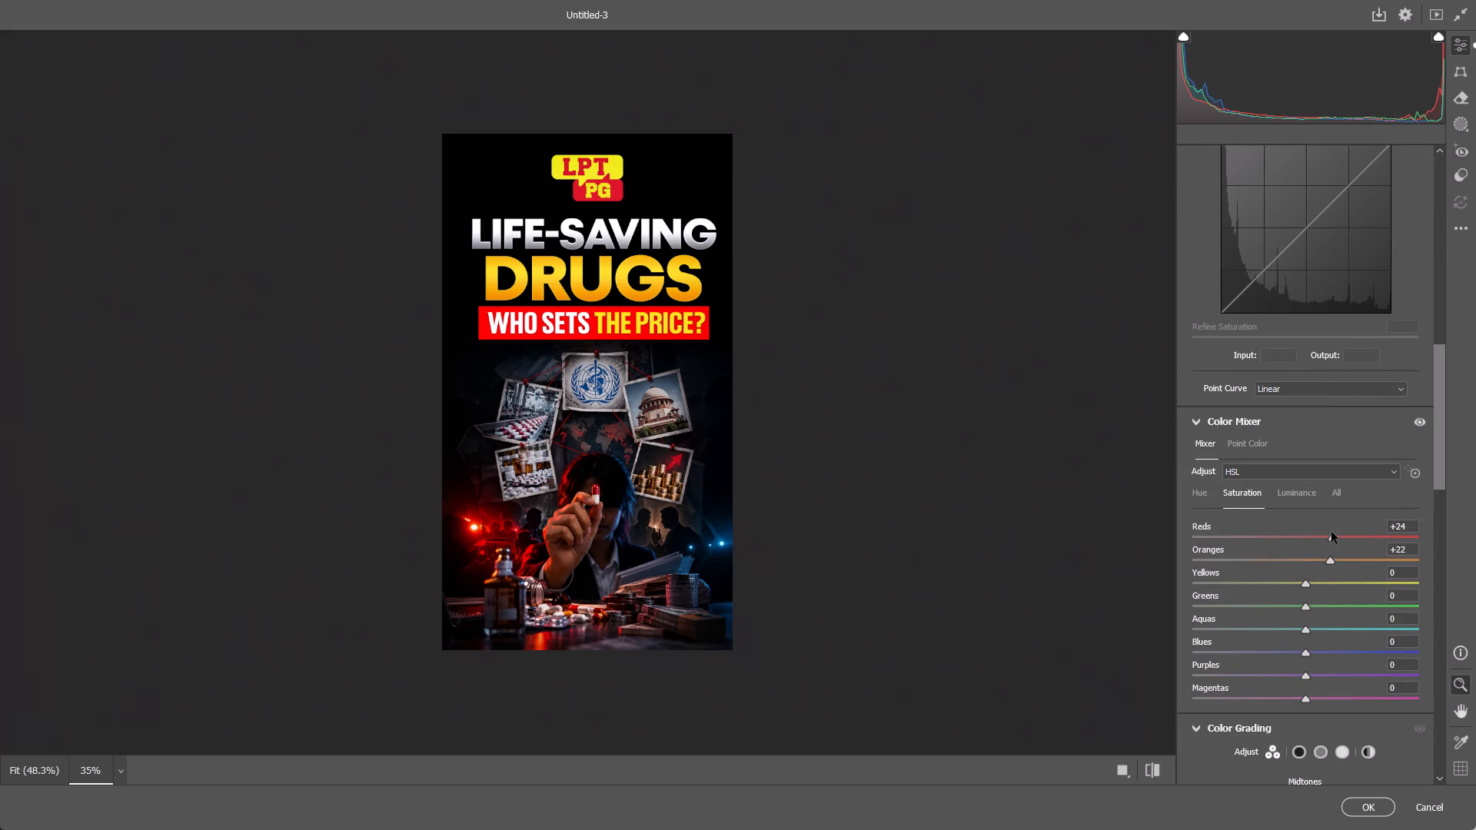
{"action": "left_click_drag", "start_coordinate": [1331, 532], "coordinate": [1314, 533]}
{"action": "left_click_drag", "start_coordinate": [1305, 606], "coordinate": [1350, 601]}
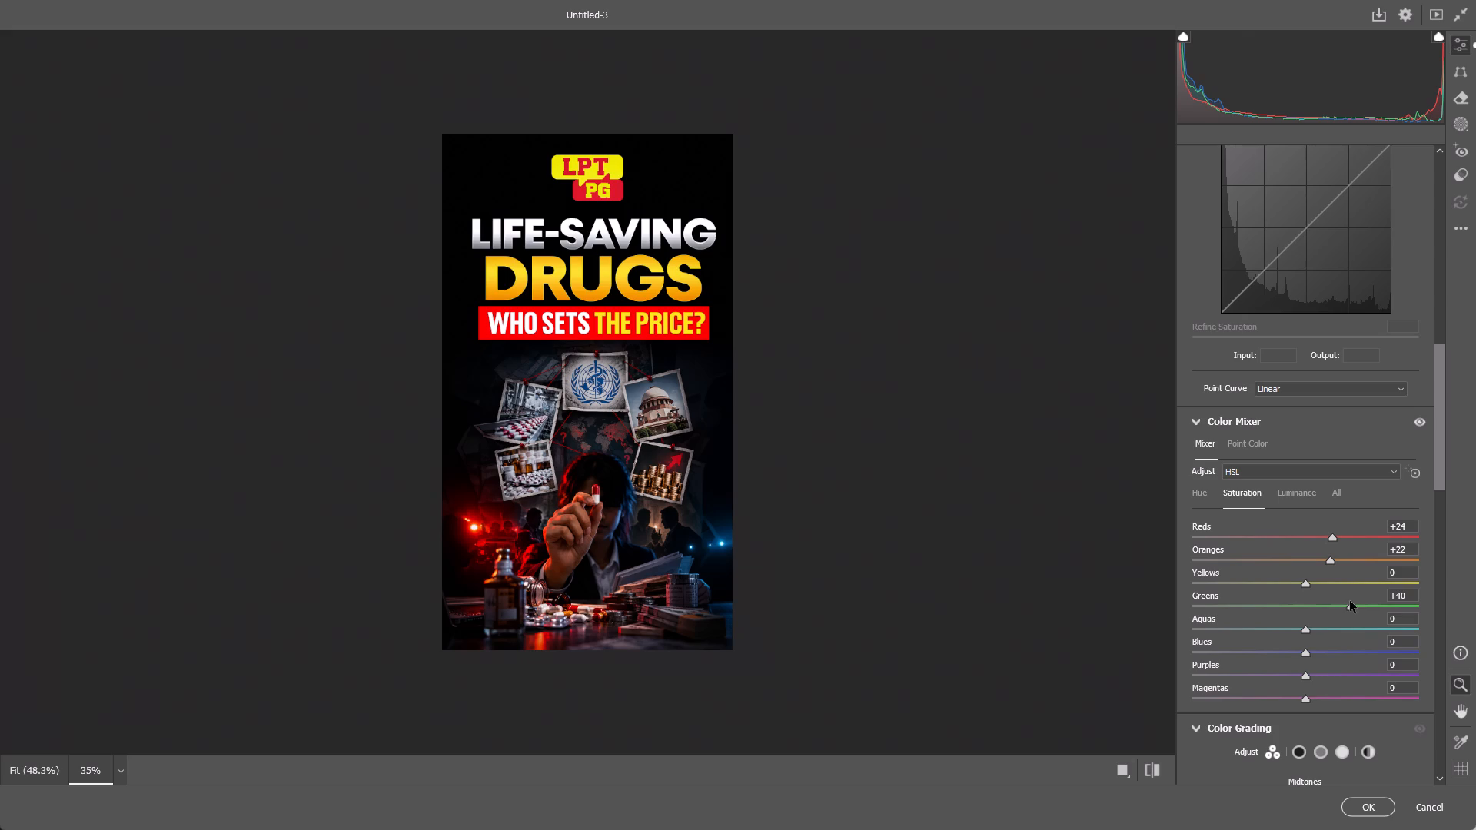
{"action": "left_click_drag", "start_coordinate": [1350, 601], "coordinate": [1321, 608]}
{"action": "left_click_drag", "start_coordinate": [1308, 632], "coordinate": [1350, 621]}
{"action": "left_click_drag", "start_coordinate": [1350, 621], "coordinate": [1326, 626]}
{"action": "left_click_drag", "start_coordinate": [1306, 655], "coordinate": [1329, 662]}
{"action": "left_click_drag", "start_coordinate": [1308, 674], "coordinate": [1318, 679]}
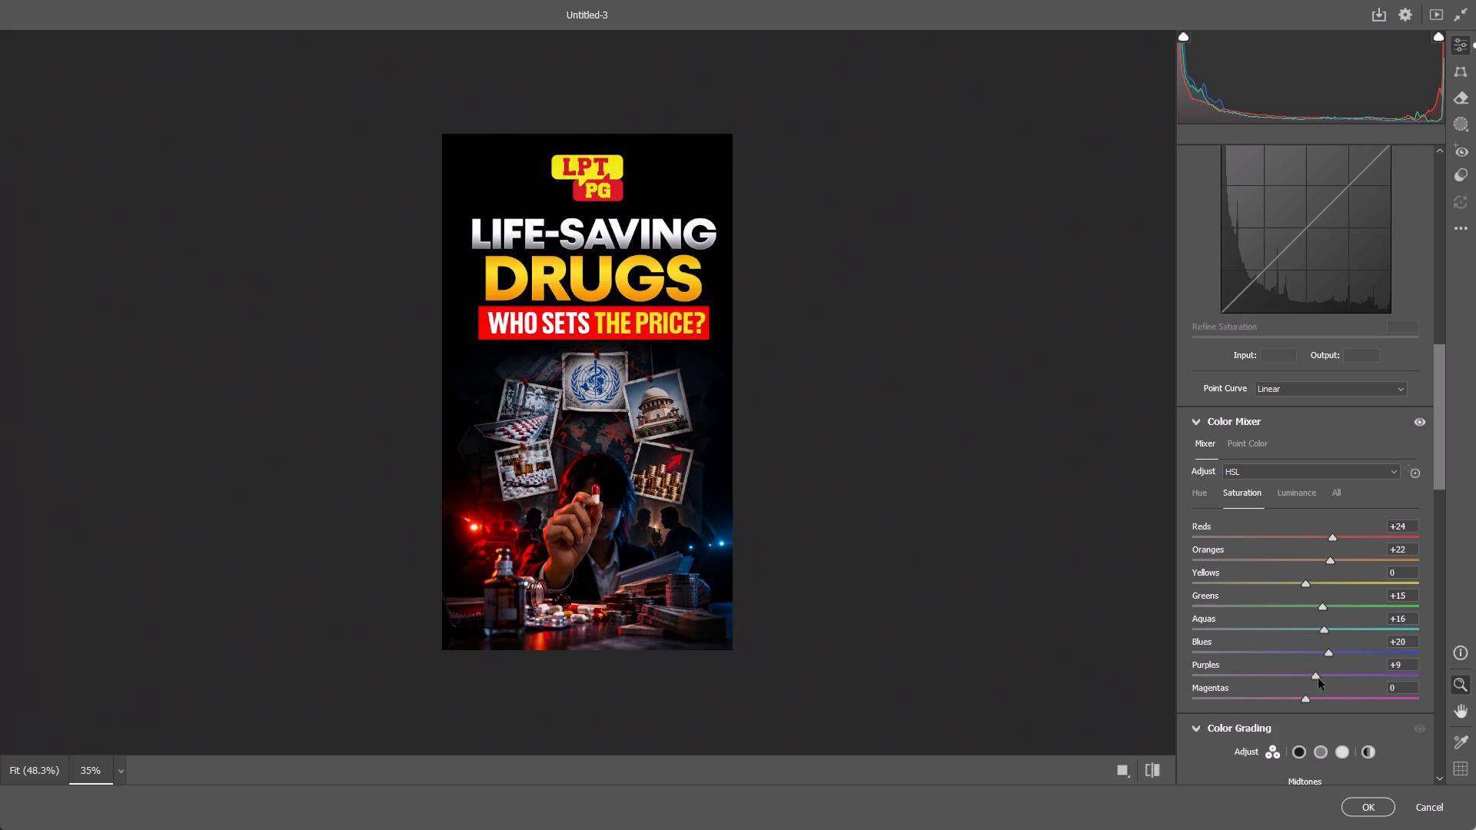
{"action": "key", "text": "Return"}
Select the entire canvas with the merged layer active.
{"action": "key", "text": "ctrl+a"}
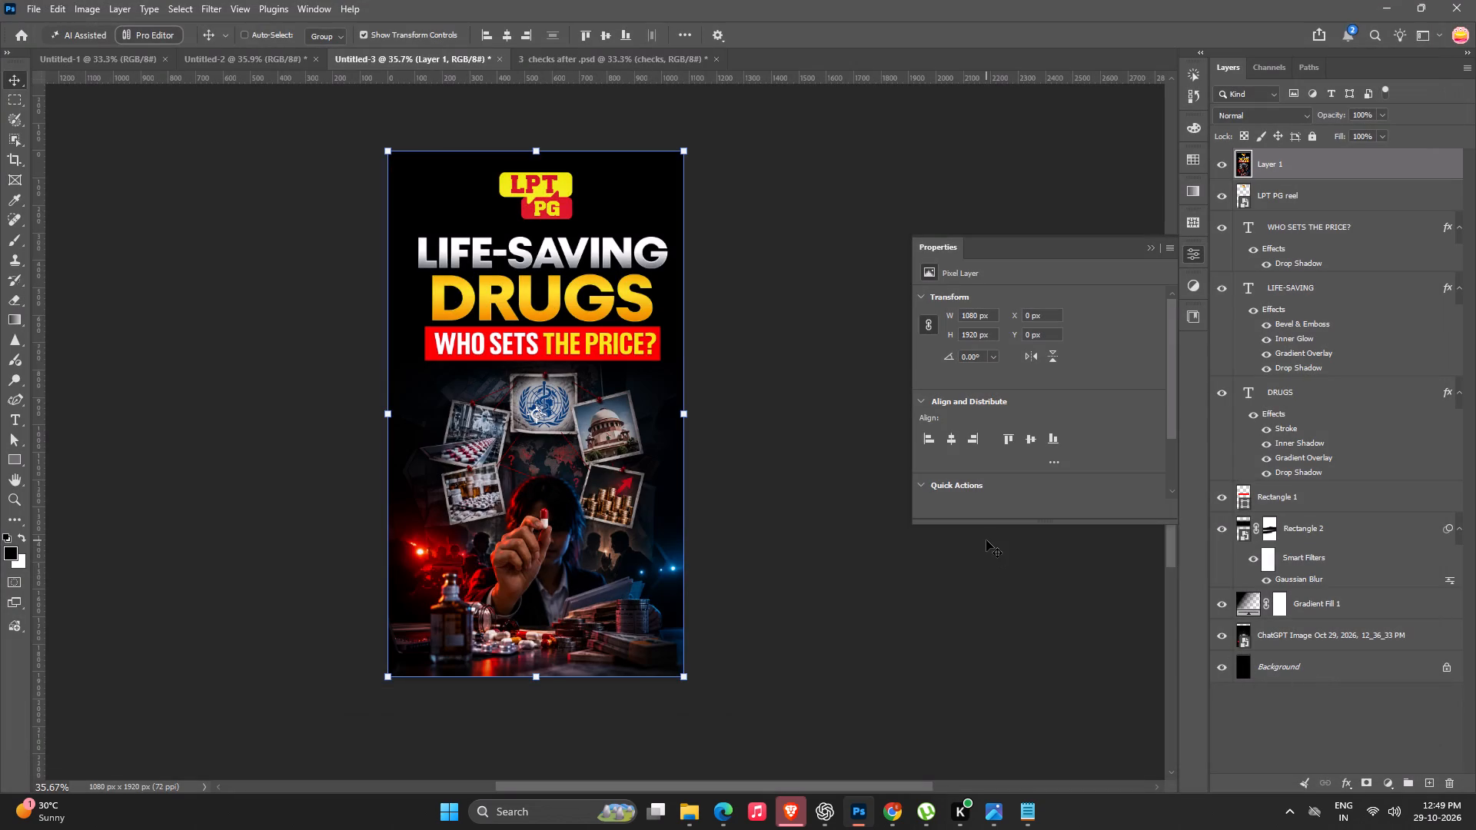
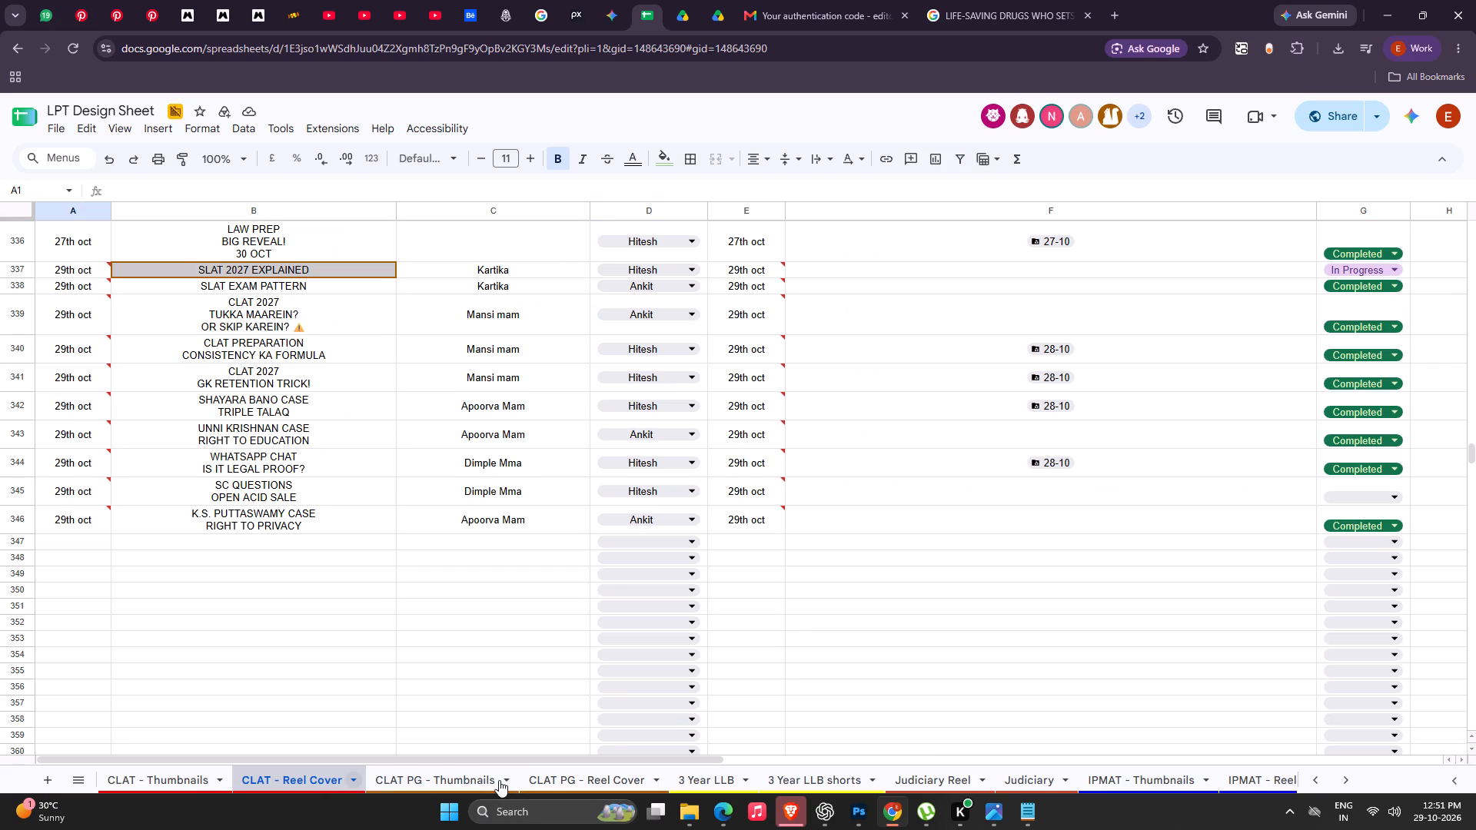
Open the CLAT - Thumbnails sheet of the LPT Design Sheet to view its task rows.
{"action": "left_click", "coordinate": [184, 772]}
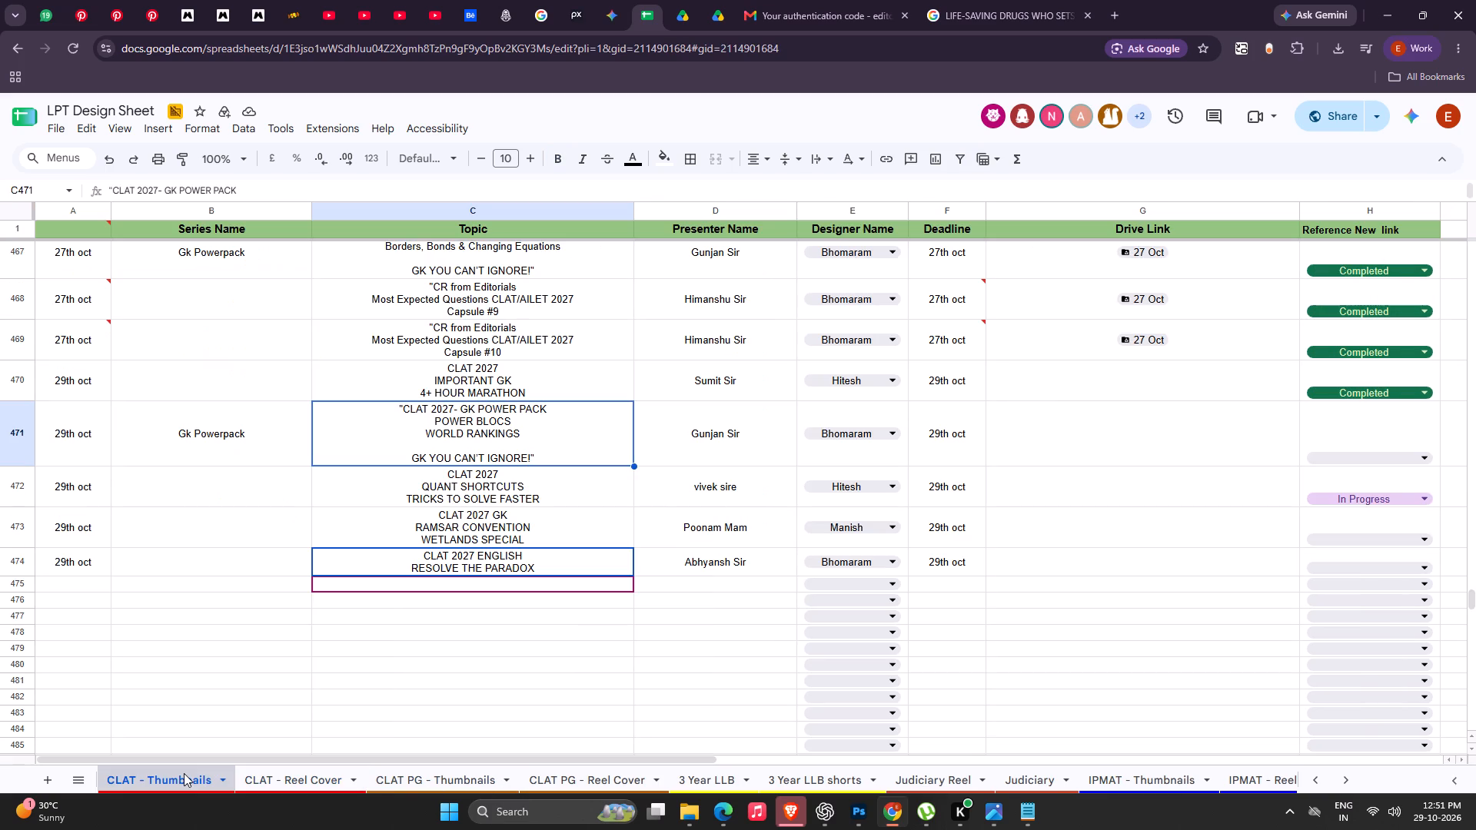
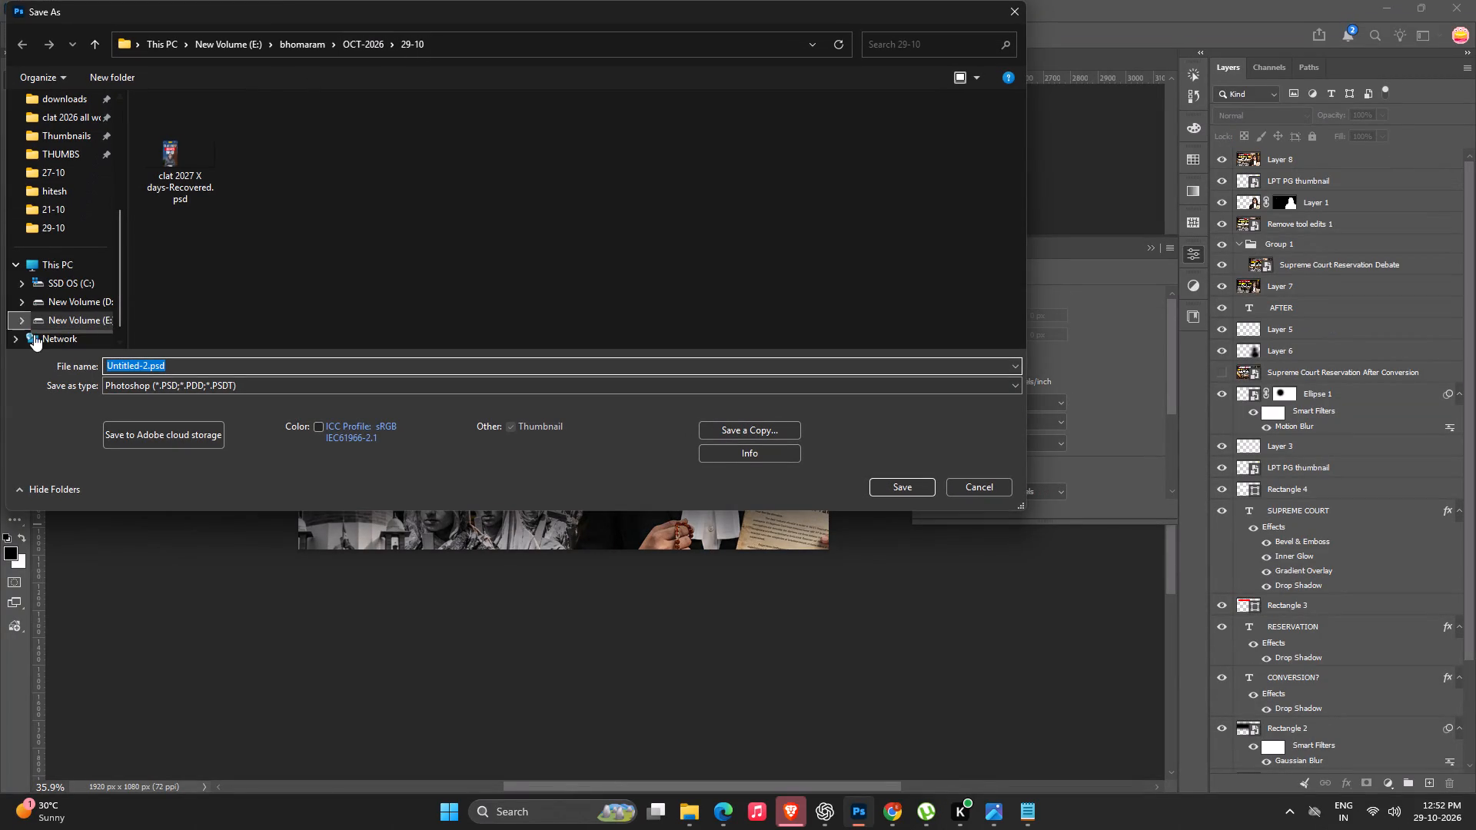
Save the Supreme Court reservation thumbnail document as 1.psd in the 29-10 folder inside OCT-2026.
{"action": "double_click", "coordinate": [68, 221]}
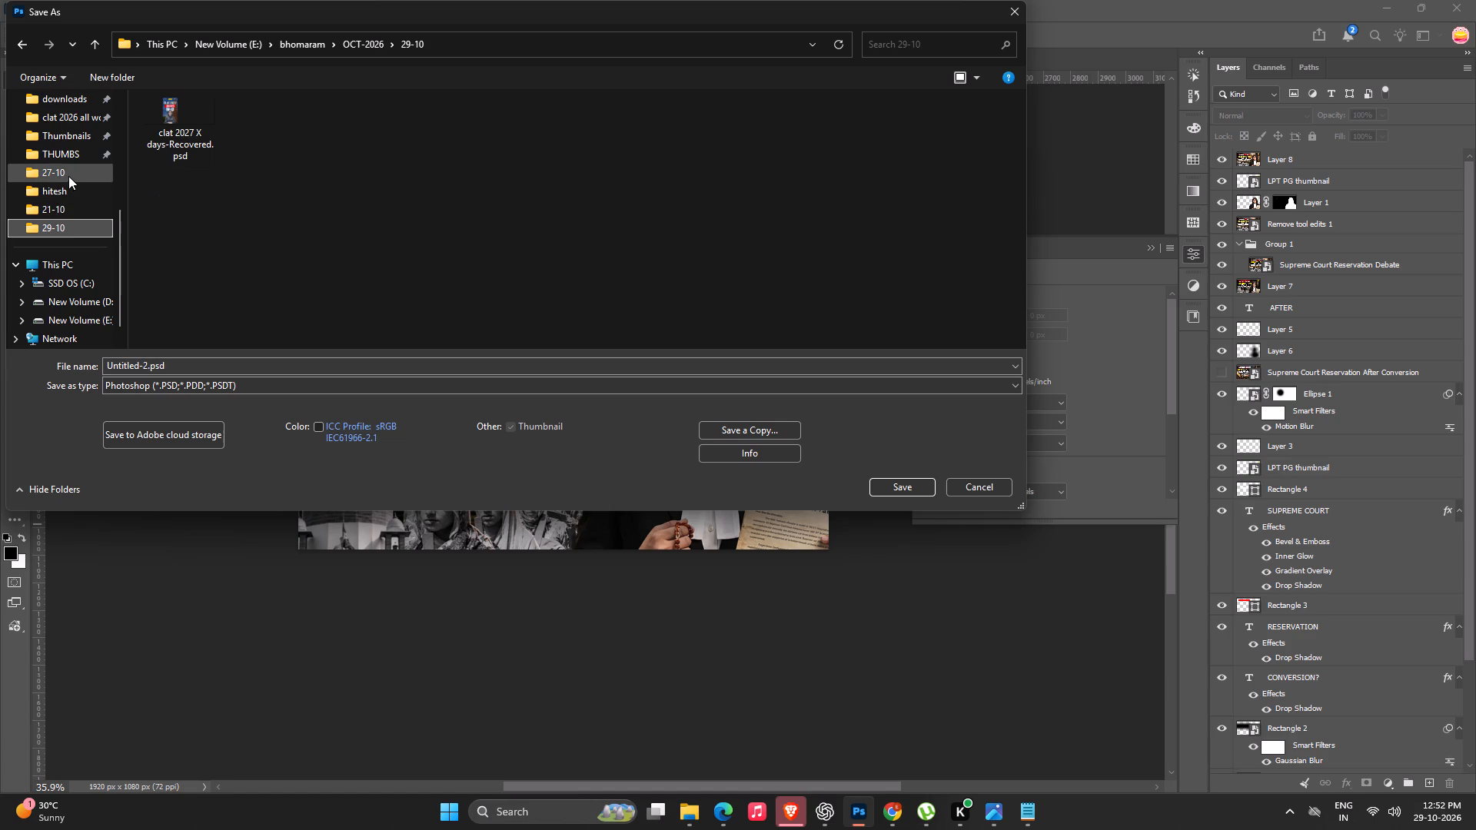
{"action": "double_click", "coordinate": [65, 281]}
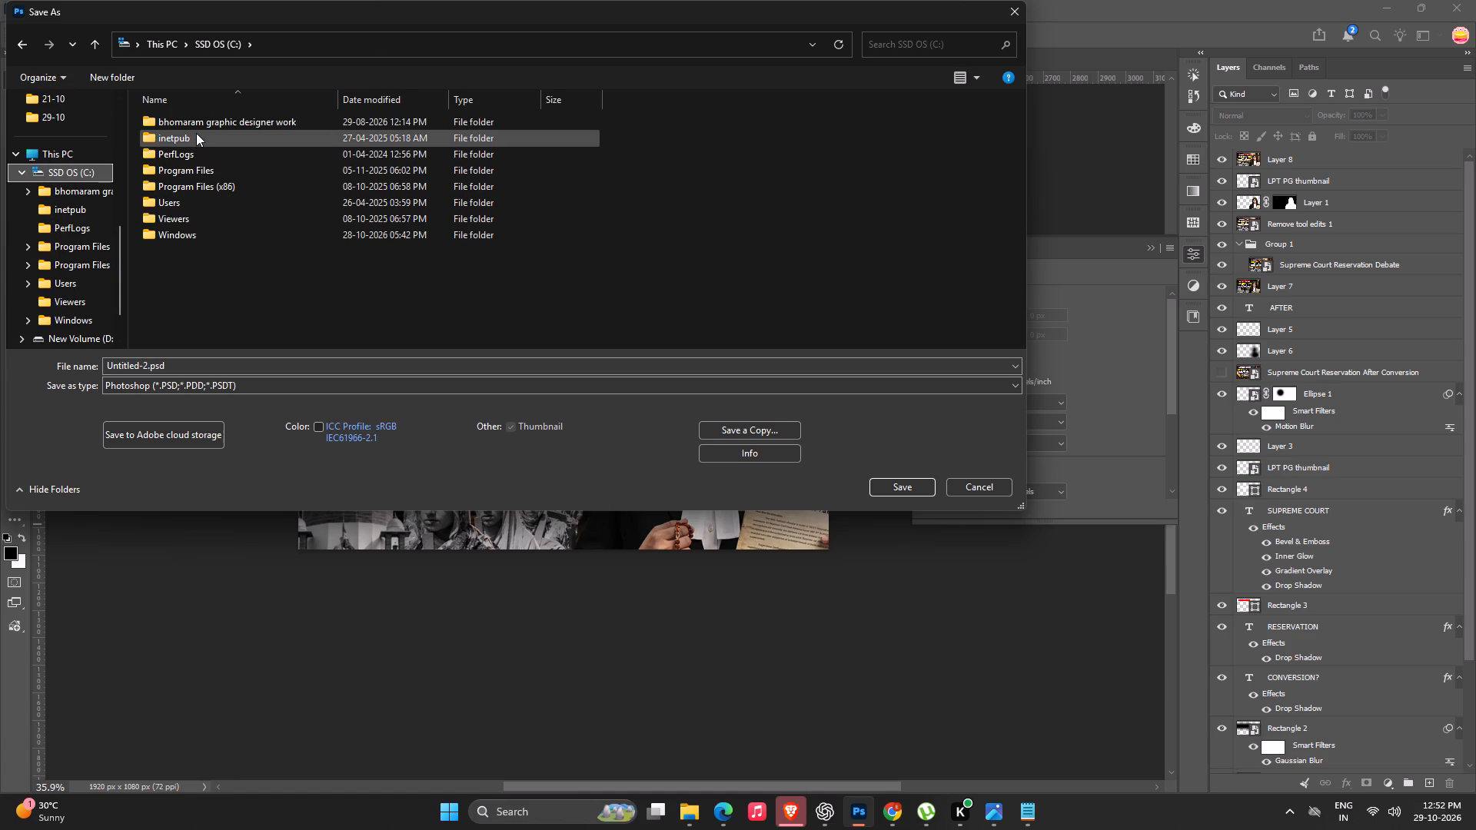
{"action": "double_click", "coordinate": [90, 125]}
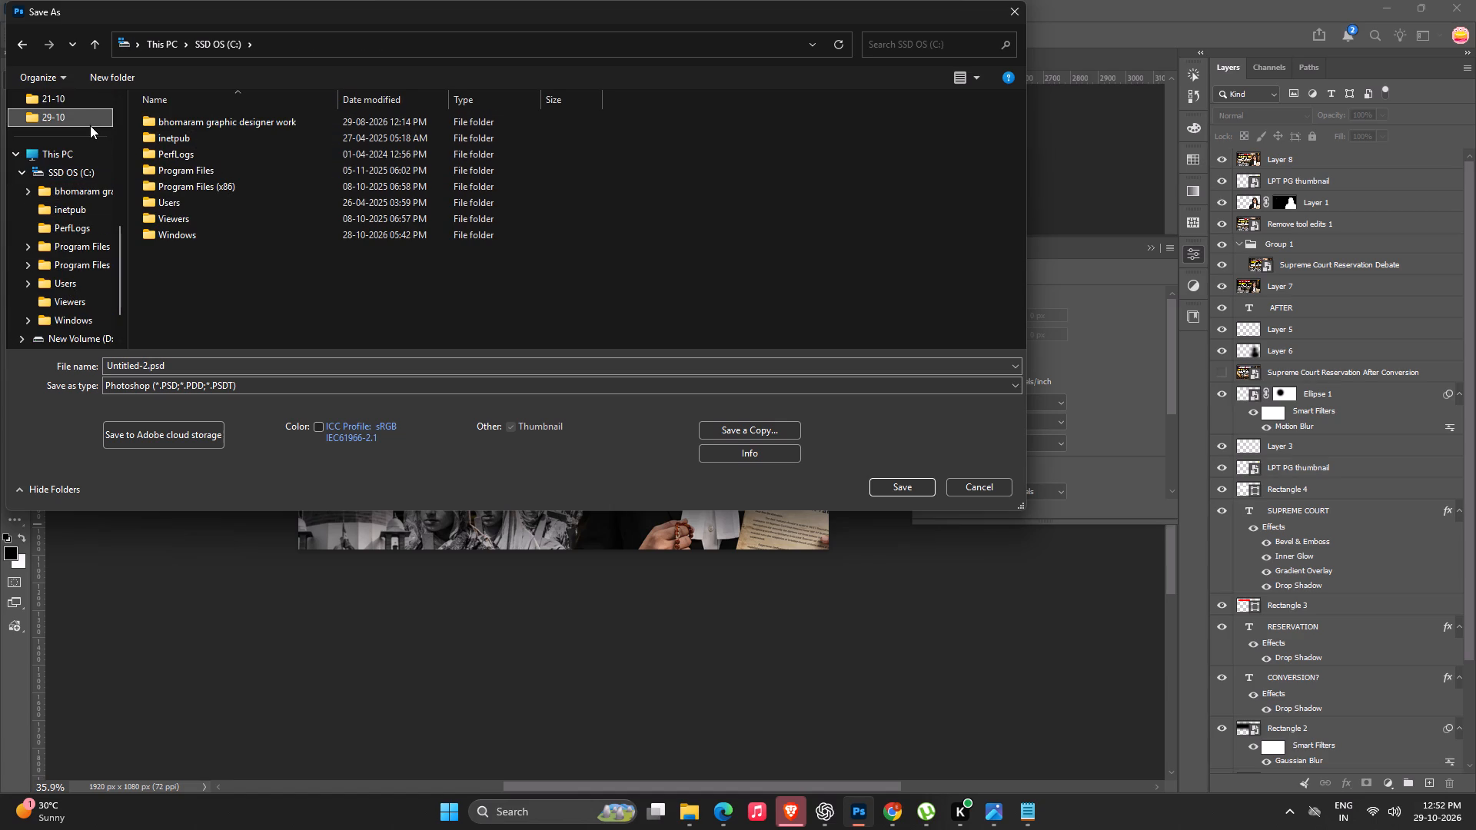
{"action": "left_click", "coordinate": [146, 361]}
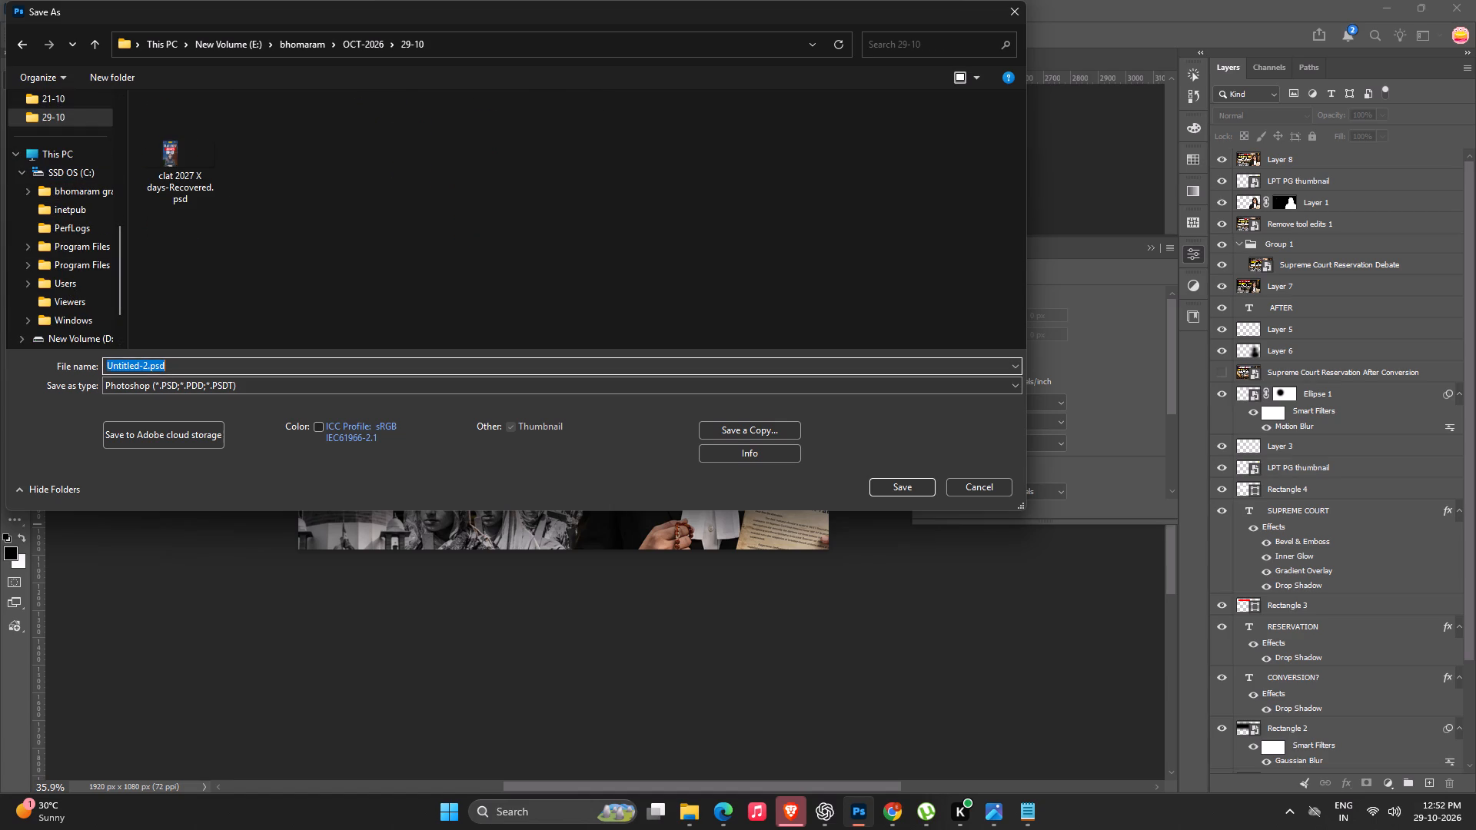
{"action": "left_click_drag", "start_coordinate": [146, 361], "coordinate": [38, 388]}
{"action": "key", "text": "BackSpace"}
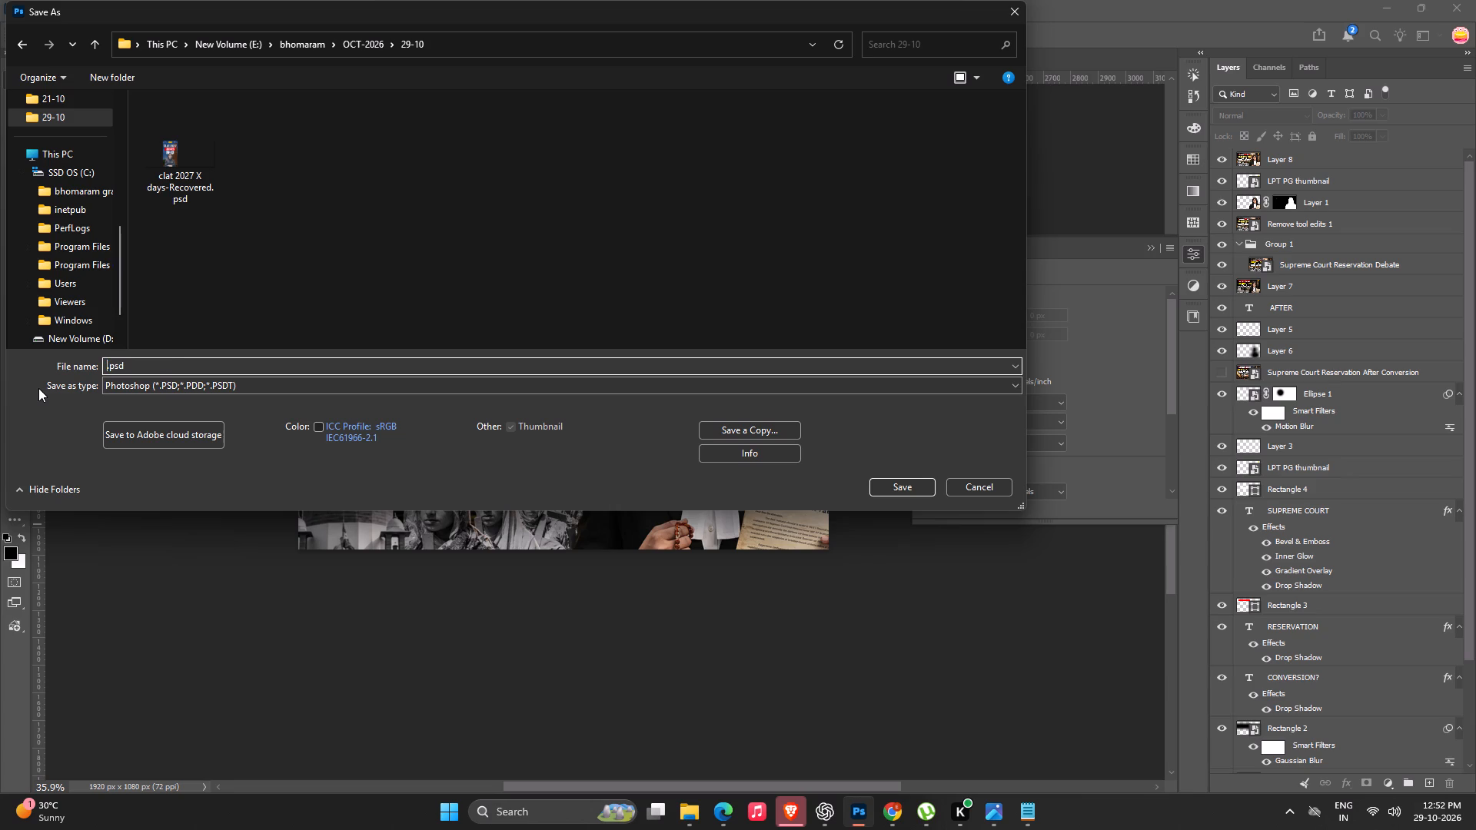
{"action": "key", "text": "1"}
{"action": "key", "text": "Return"}
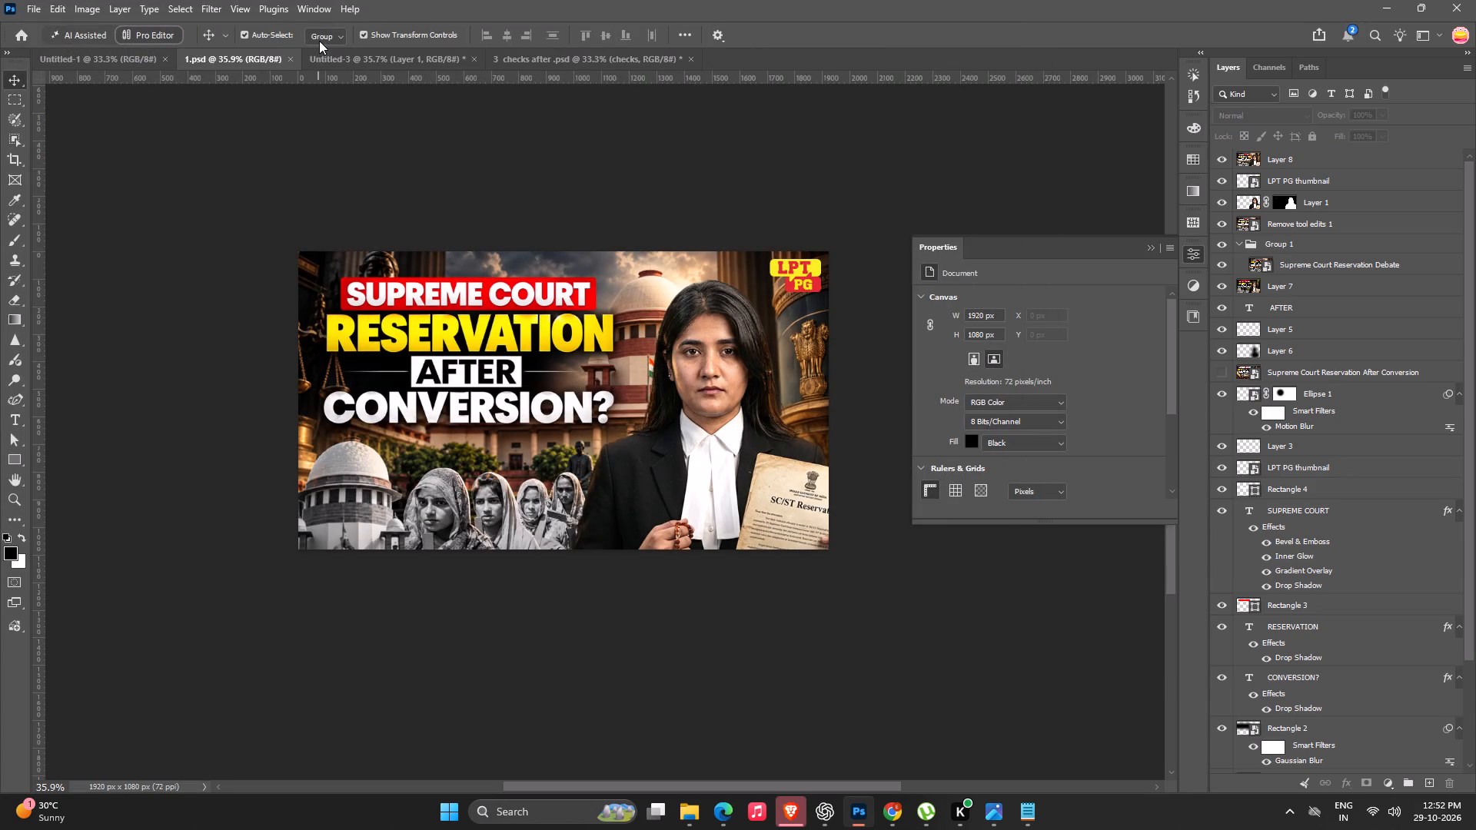
Start saving the LIFE-SAVING DRUGS reel cover as a PSD in the 29-10 folder, replacing the default file name.
{"action": "left_click", "coordinate": [344, 55]}
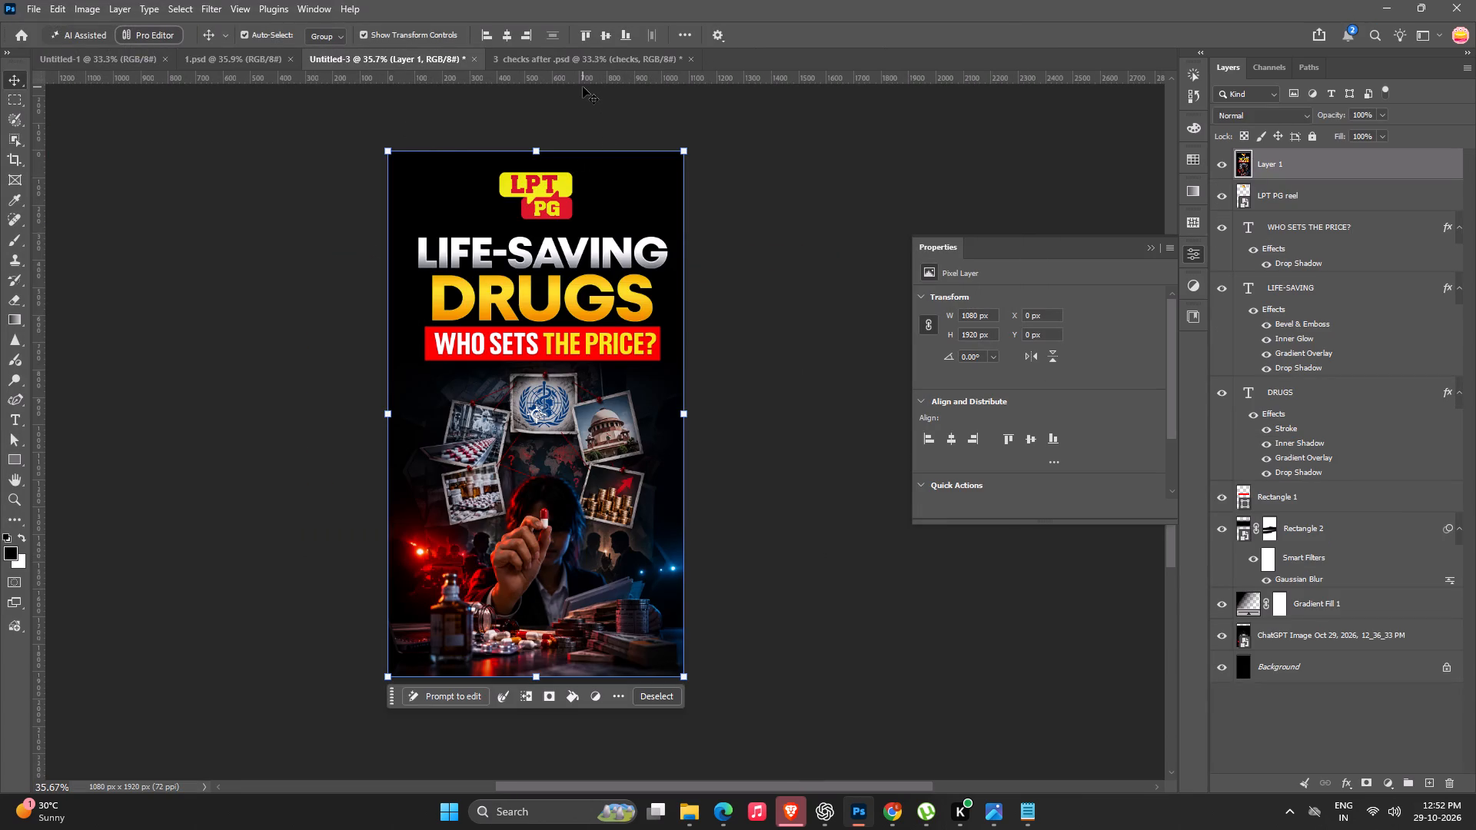
{"action": "key", "text": "ctrl+s"}
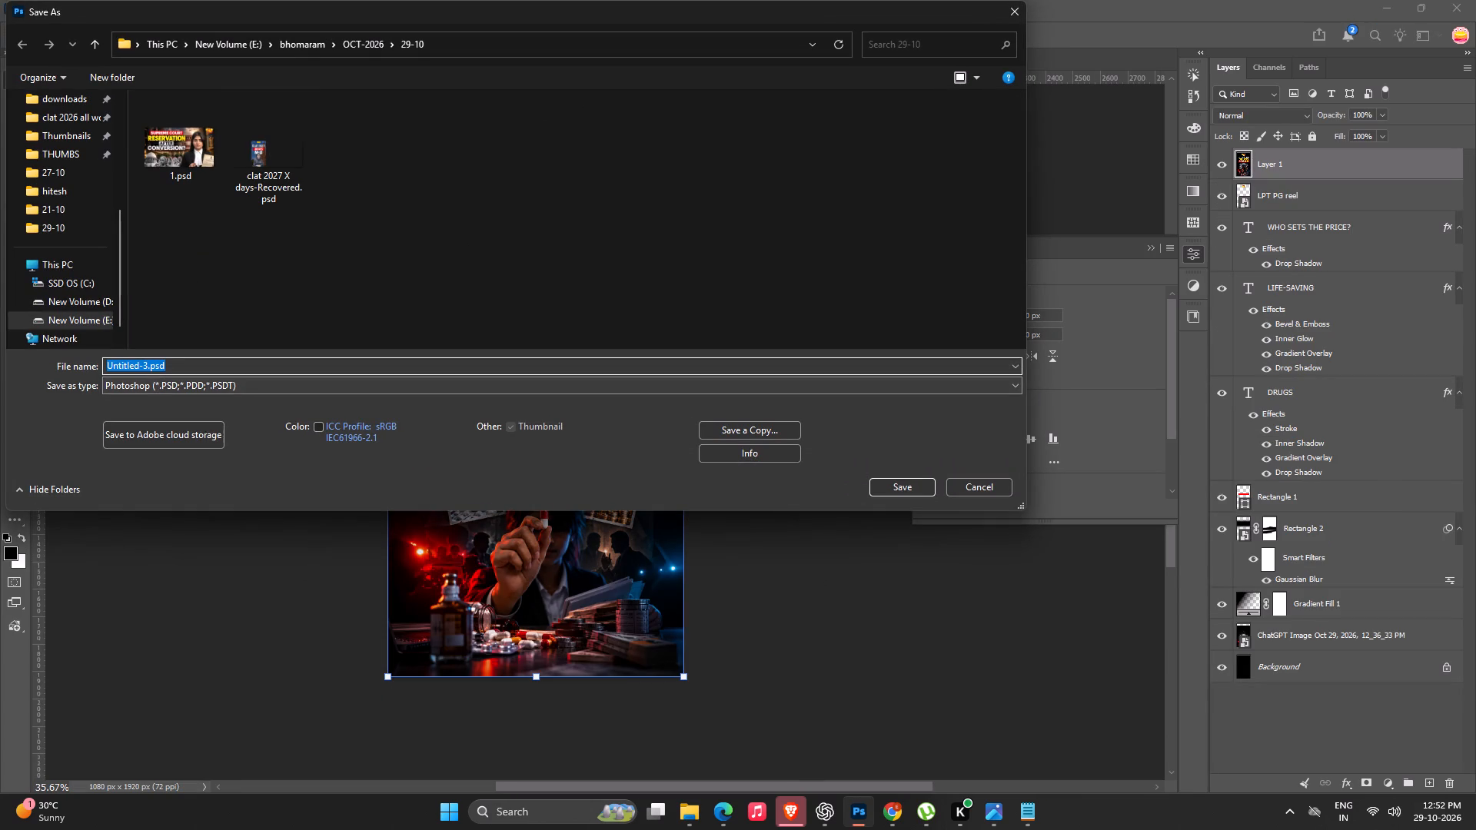
{"action": "left_click", "coordinate": [140, 360]}
{"action": "left_click_drag", "start_coordinate": [146, 364], "coordinate": [47, 381]}
Name the LIFE-SAVING DRUGS reel cover file 2 and save it as a PSD in the 29-10 folder.
{"action": "key", "text": "BackSpace"}
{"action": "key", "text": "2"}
{"action": "key", "text": "Return"}
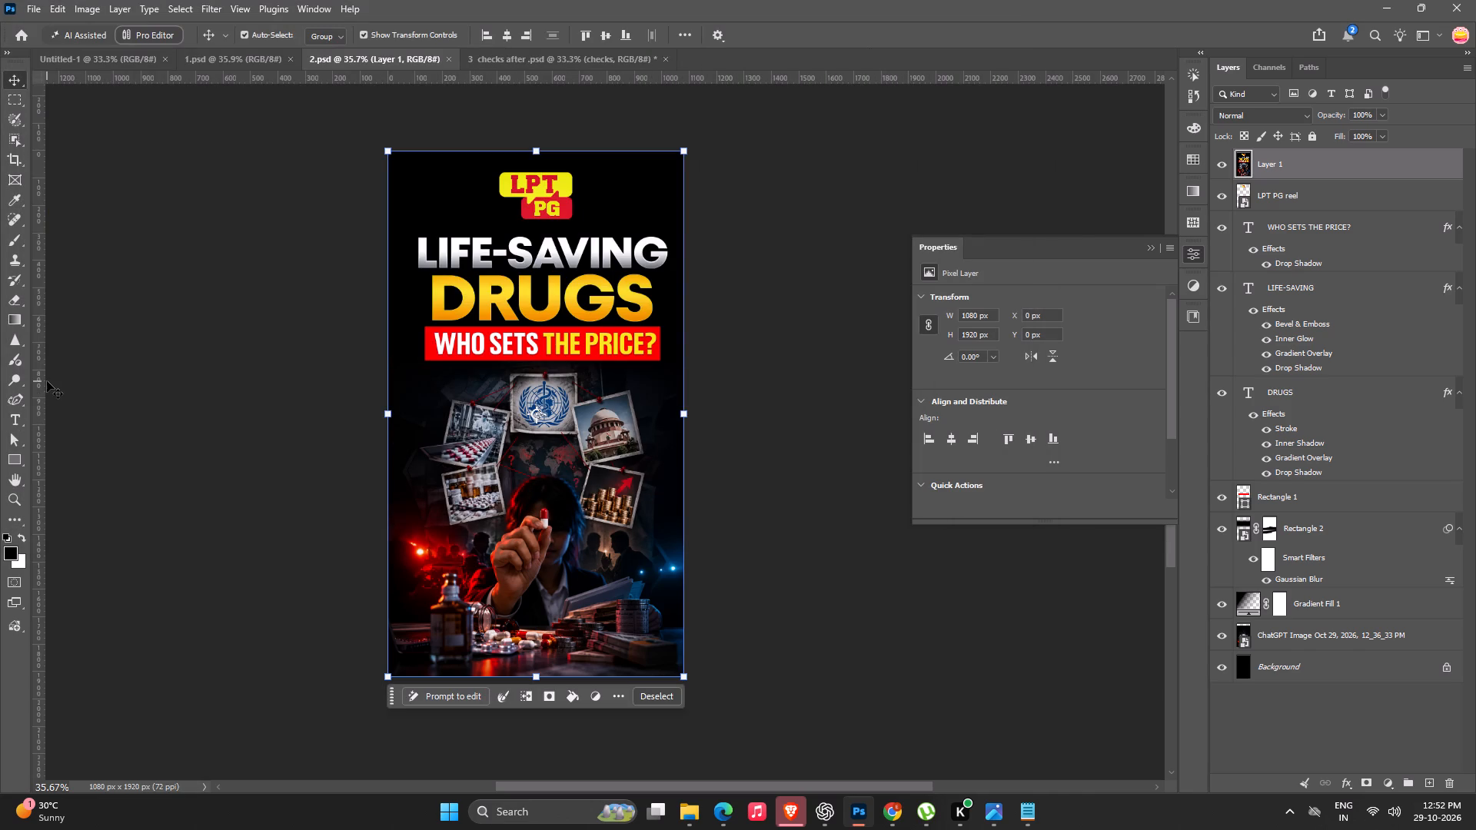